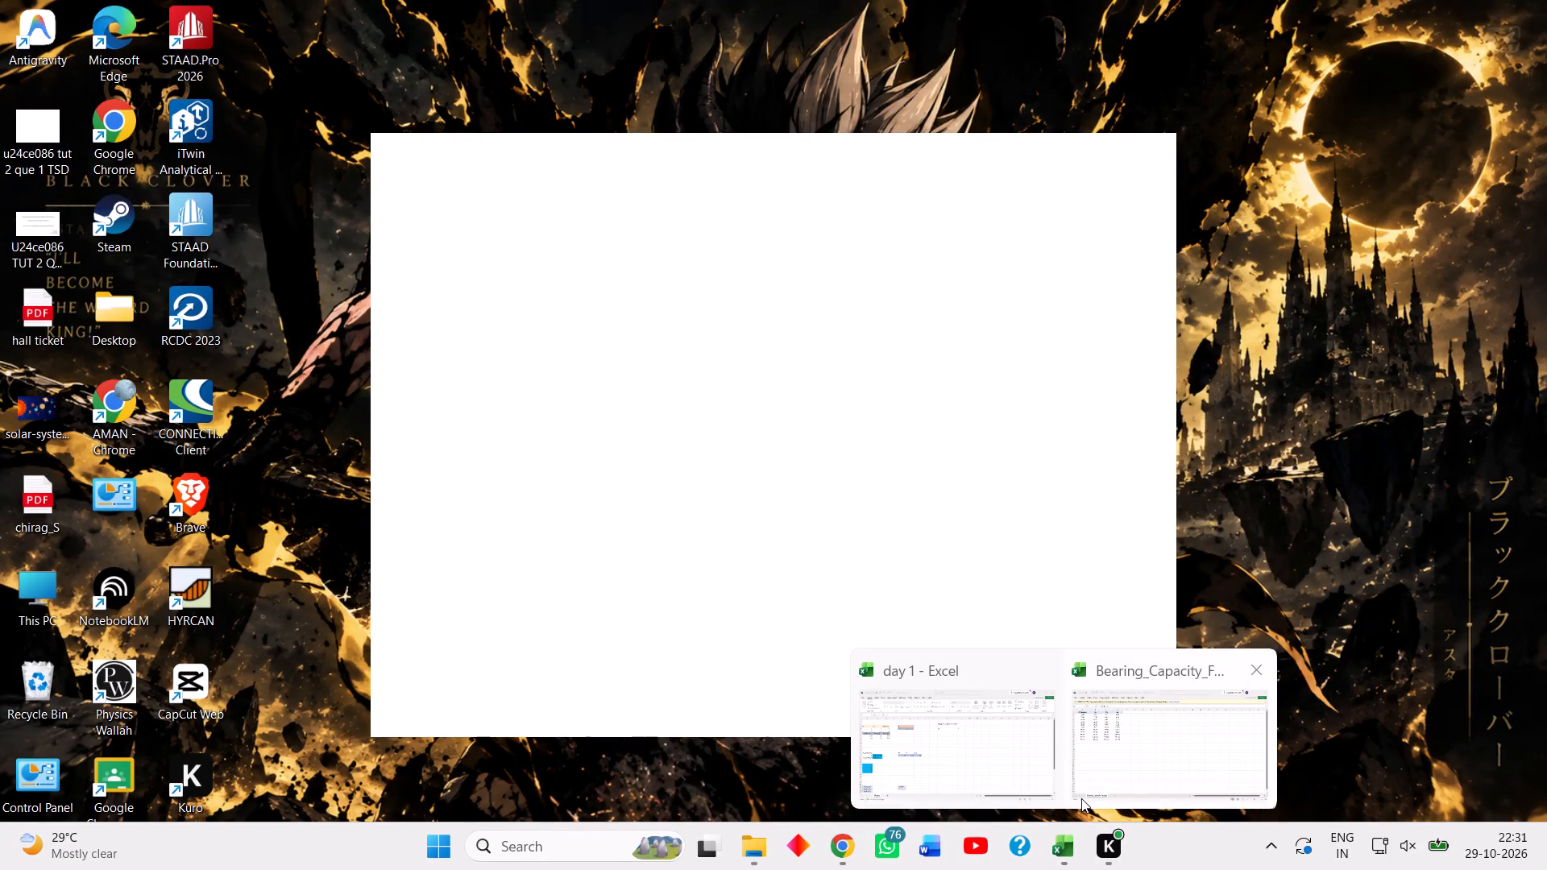
Switch to the open Excel workbook named day 1.
{"action": "left_click", "coordinate": [1008, 777]}
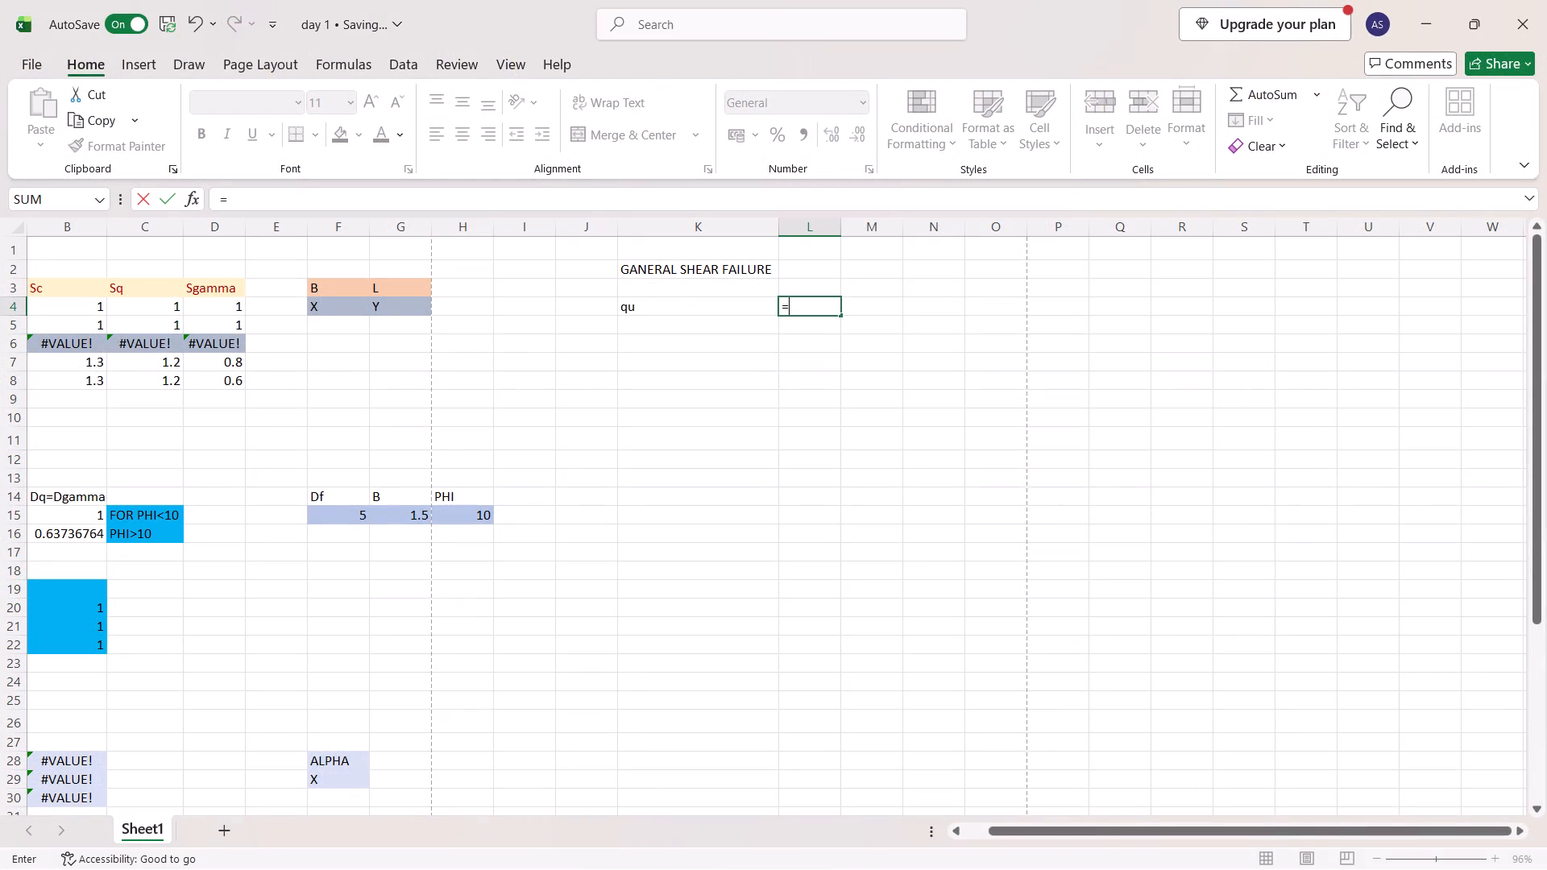
Look through the shape, depth and inclination factor tables and the Nc, Nq, Ny tables for inputs to the qu formula.
{"action": "scroll", "coordinate": [642, 342], "scroll_direction": "down", "scroll_amount": 6}
{"action": "scroll", "coordinate": [642, 342], "scroll_direction": "up", "scroll_amount": 7}
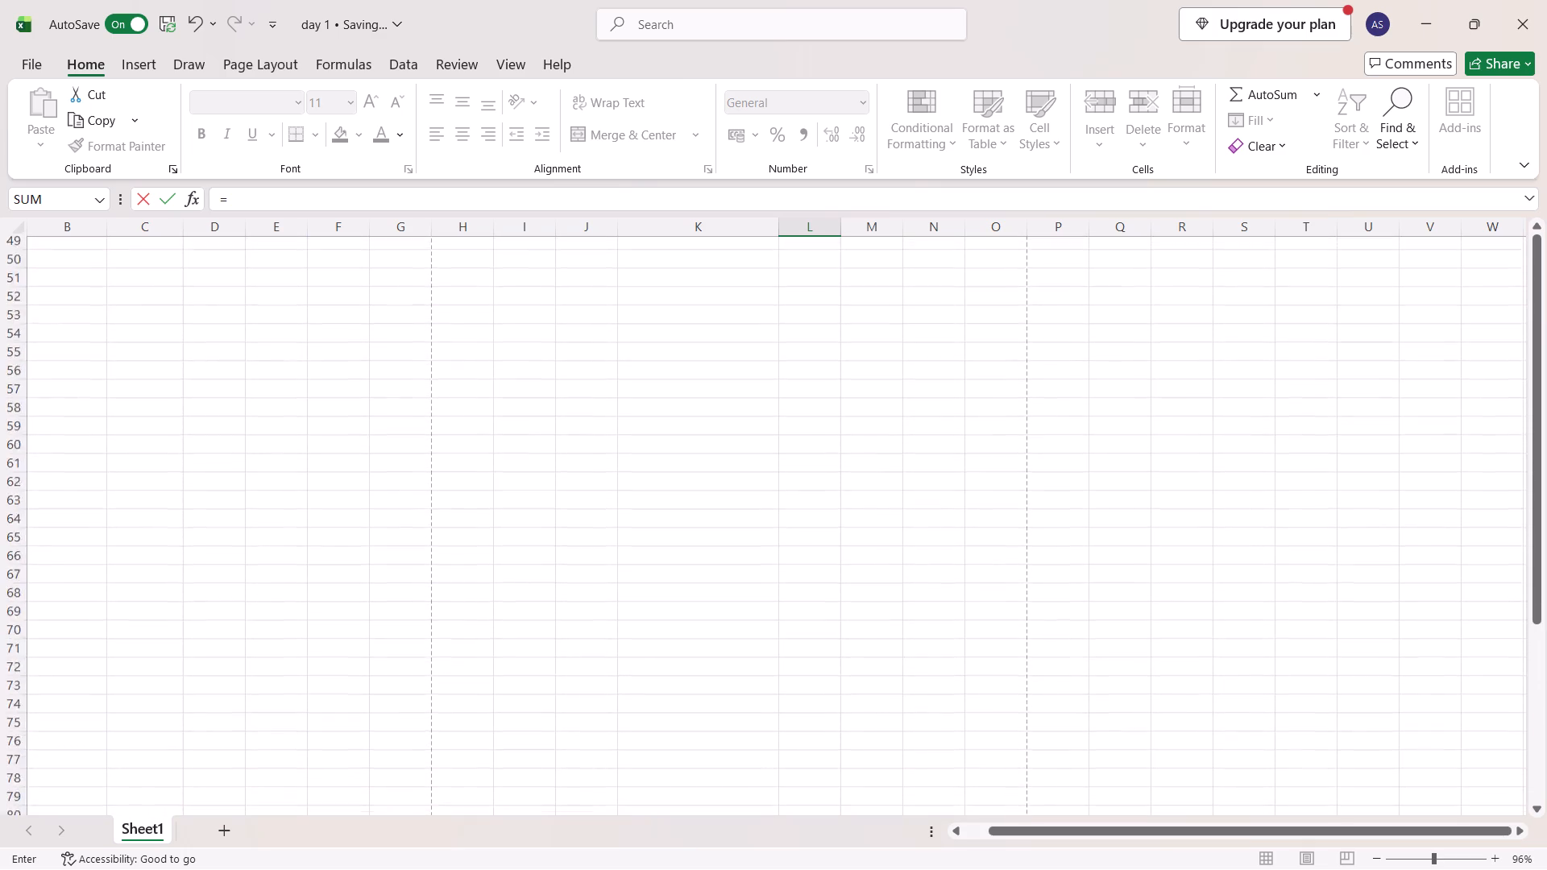
{"action": "scroll", "coordinate": [642, 342], "scroll_direction": "up", "scroll_amount": 4}
{"action": "scroll", "coordinate": [642, 342], "scroll_direction": "down", "scroll_amount": 3}
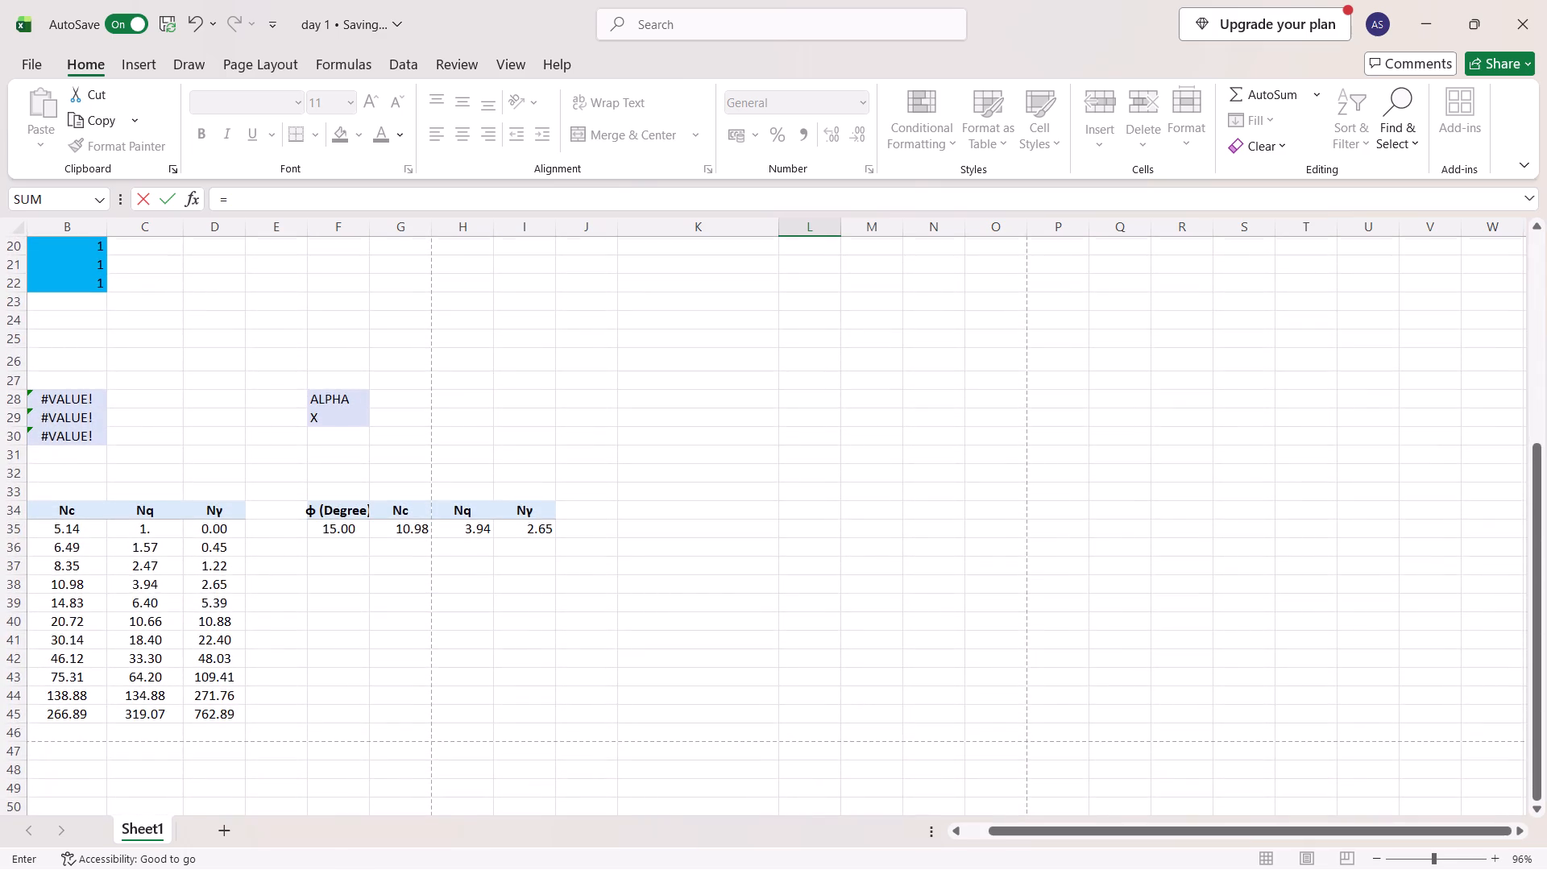
{"action": "scroll", "coordinate": [527, 402], "scroll_direction": "up", "scroll_amount": 1}
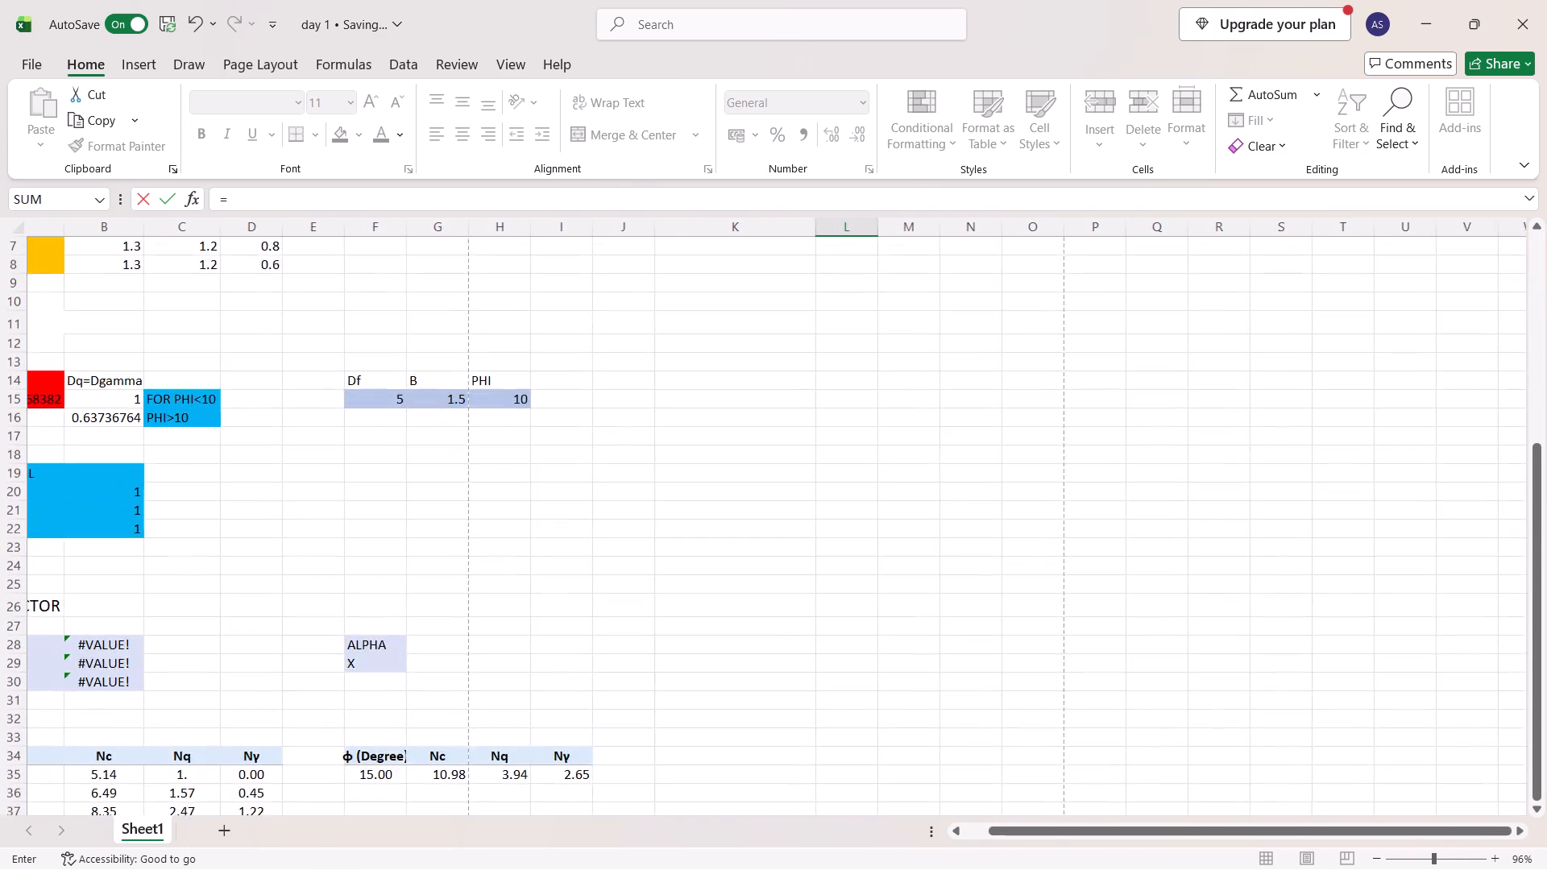
{"action": "scroll", "coordinate": [527, 402], "scroll_direction": "up", "scroll_amount": 3}
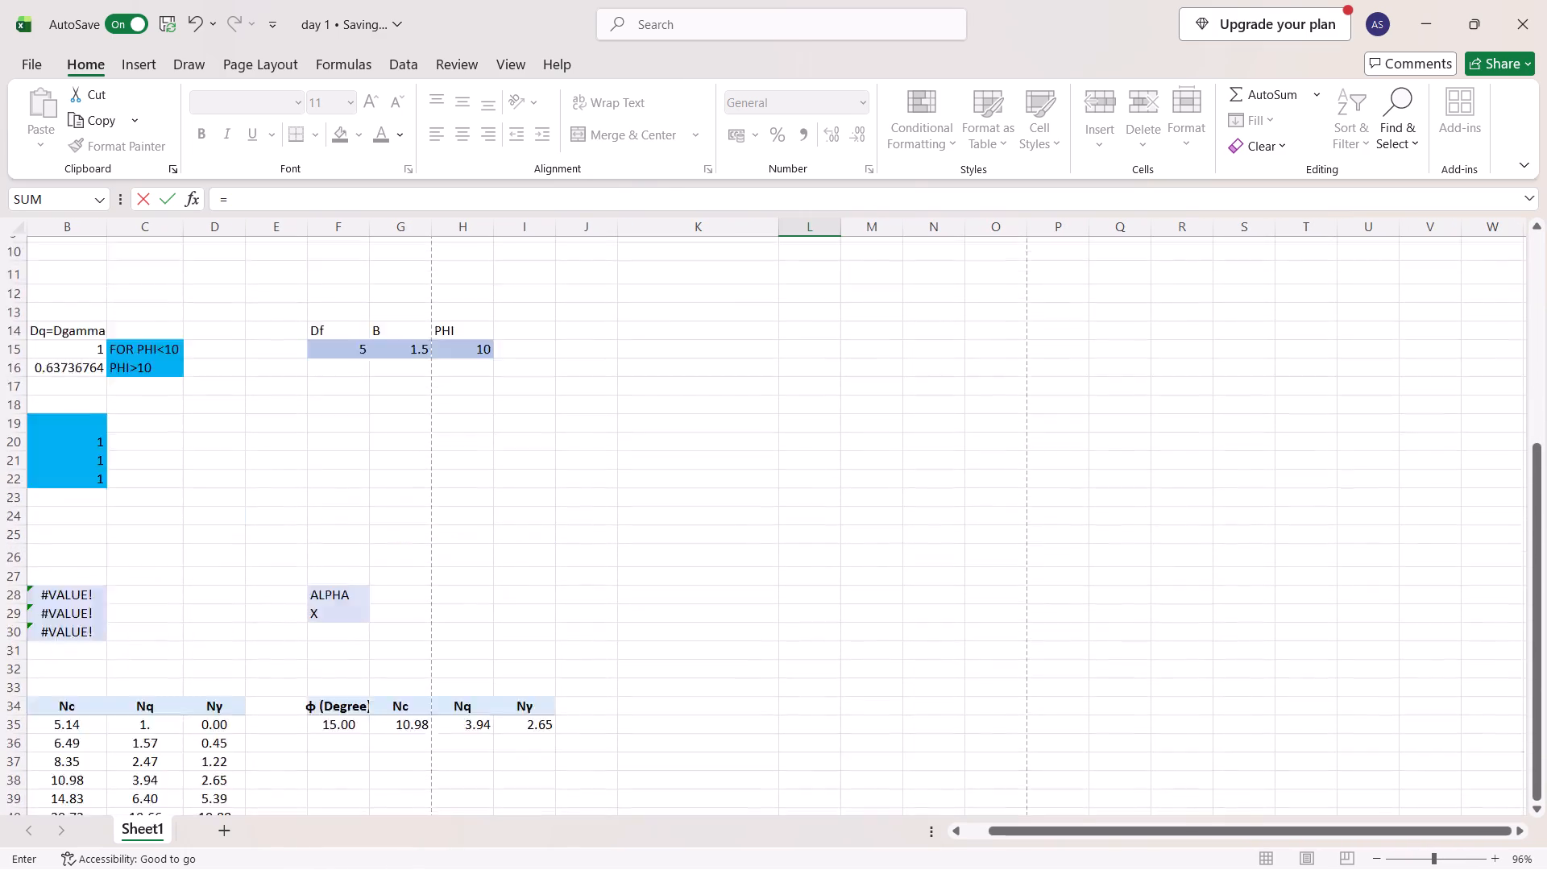
{"action": "scroll", "coordinate": [527, 402], "scroll_direction": "up", "scroll_amount": 4}
{"action": "scroll", "coordinate": [563, 391], "scroll_direction": "right", "scroll_amount": 2}
{"action": "scroll", "coordinate": [563, 391], "scroll_direction": "down", "scroll_amount": 1}
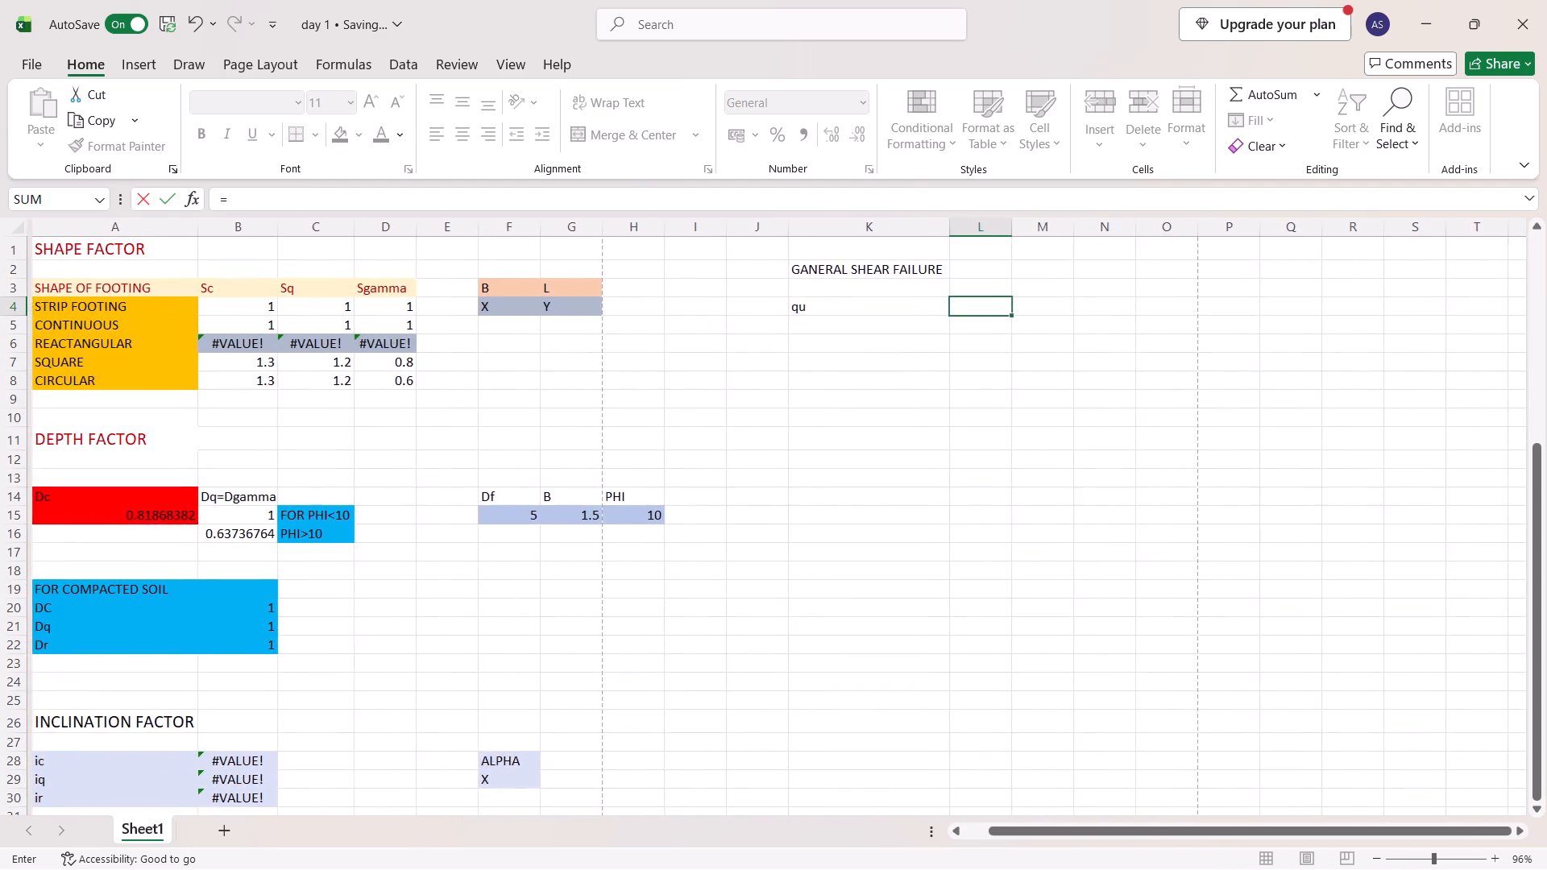
{"action": "scroll", "coordinate": [563, 391], "scroll_direction": "down", "scroll_amount": 1}
{"action": "scroll", "coordinate": [563, 391], "scroll_direction": "up", "scroll_amount": 1}
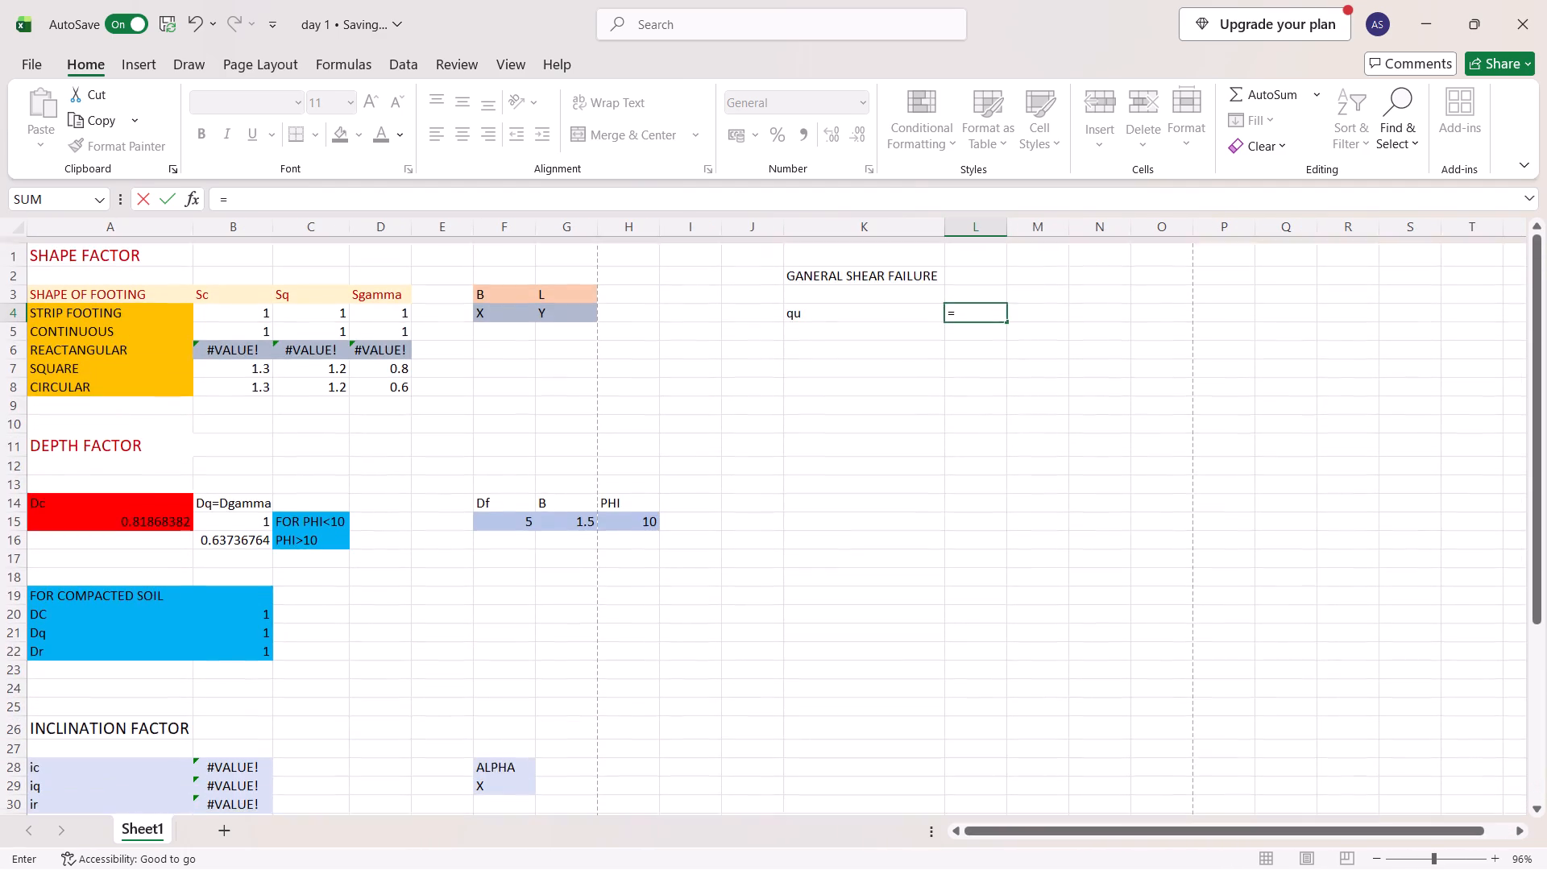
Clear the unfinished formula from cell L4 beside the qu label.
{"action": "left_click", "coordinate": [686, 524]}
{"action": "scroll", "coordinate": [686, 524], "scroll_direction": "down", "scroll_amount": 1}
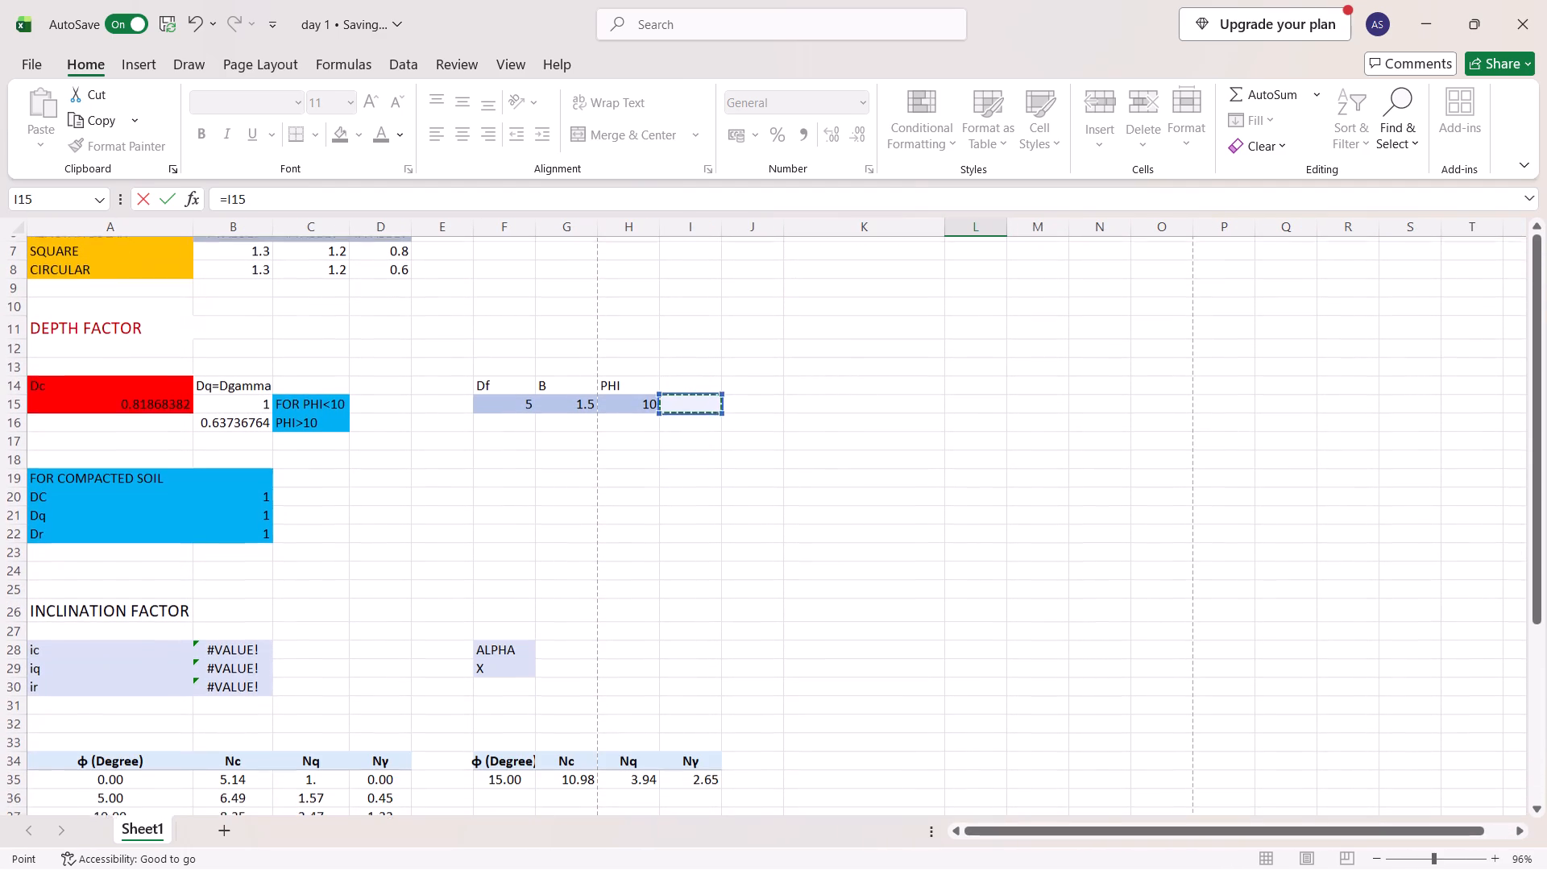
{"action": "scroll", "coordinate": [686, 524], "scroll_direction": "down", "scroll_amount": 1}
{"action": "scroll", "coordinate": [836, 367], "scroll_direction": "up", "scroll_amount": 5}
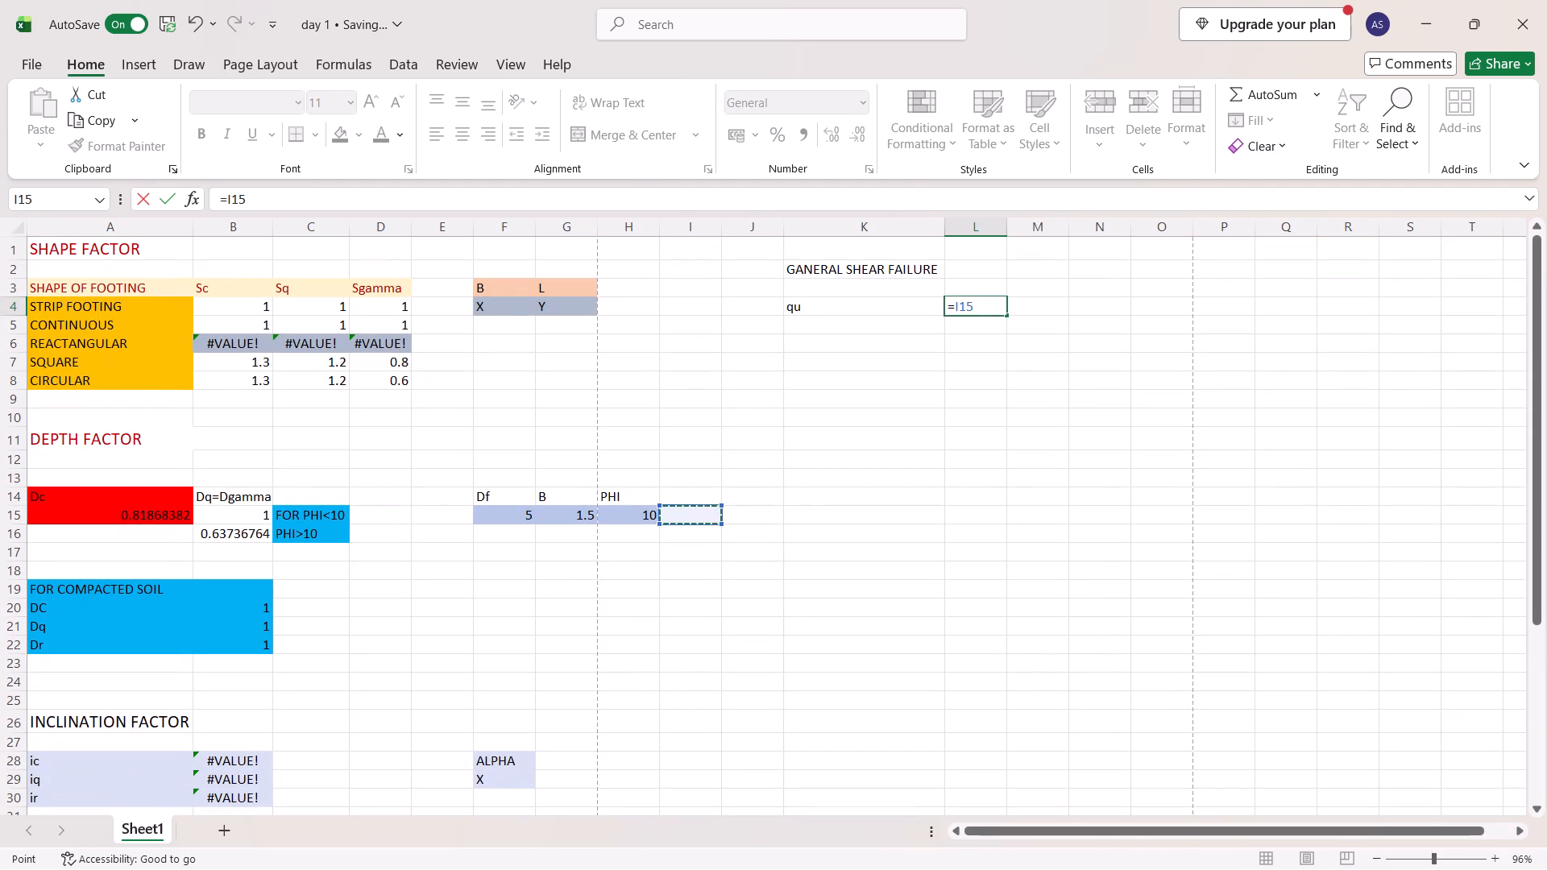
{"action": "key", "text": "BackSpace"}
{"action": "key", "text": "BackSpace"}
{"action": "key", "text": "BackSpace"}
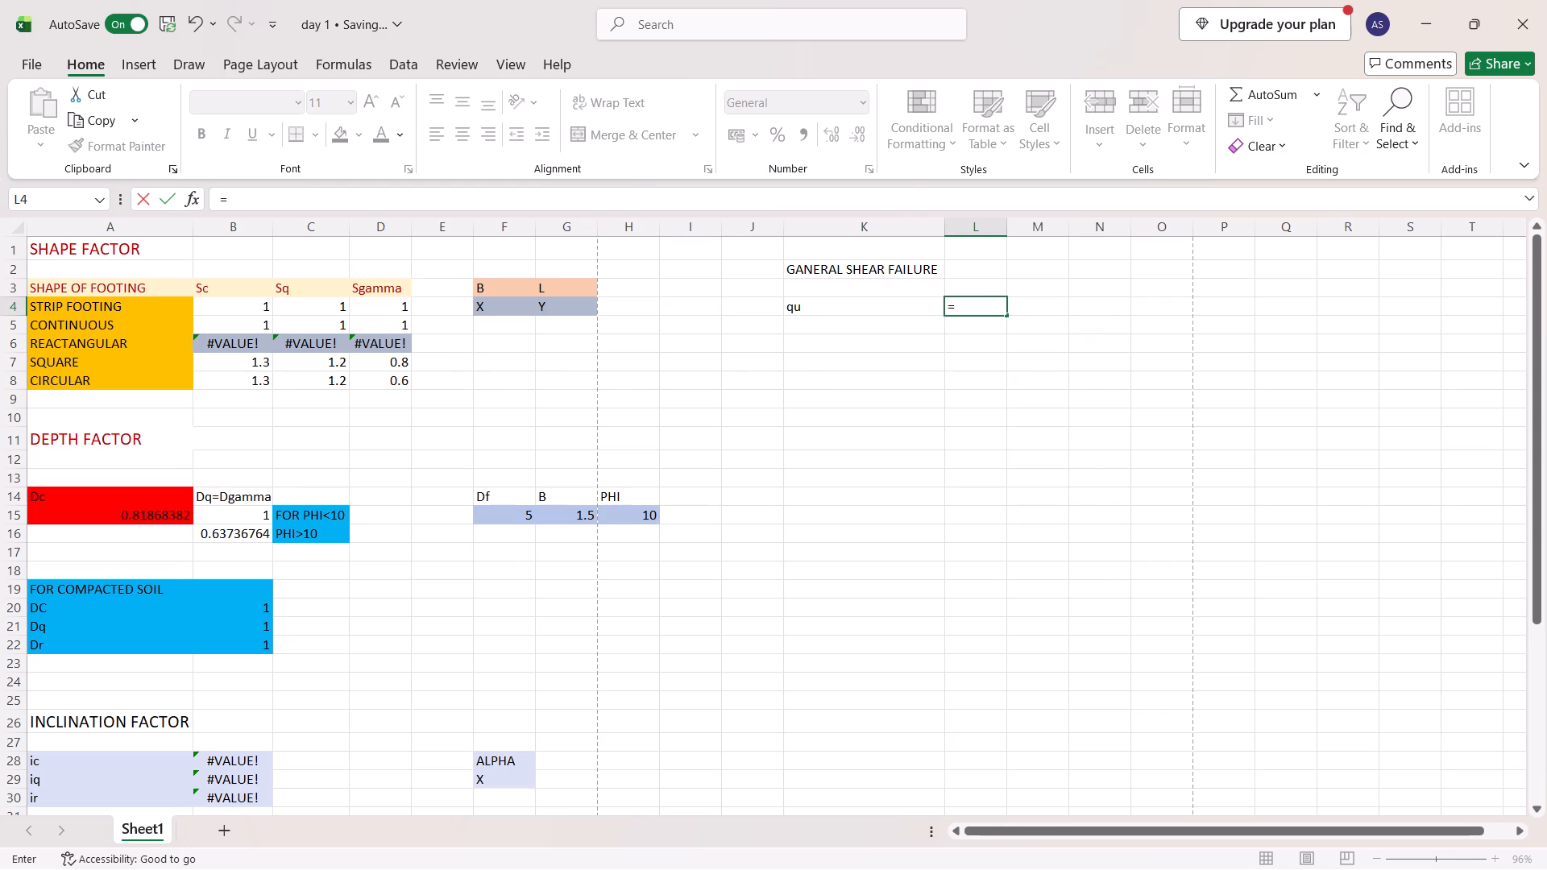
{"action": "key", "text": "BackSpace"}
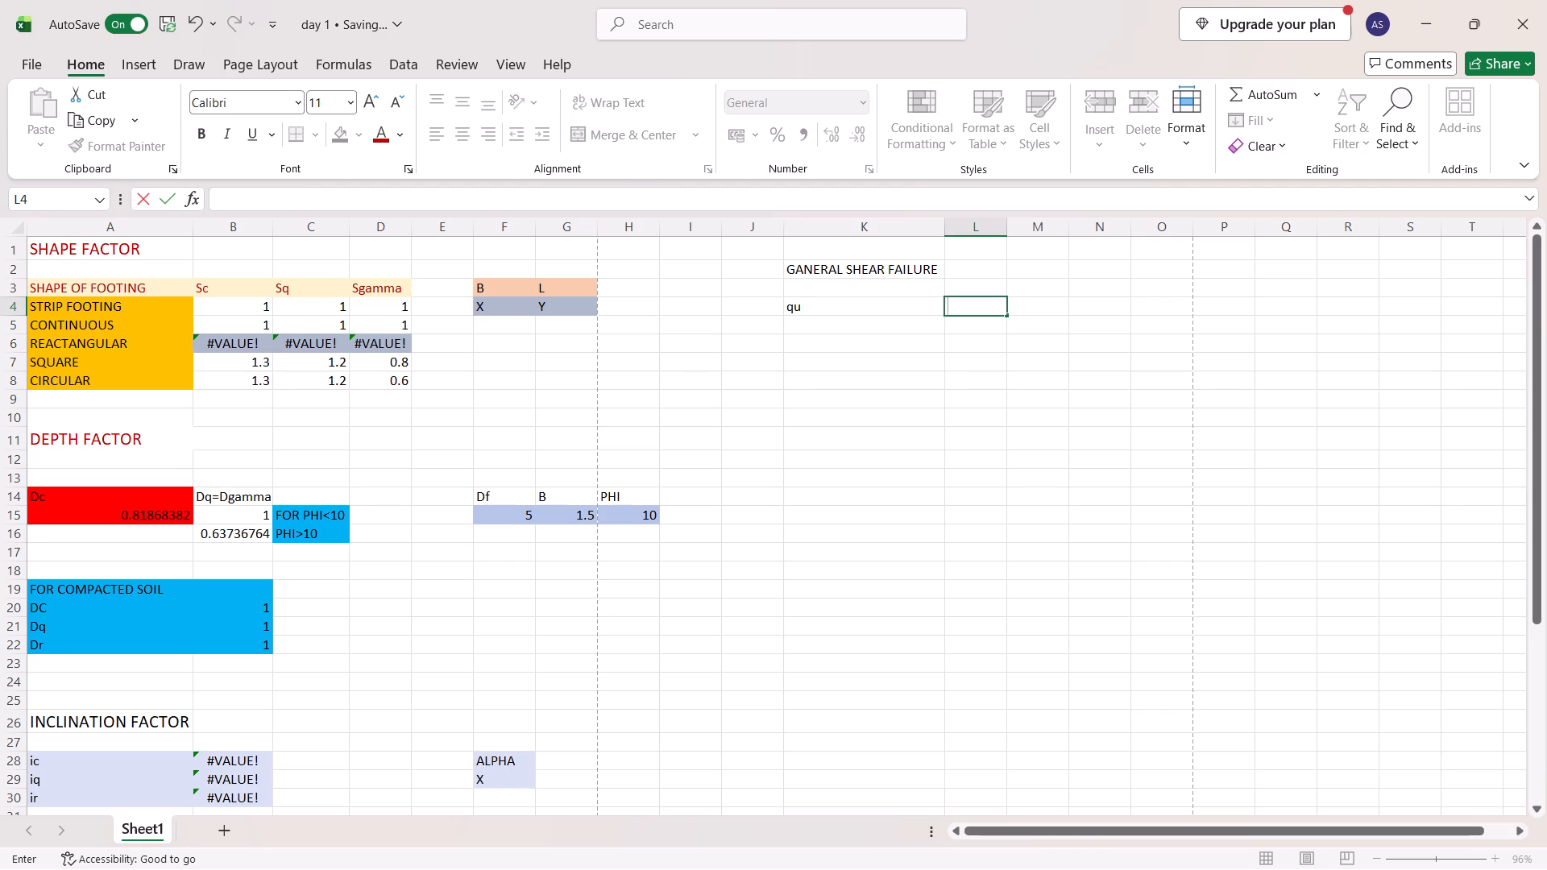
Review the factor tables and the Nc, Nq, Ny tables on Sheet1 again, leaving cell L4 empty.
{"action": "scroll", "coordinate": [823, 362], "scroll_direction": "right", "scroll_amount": 1}
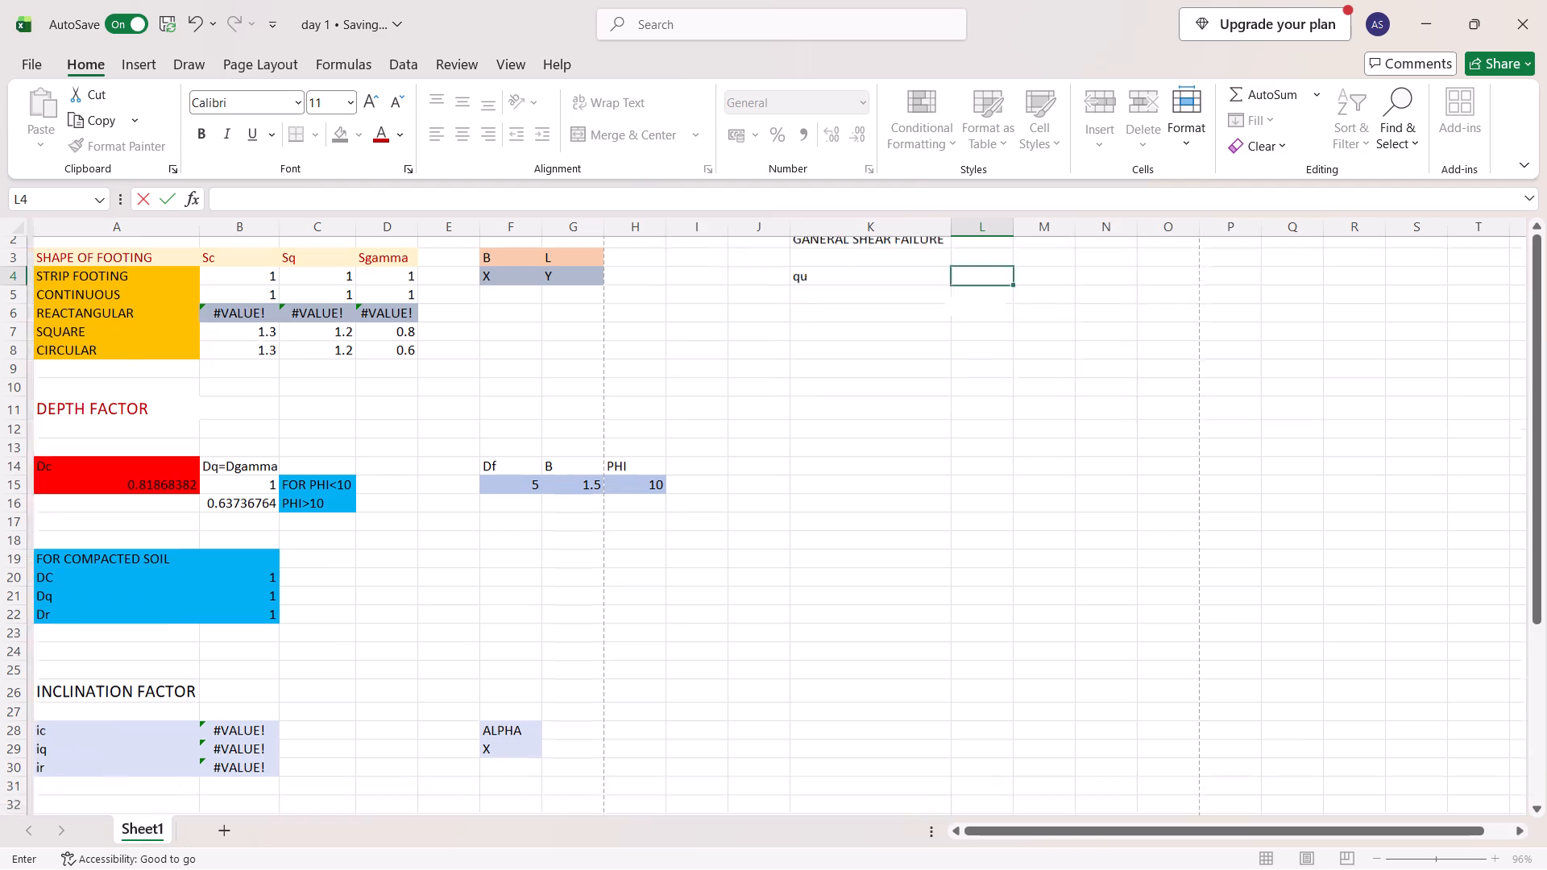
{"action": "scroll", "coordinate": [823, 362], "scroll_direction": "right", "scroll_amount": 1}
{"action": "scroll", "coordinate": [859, 409], "scroll_direction": "down", "scroll_amount": 3}
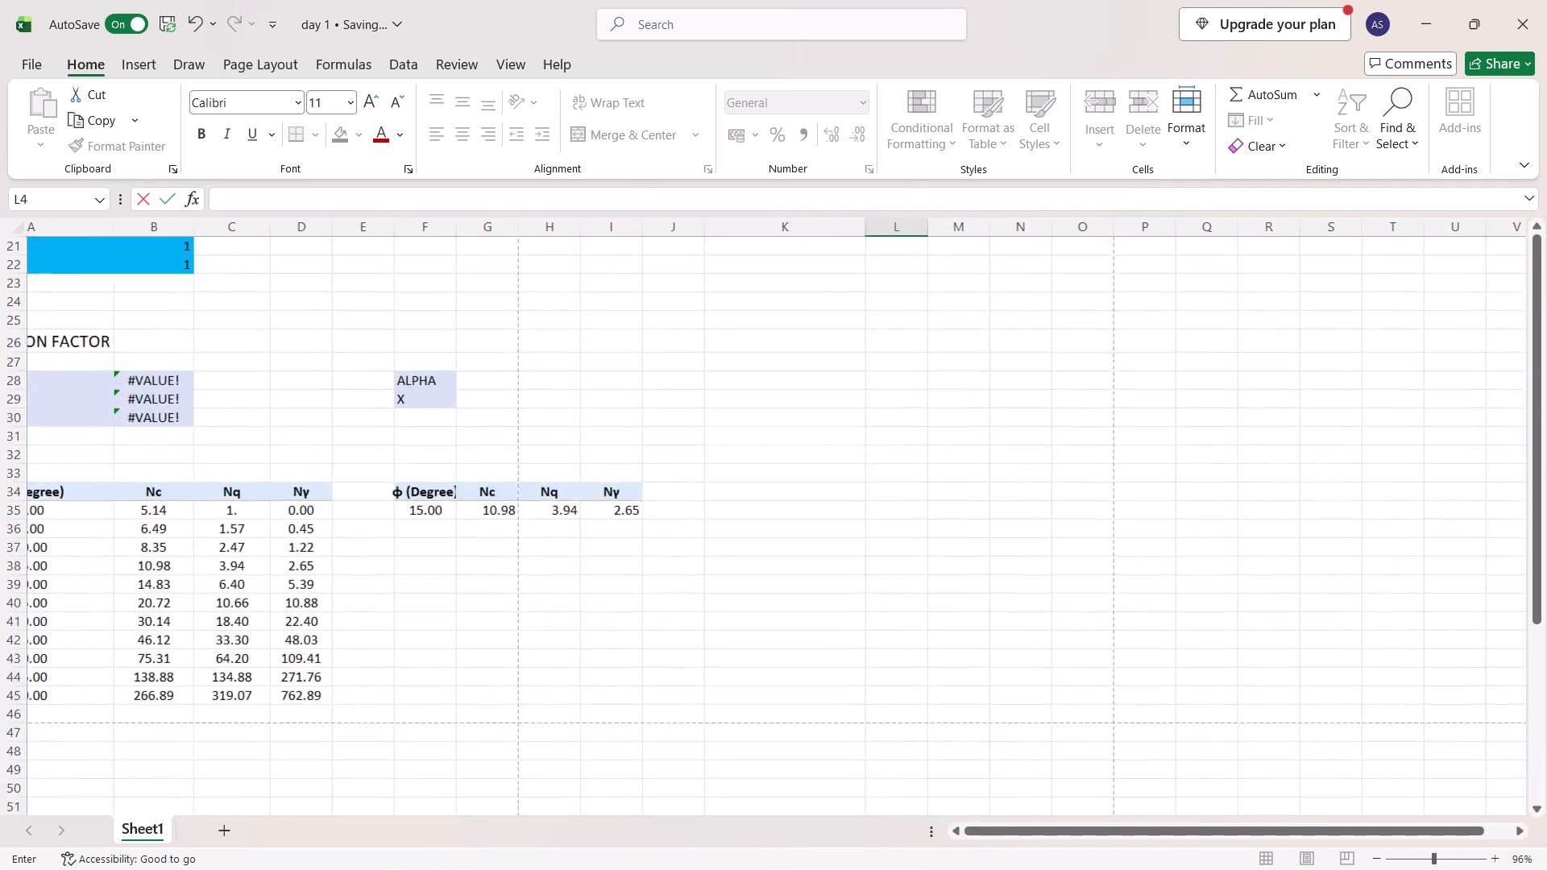
{"action": "scroll", "coordinate": [859, 409], "scroll_direction": "down", "scroll_amount": 3}
{"action": "scroll", "coordinate": [859, 409], "scroll_direction": "up", "scroll_amount": 15}
{"action": "scroll", "coordinate": [859, 409], "scroll_direction": "down", "scroll_amount": 1}
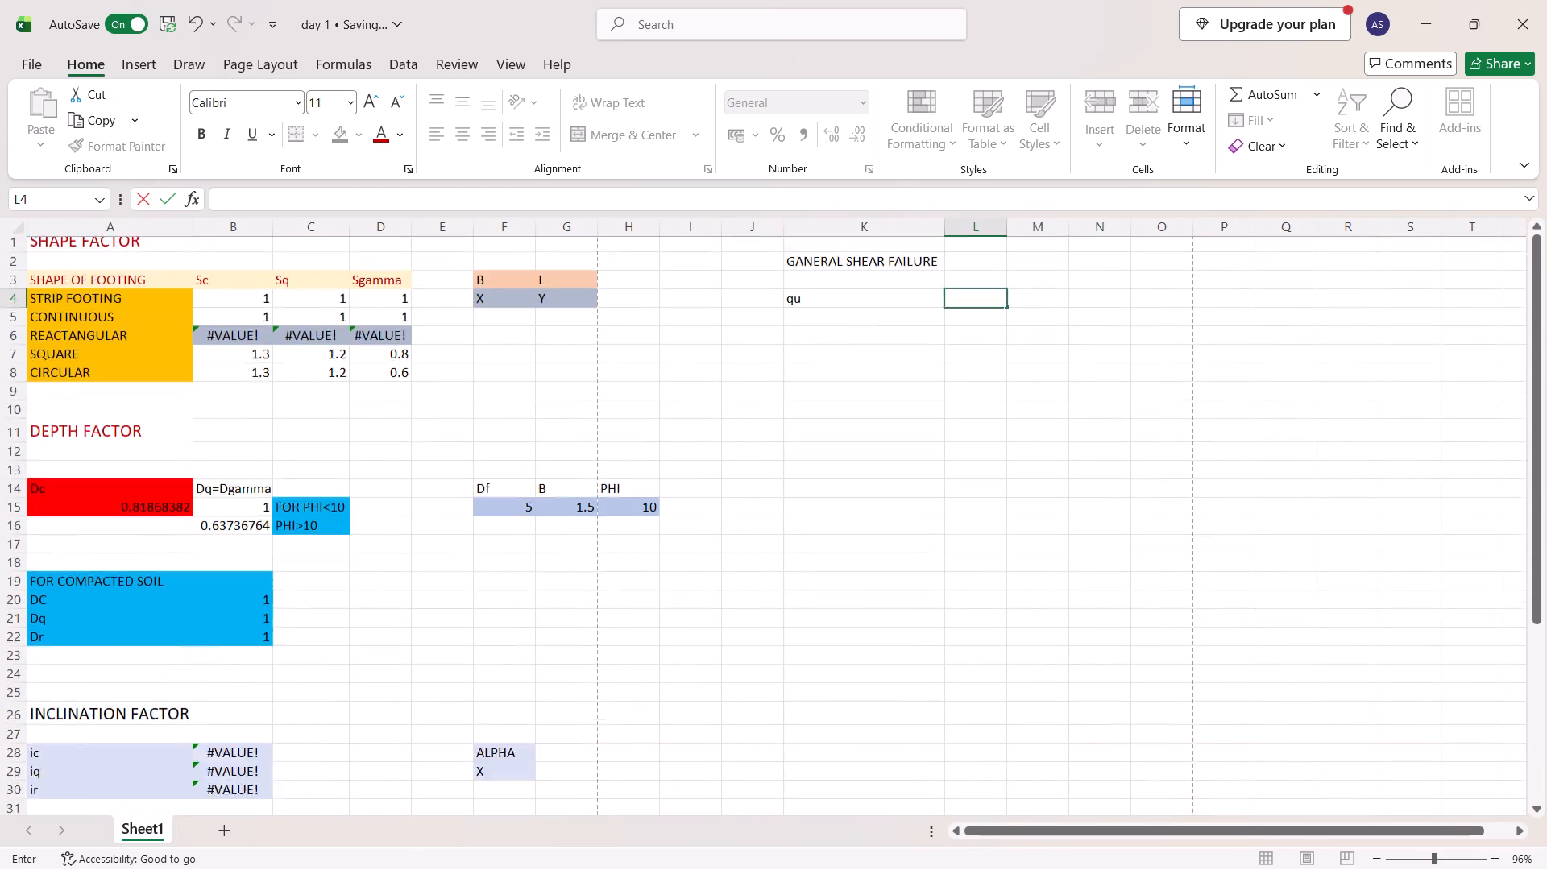
{"action": "scroll", "coordinate": [859, 409], "scroll_direction": "down", "scroll_amount": 1}
{"action": "scroll", "coordinate": [845, 429], "scroll_direction": "up", "scroll_amount": 1}
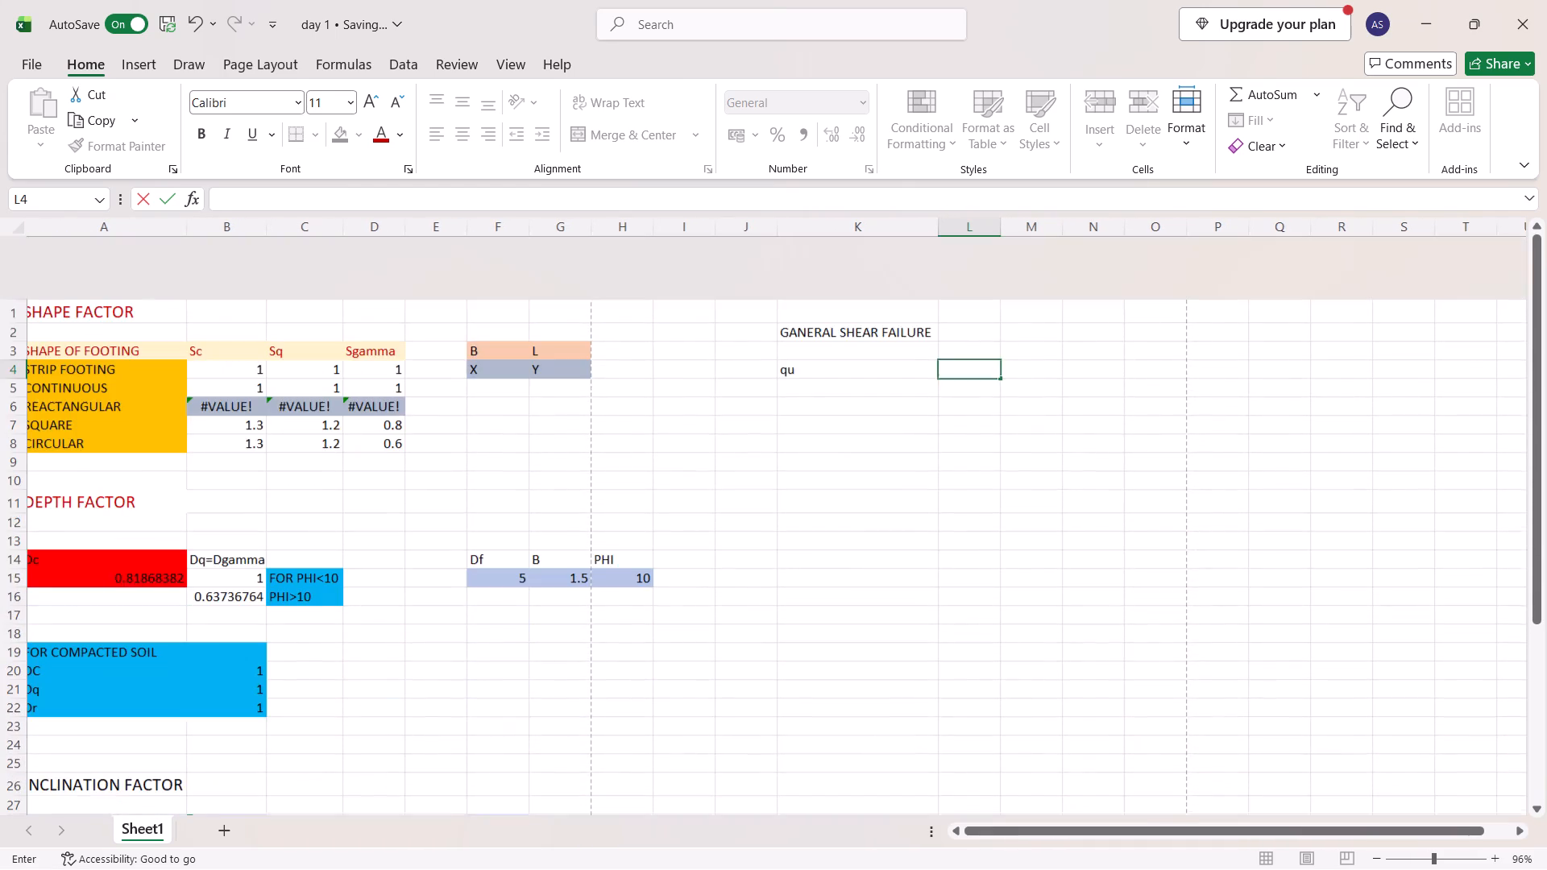
{"action": "scroll", "coordinate": [845, 429], "scroll_direction": "up", "scroll_amount": 3}
{"action": "scroll", "coordinate": [845, 429], "scroll_direction": "right", "scroll_amount": 1}
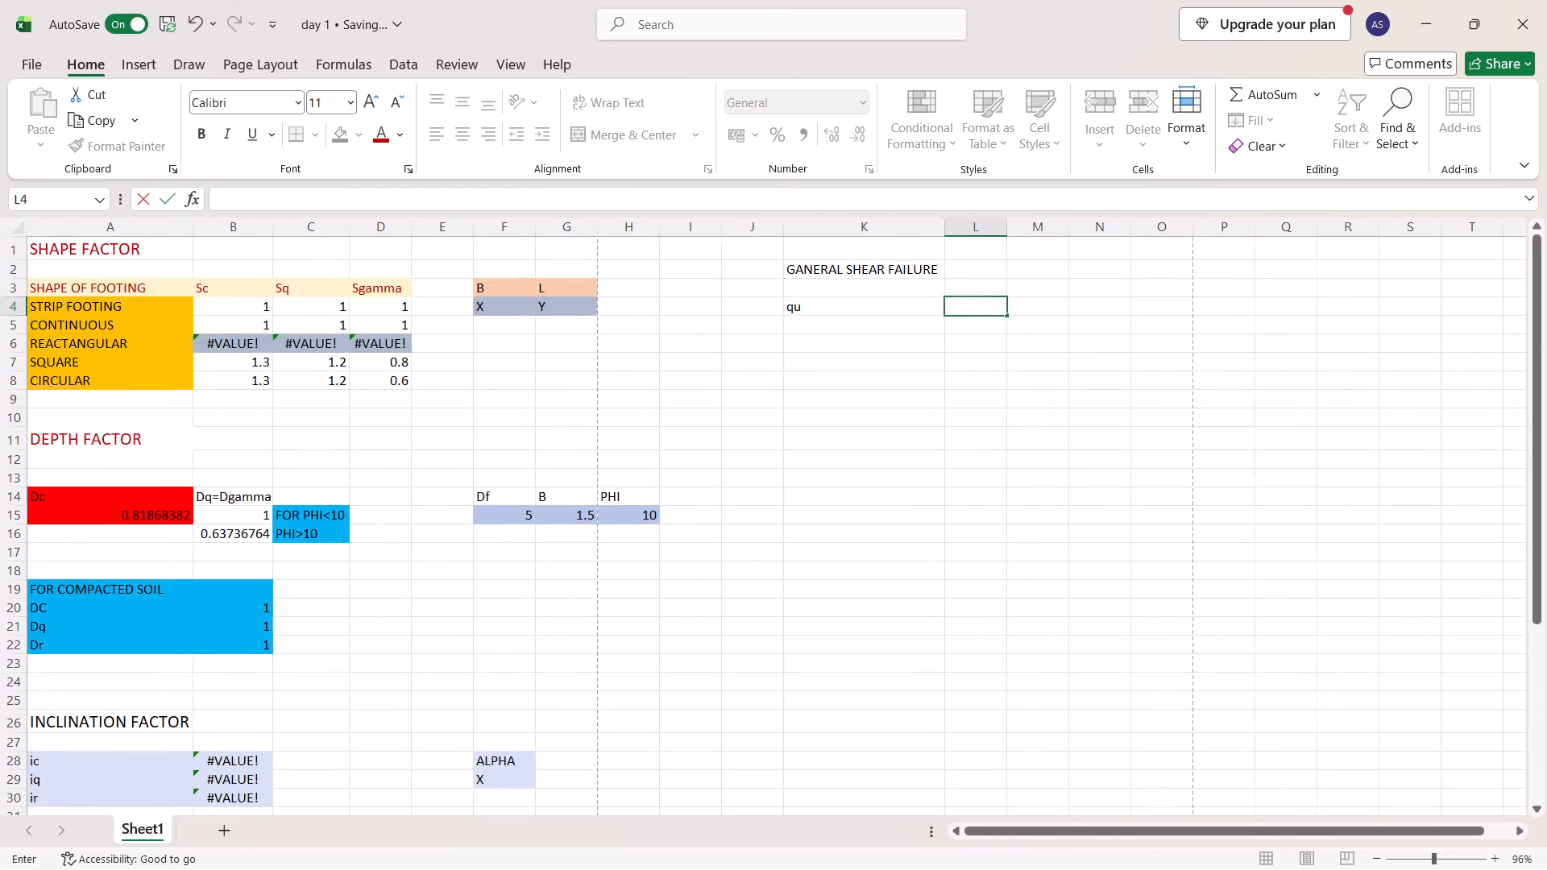
{"action": "scroll", "coordinate": [759, 429], "scroll_direction": "down", "scroll_amount": 1}
{"action": "left_click", "coordinate": [759, 429]}
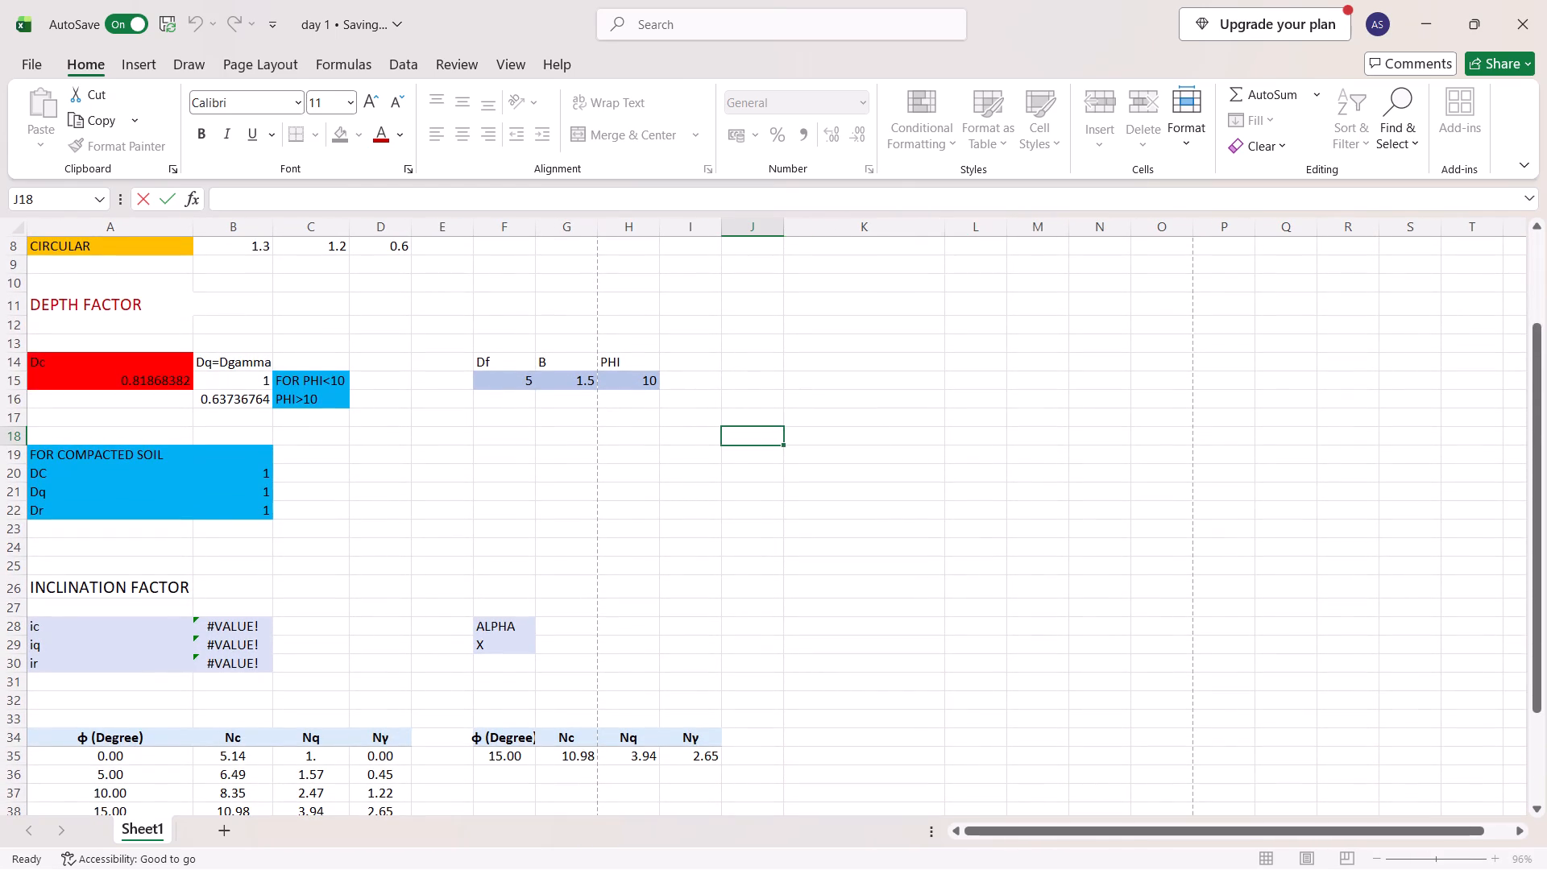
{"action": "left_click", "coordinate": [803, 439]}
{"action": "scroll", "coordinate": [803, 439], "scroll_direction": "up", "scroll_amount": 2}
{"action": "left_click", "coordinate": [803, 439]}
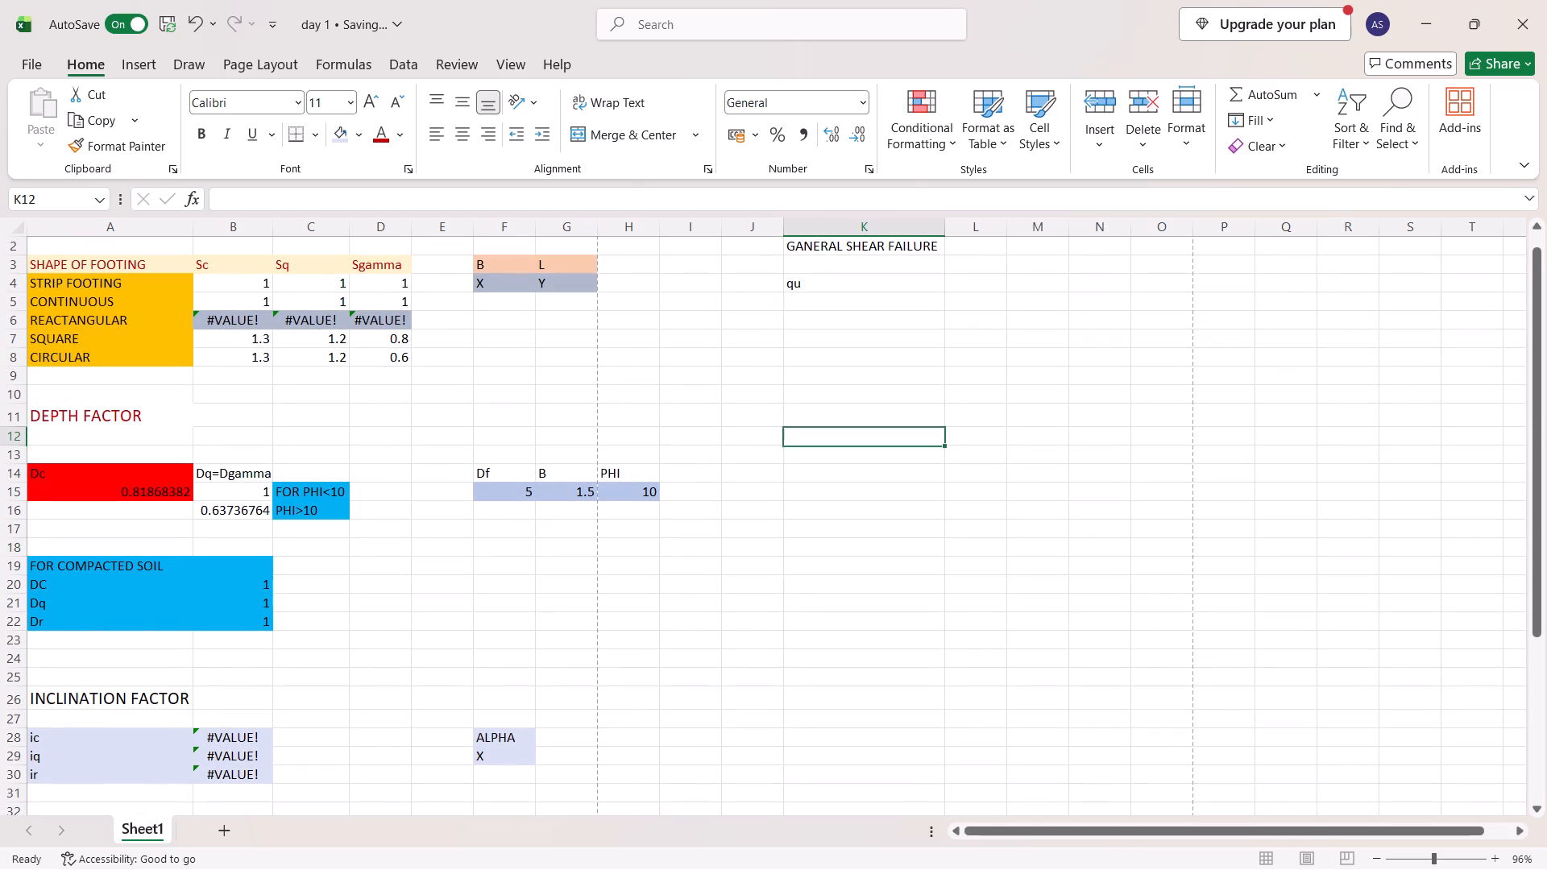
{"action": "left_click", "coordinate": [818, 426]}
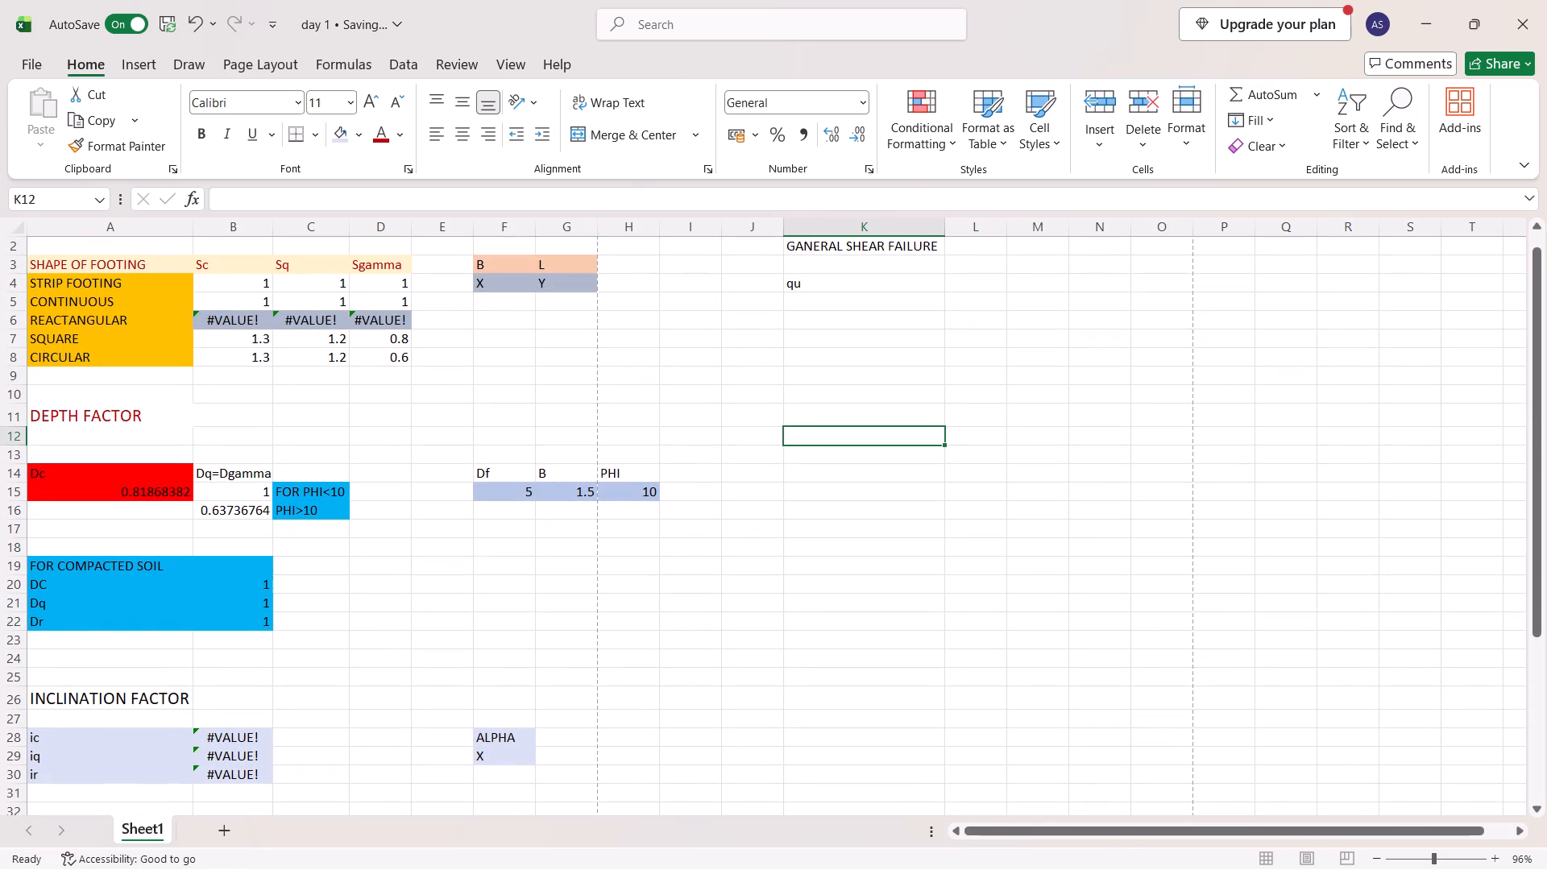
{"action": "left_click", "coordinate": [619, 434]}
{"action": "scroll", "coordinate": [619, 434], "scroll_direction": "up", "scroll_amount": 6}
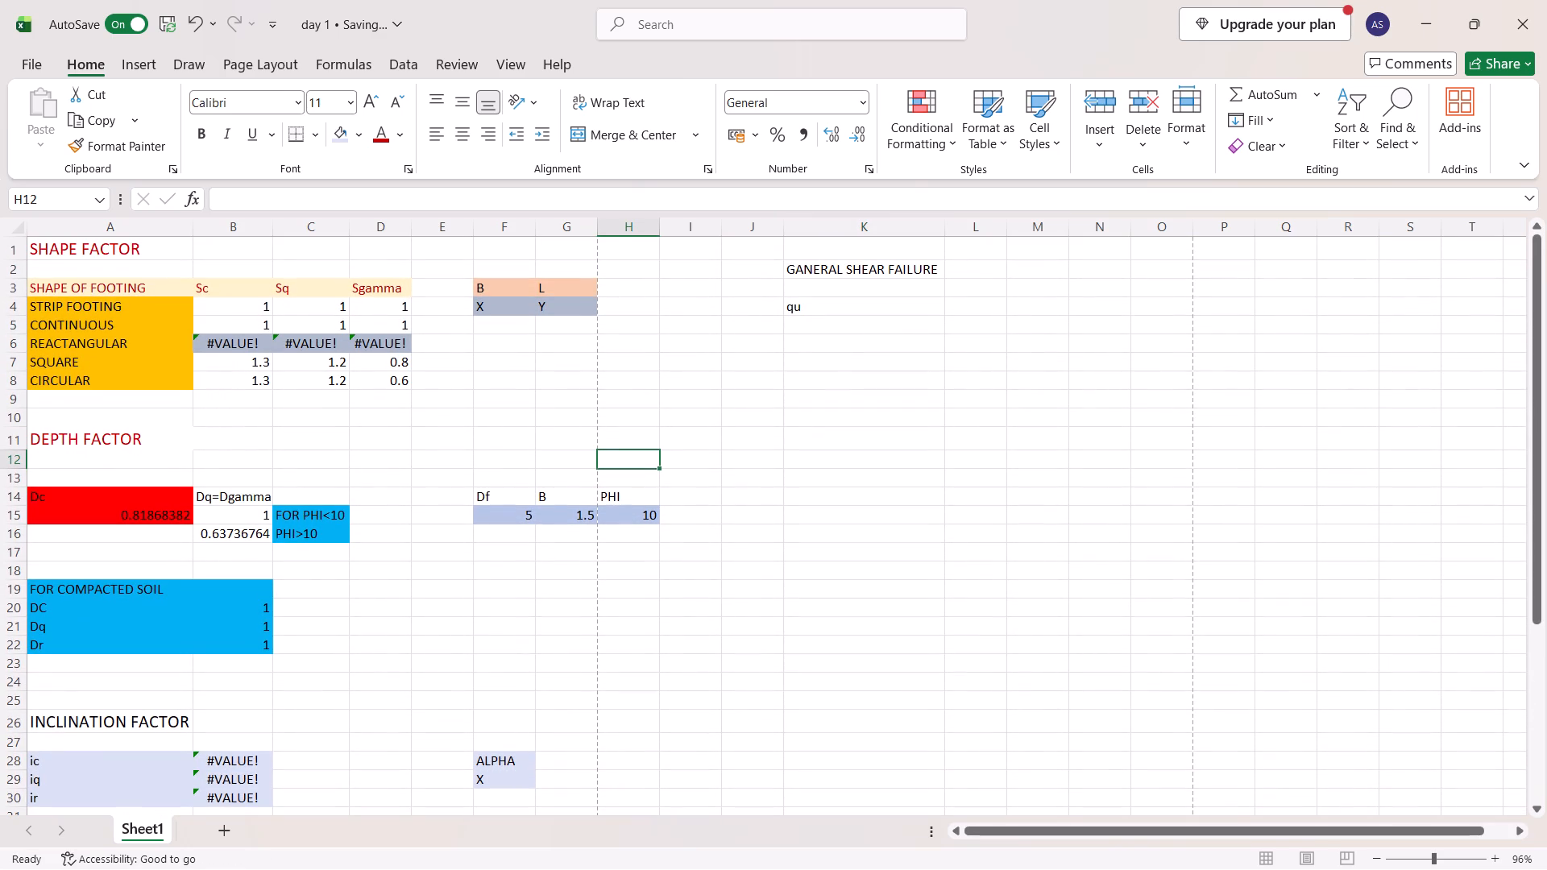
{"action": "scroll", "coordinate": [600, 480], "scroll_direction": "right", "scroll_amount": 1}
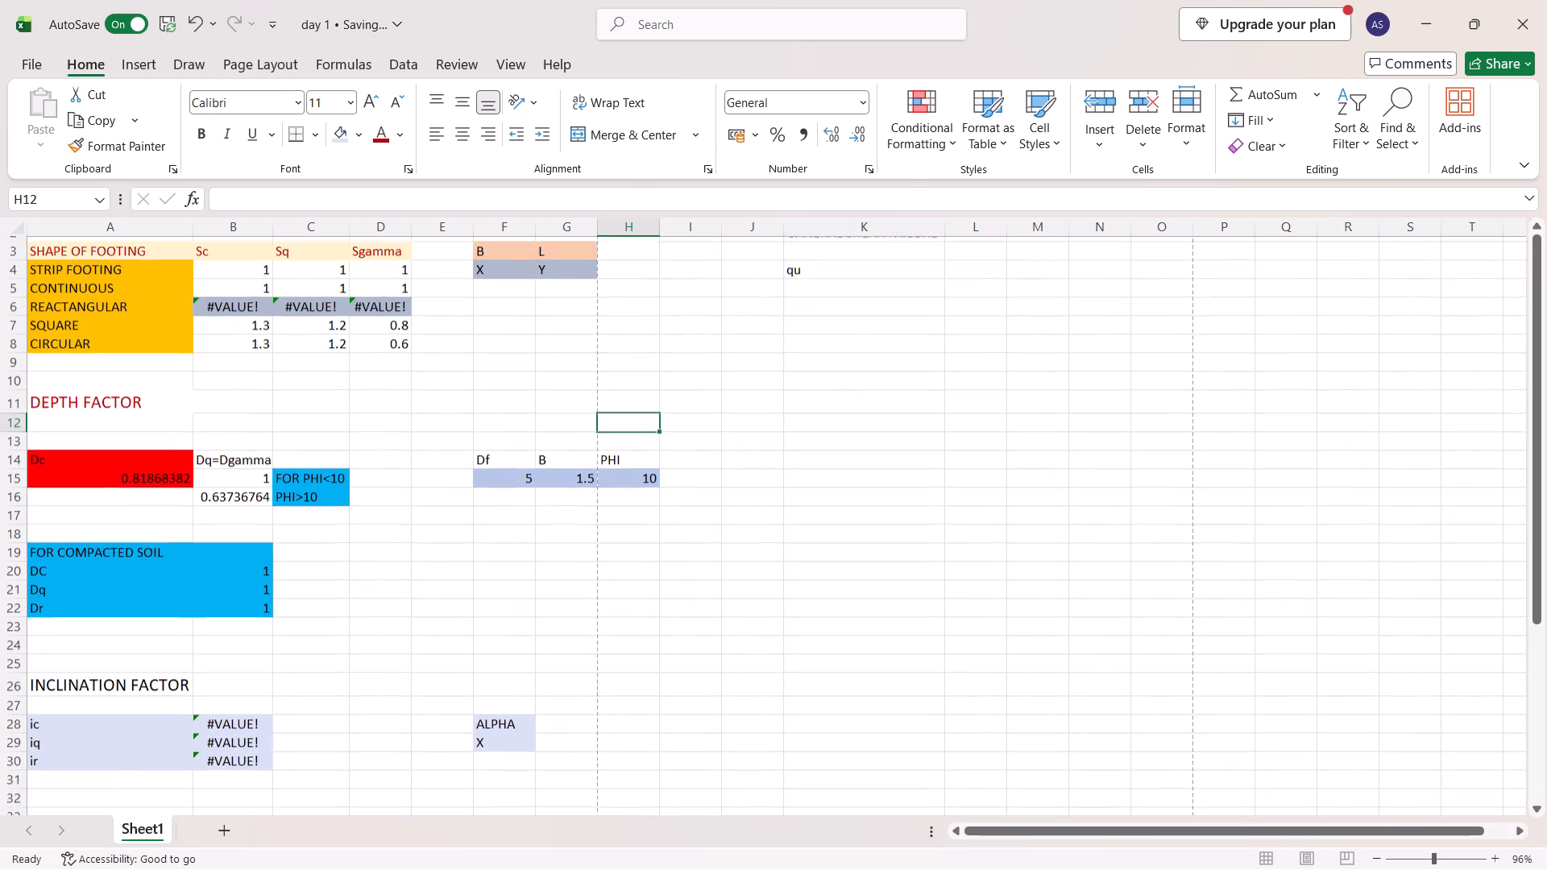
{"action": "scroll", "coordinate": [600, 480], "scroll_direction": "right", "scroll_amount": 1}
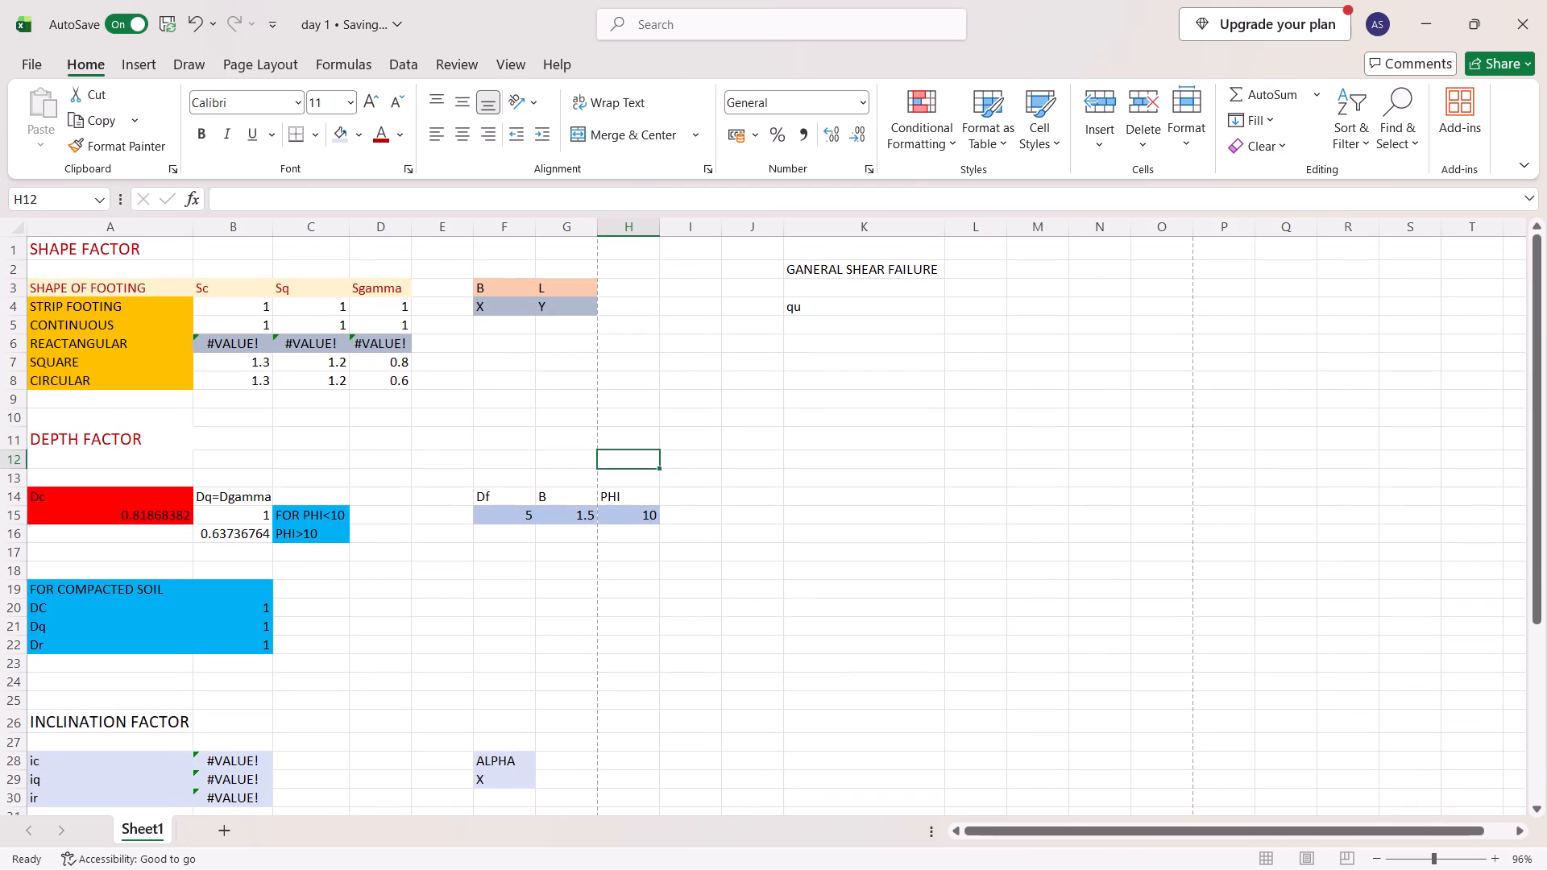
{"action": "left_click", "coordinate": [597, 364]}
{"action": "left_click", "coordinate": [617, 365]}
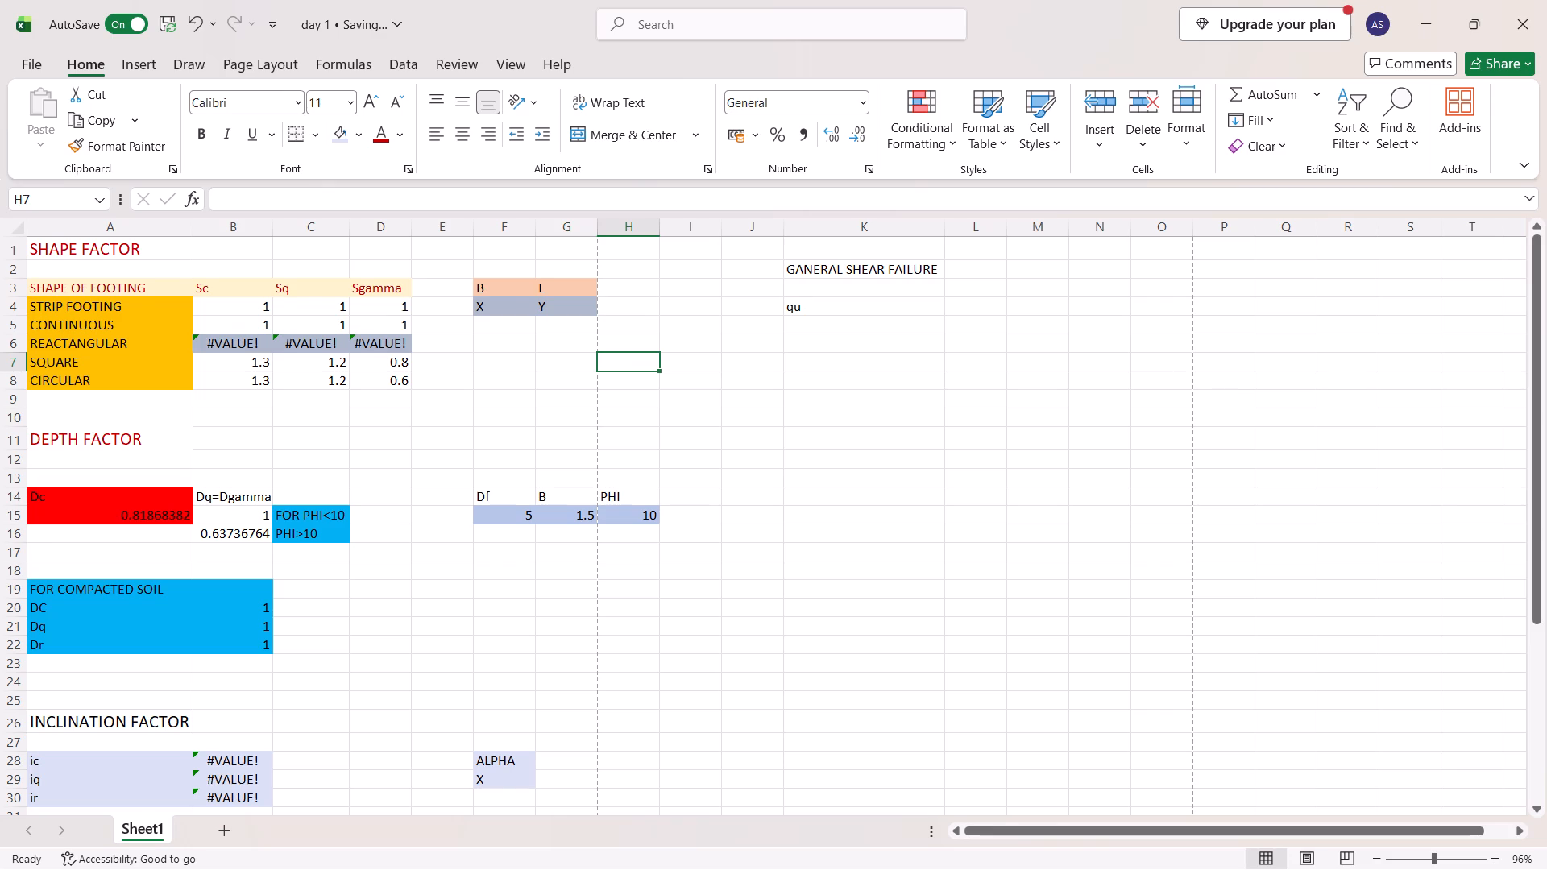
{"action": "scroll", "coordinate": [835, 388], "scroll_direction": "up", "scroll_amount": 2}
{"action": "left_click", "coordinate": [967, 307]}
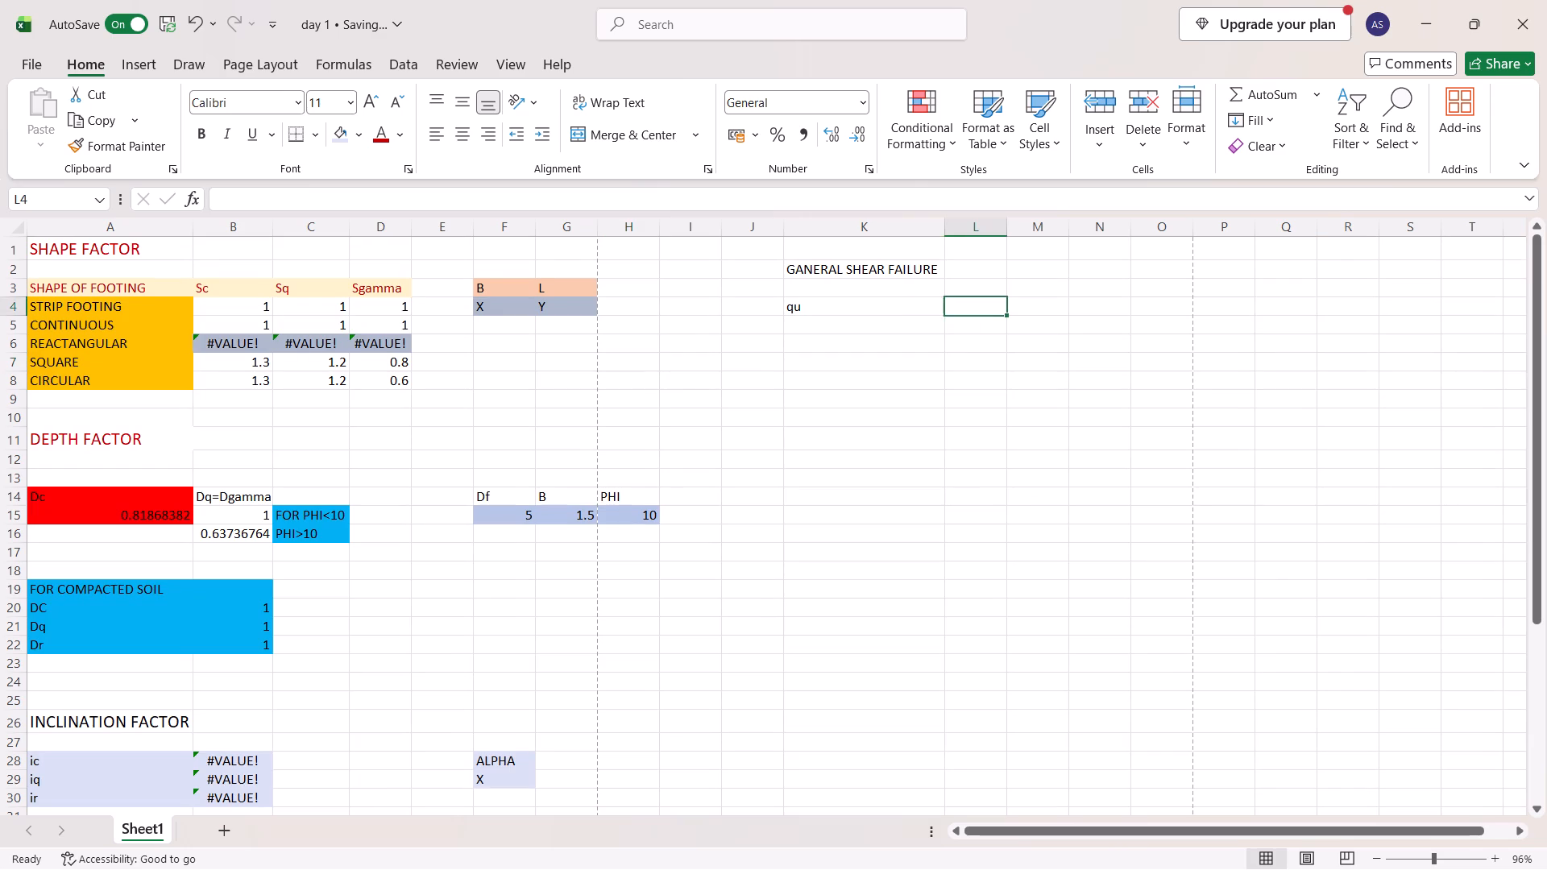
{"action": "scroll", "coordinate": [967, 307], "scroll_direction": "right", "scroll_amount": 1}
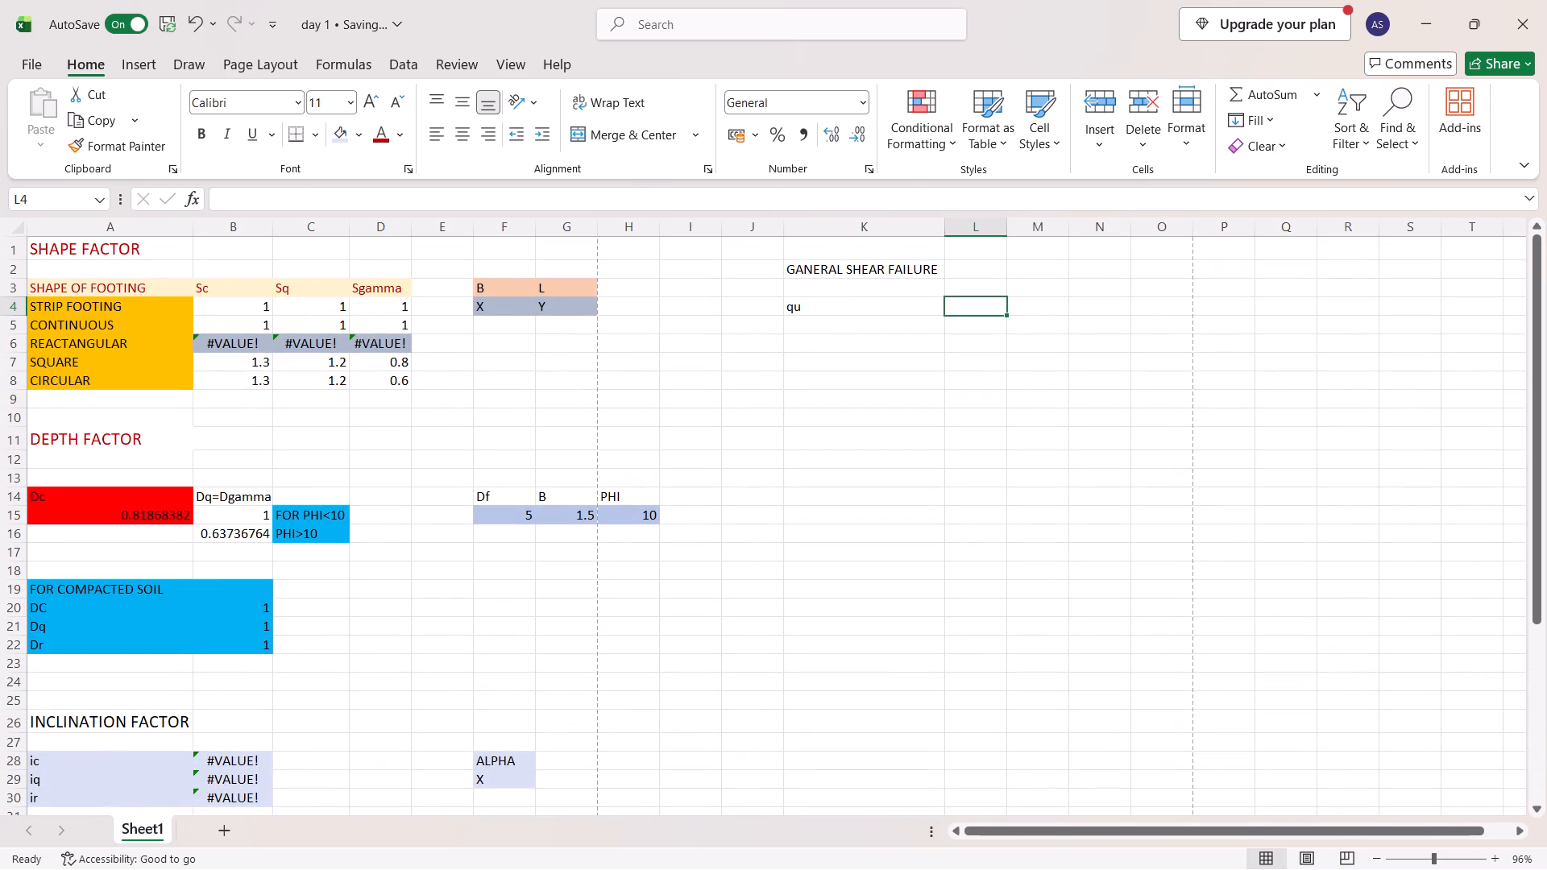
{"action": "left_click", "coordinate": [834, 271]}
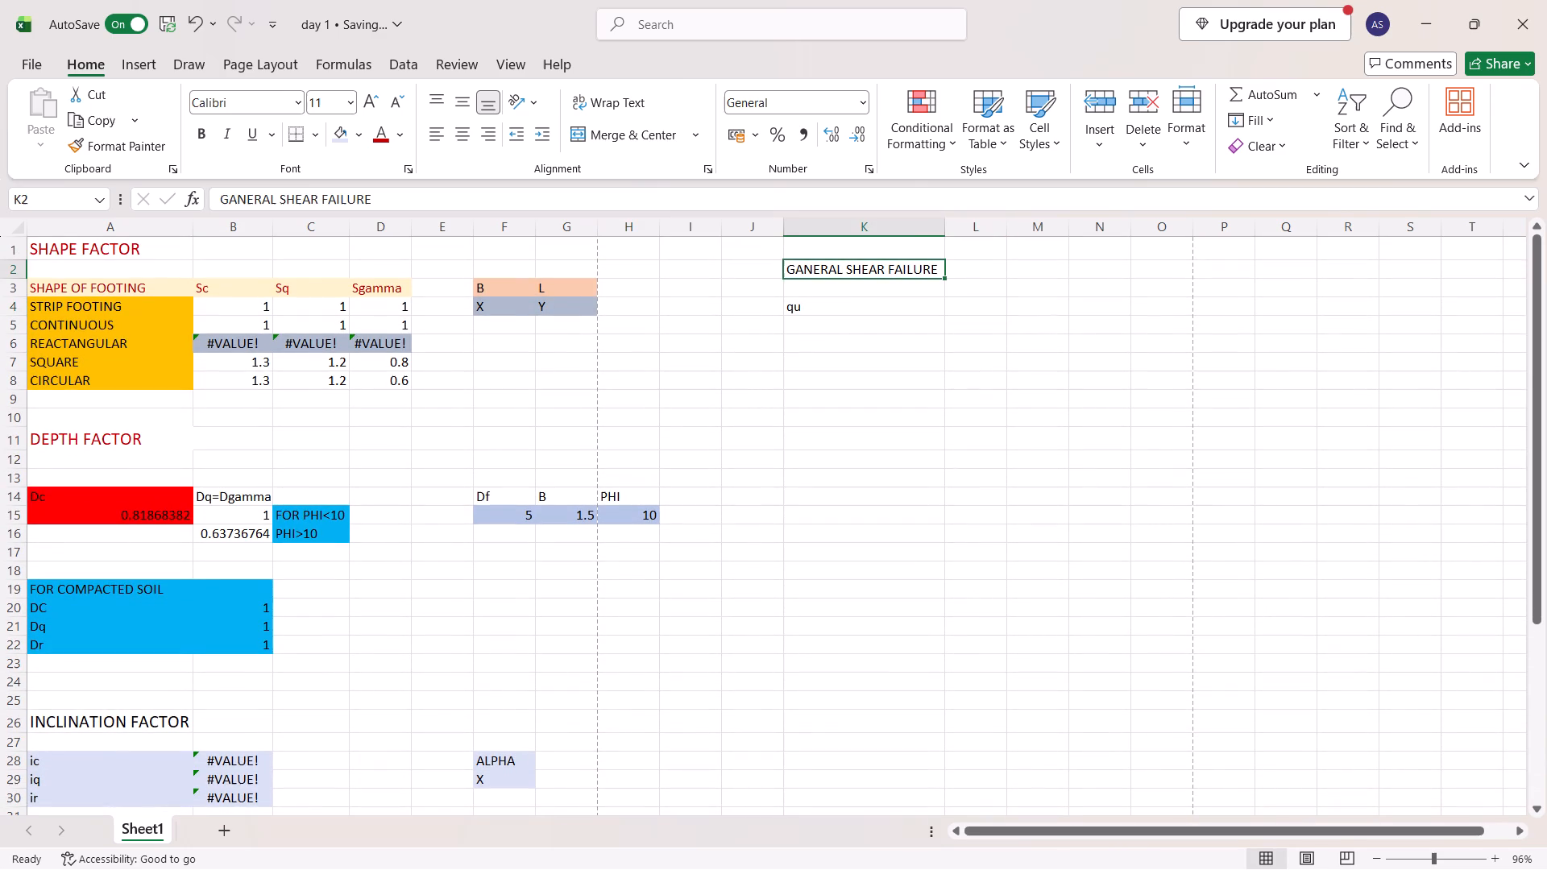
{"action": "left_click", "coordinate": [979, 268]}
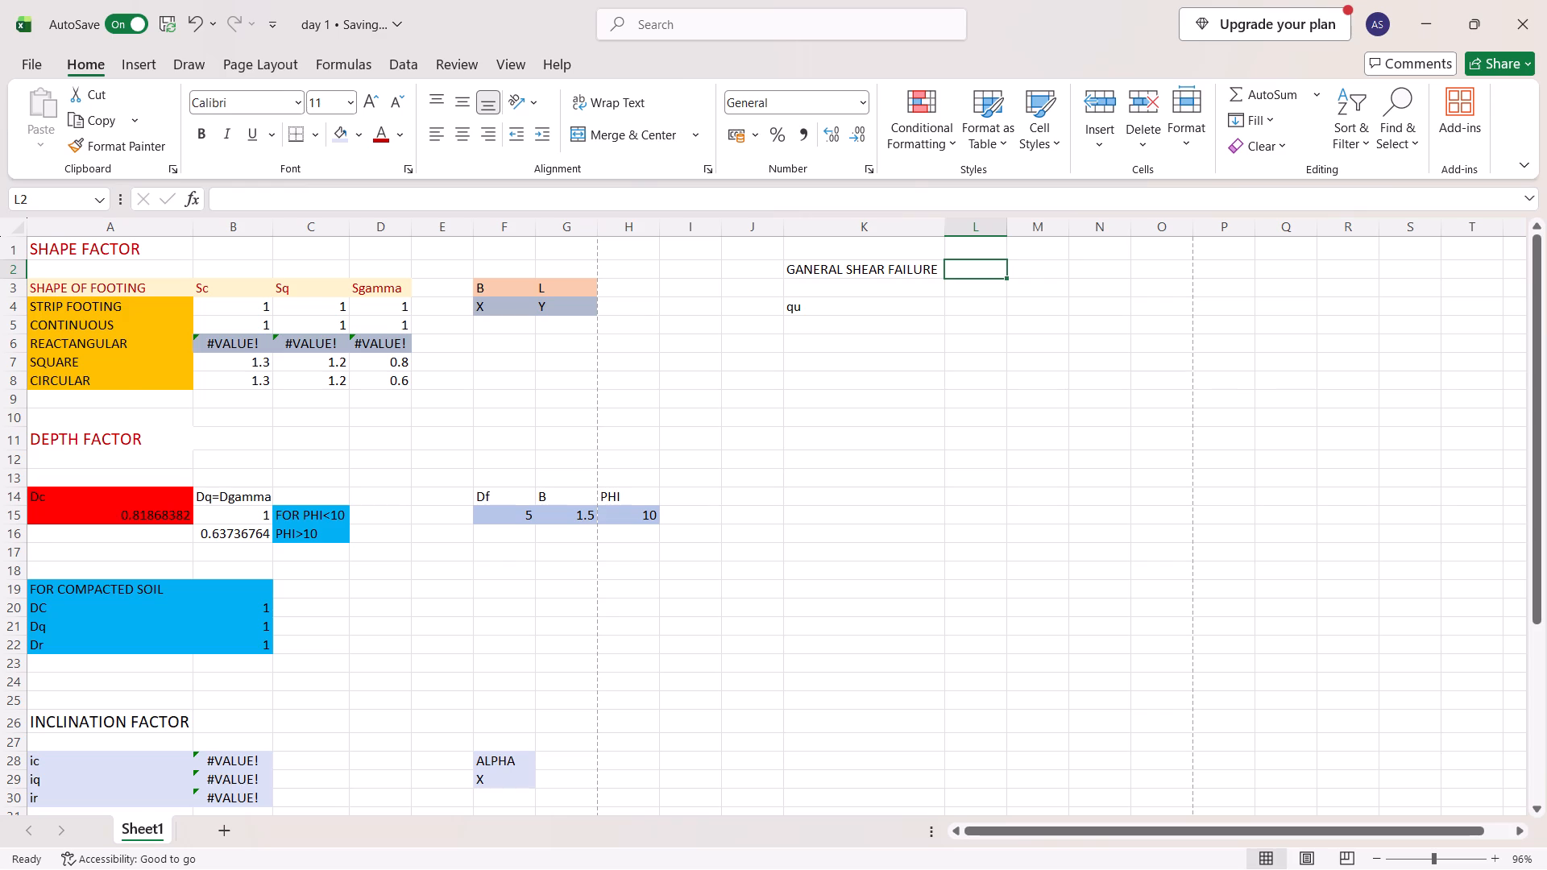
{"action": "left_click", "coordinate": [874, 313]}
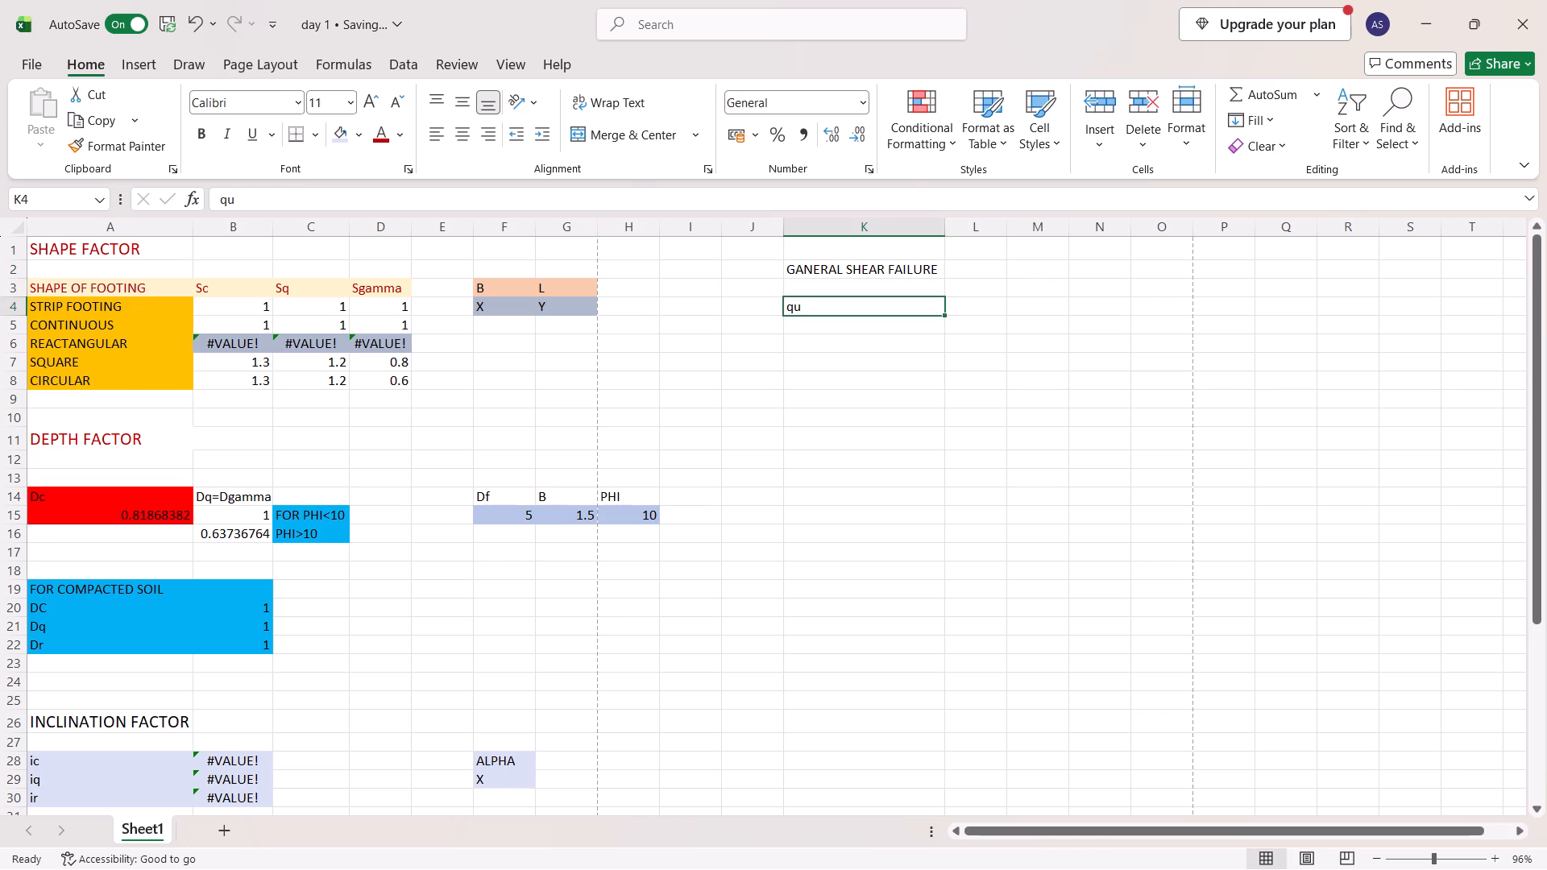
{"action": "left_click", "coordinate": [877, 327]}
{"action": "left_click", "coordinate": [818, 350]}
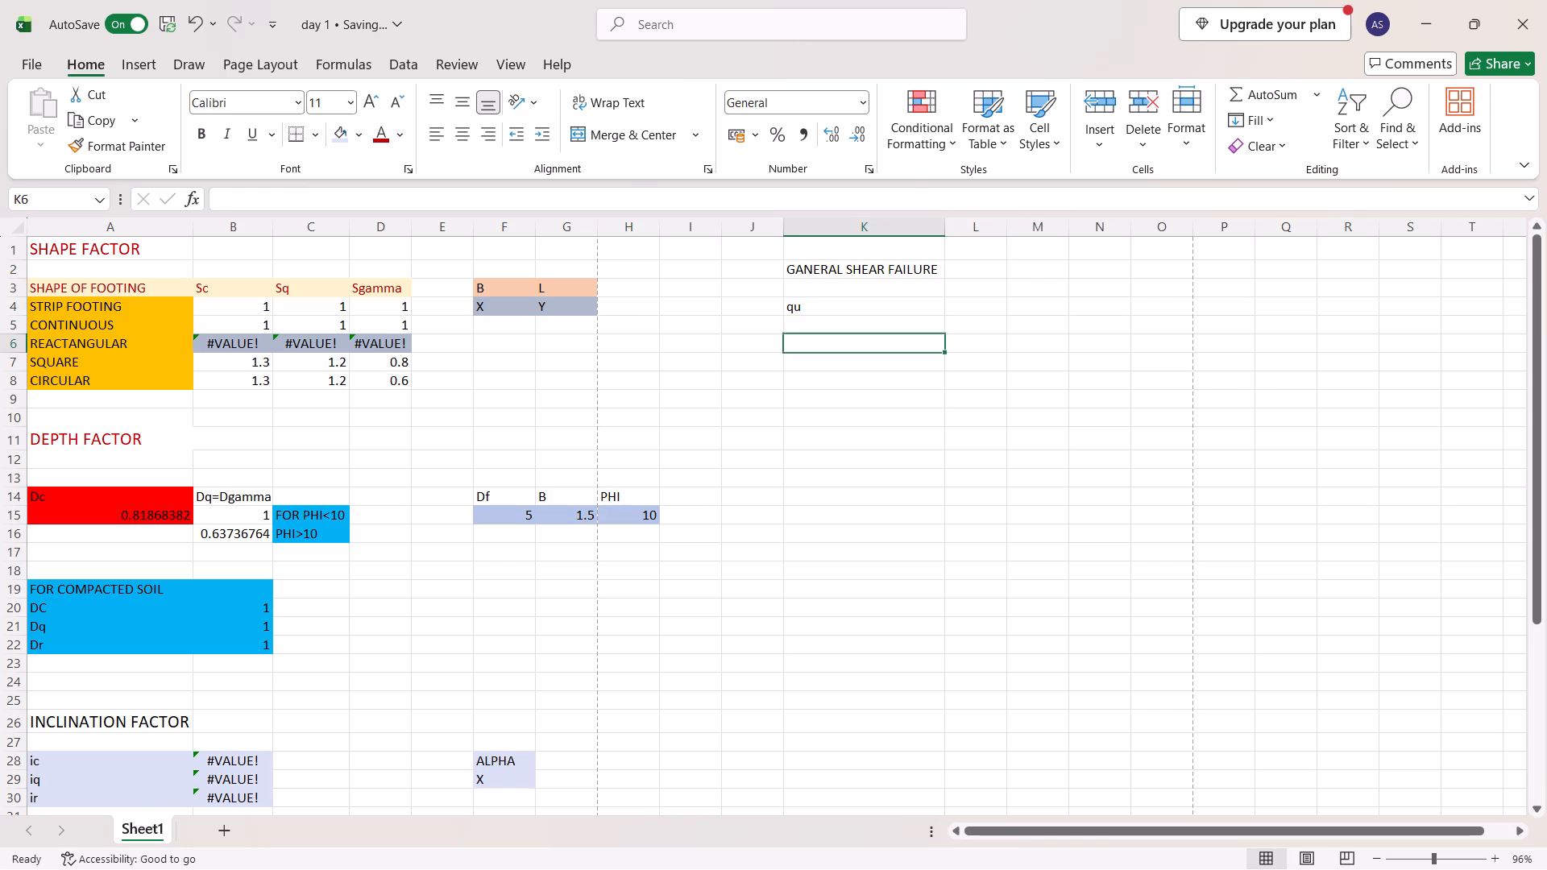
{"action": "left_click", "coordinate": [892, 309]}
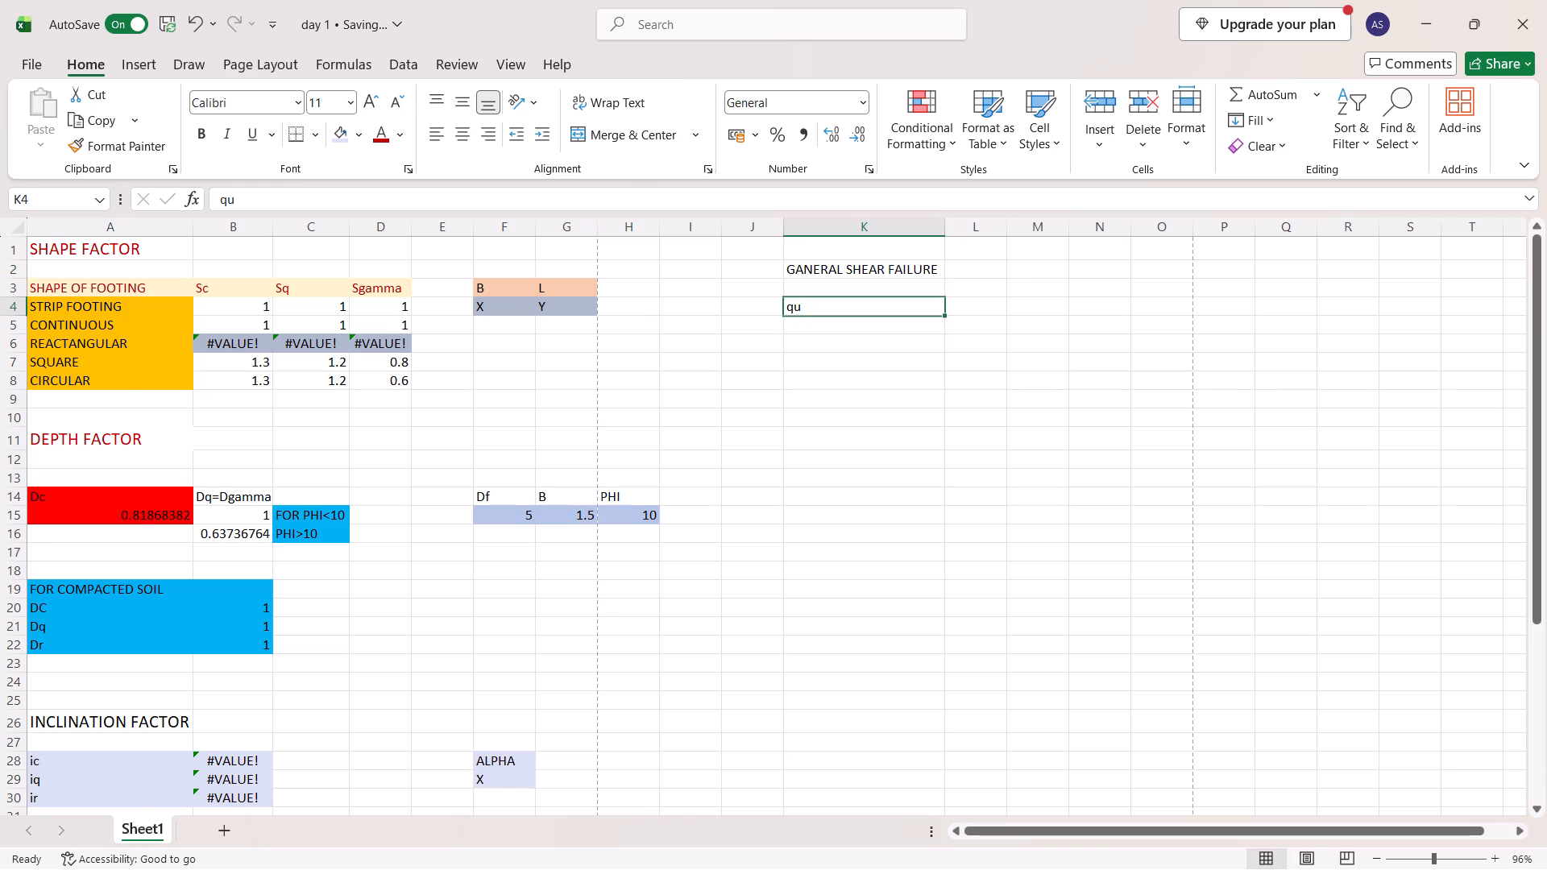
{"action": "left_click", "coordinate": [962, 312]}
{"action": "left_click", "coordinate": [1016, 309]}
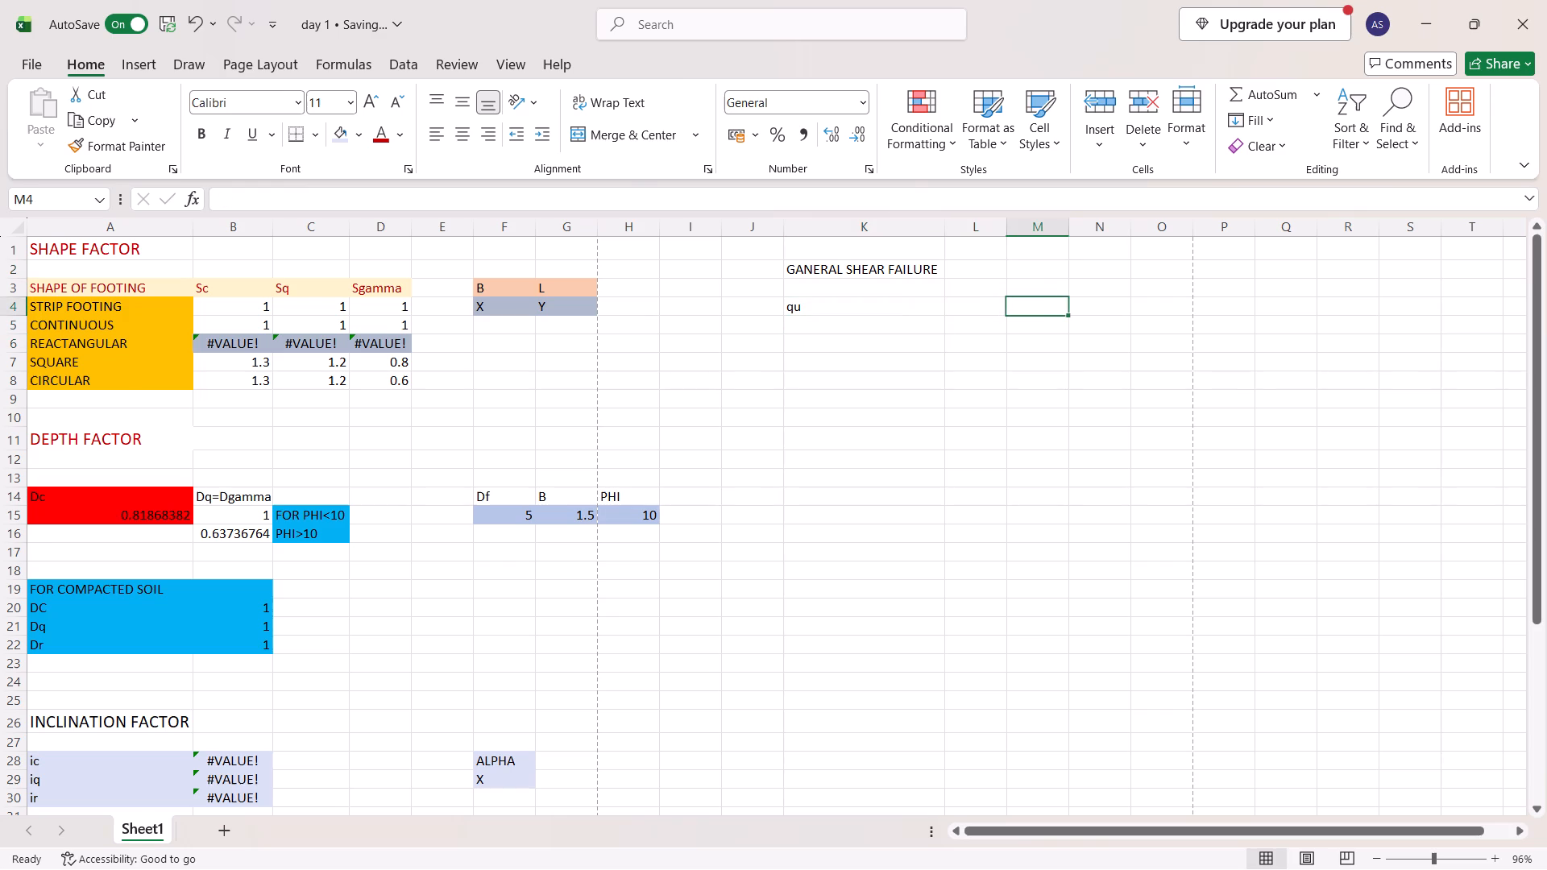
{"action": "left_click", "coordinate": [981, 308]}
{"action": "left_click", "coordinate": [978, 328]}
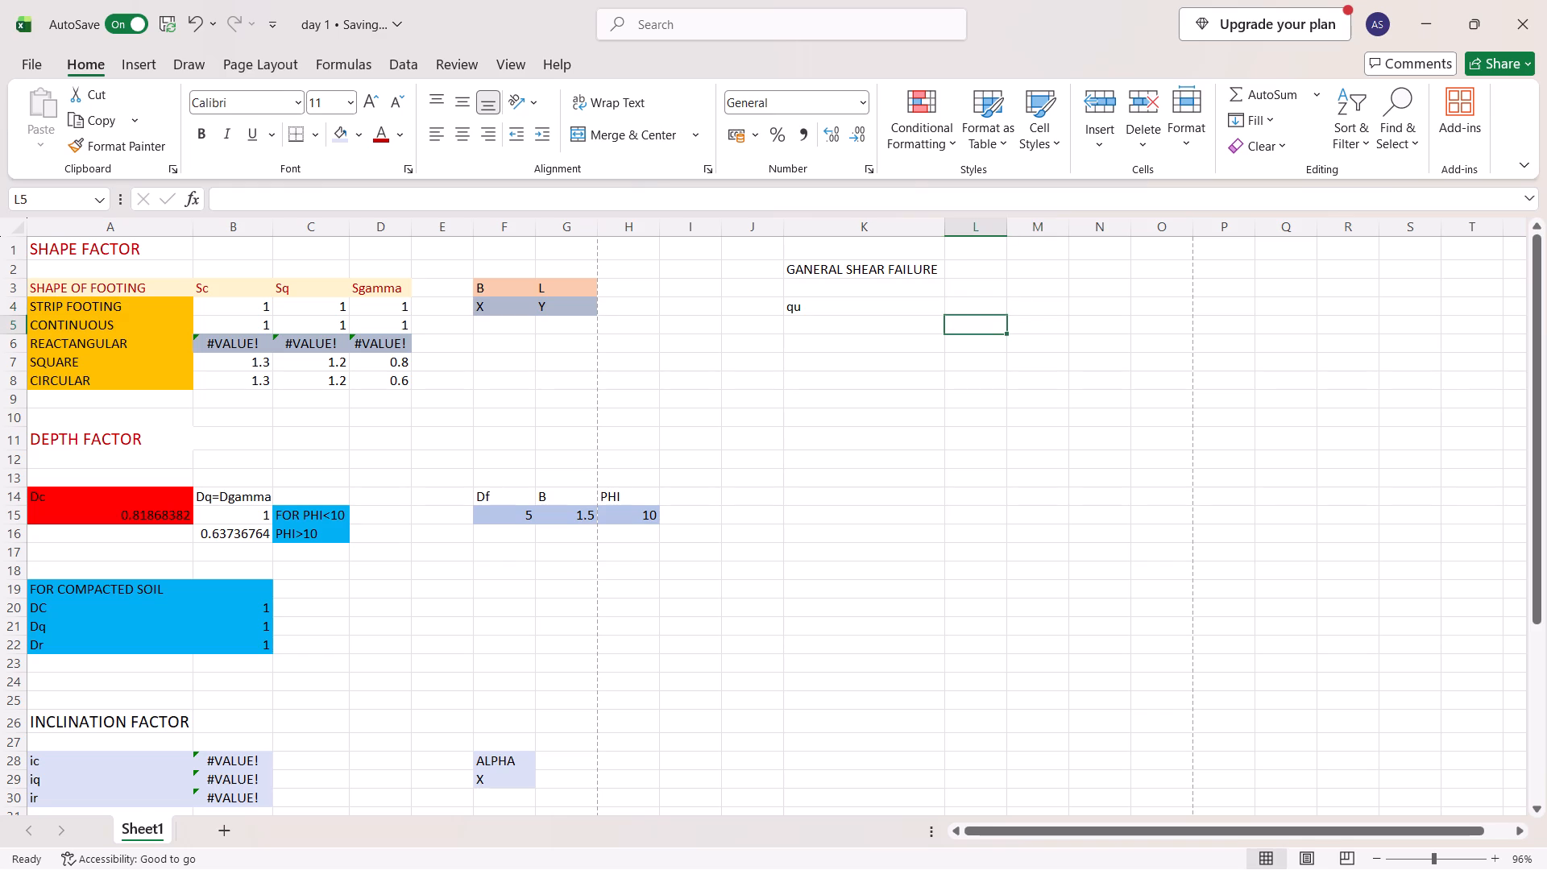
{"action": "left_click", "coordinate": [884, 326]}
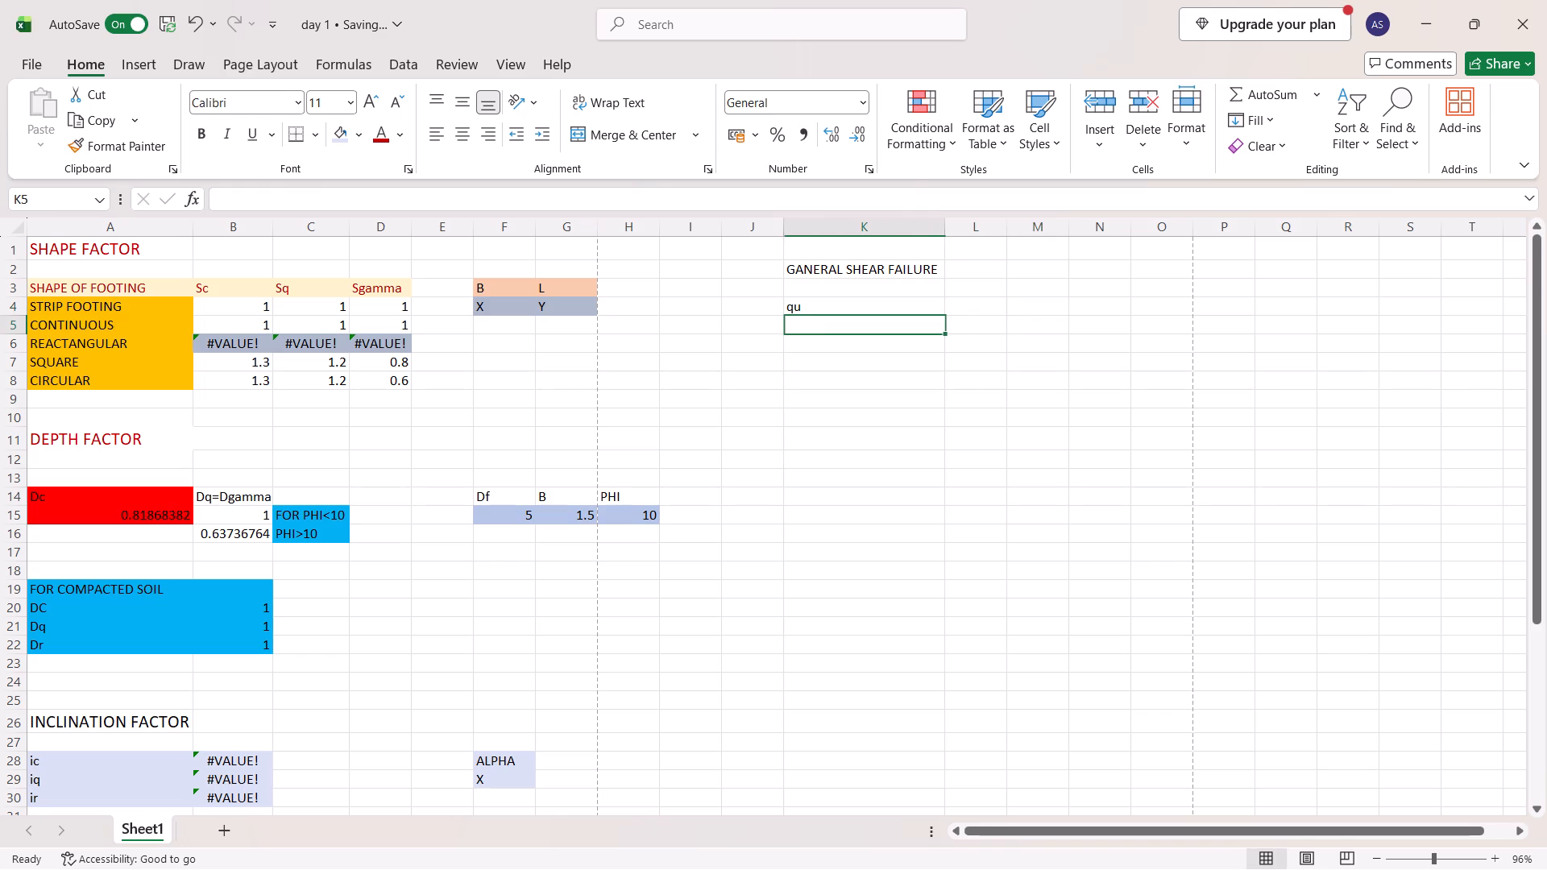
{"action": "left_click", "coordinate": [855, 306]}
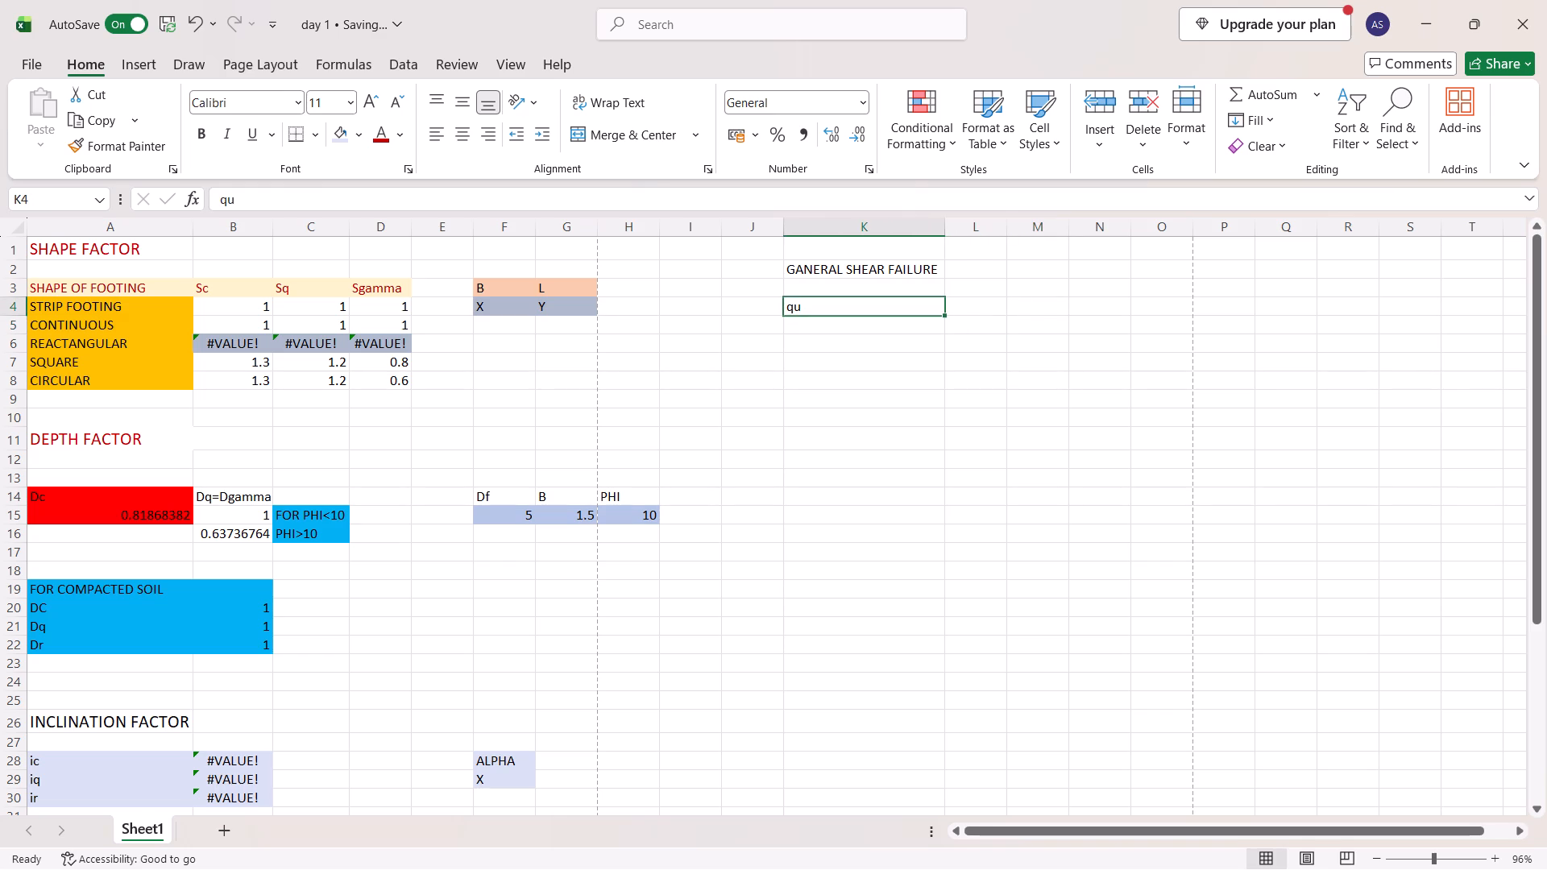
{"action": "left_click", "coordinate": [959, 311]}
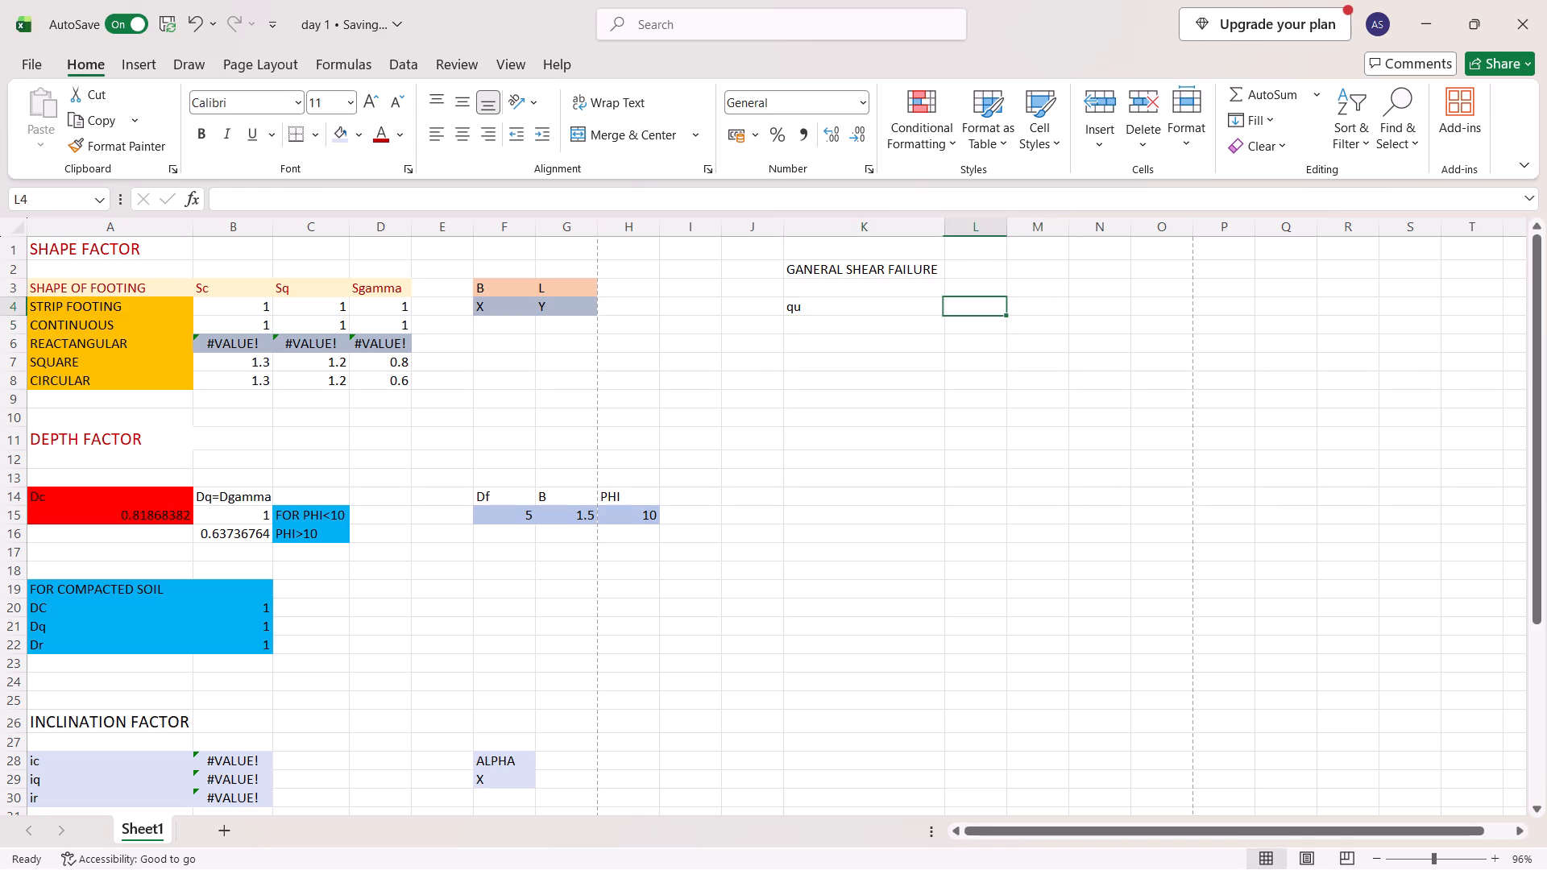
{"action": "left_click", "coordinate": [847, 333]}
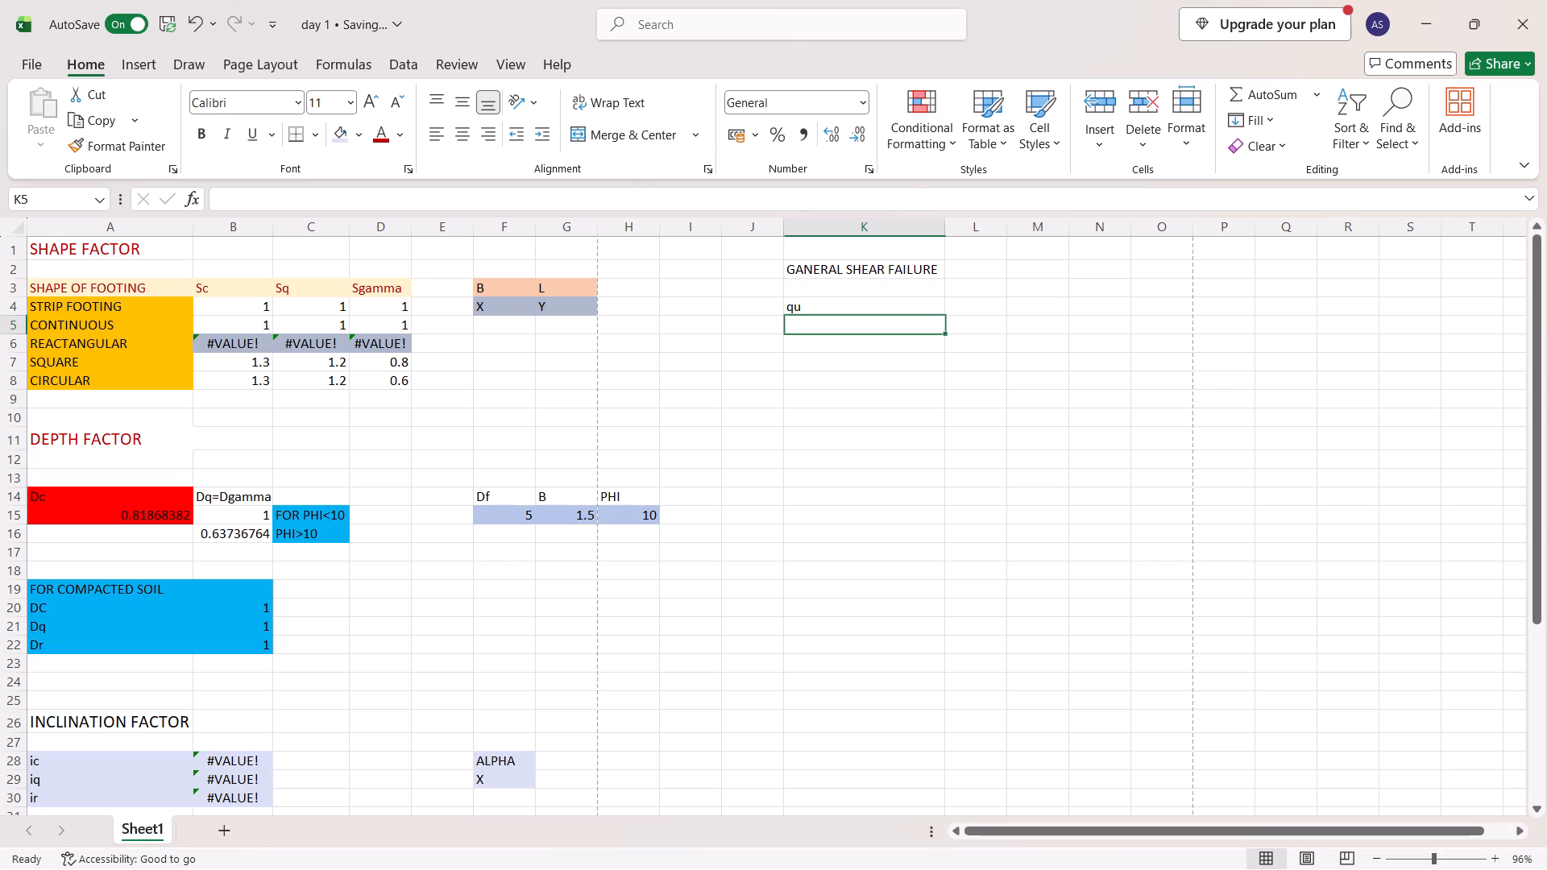
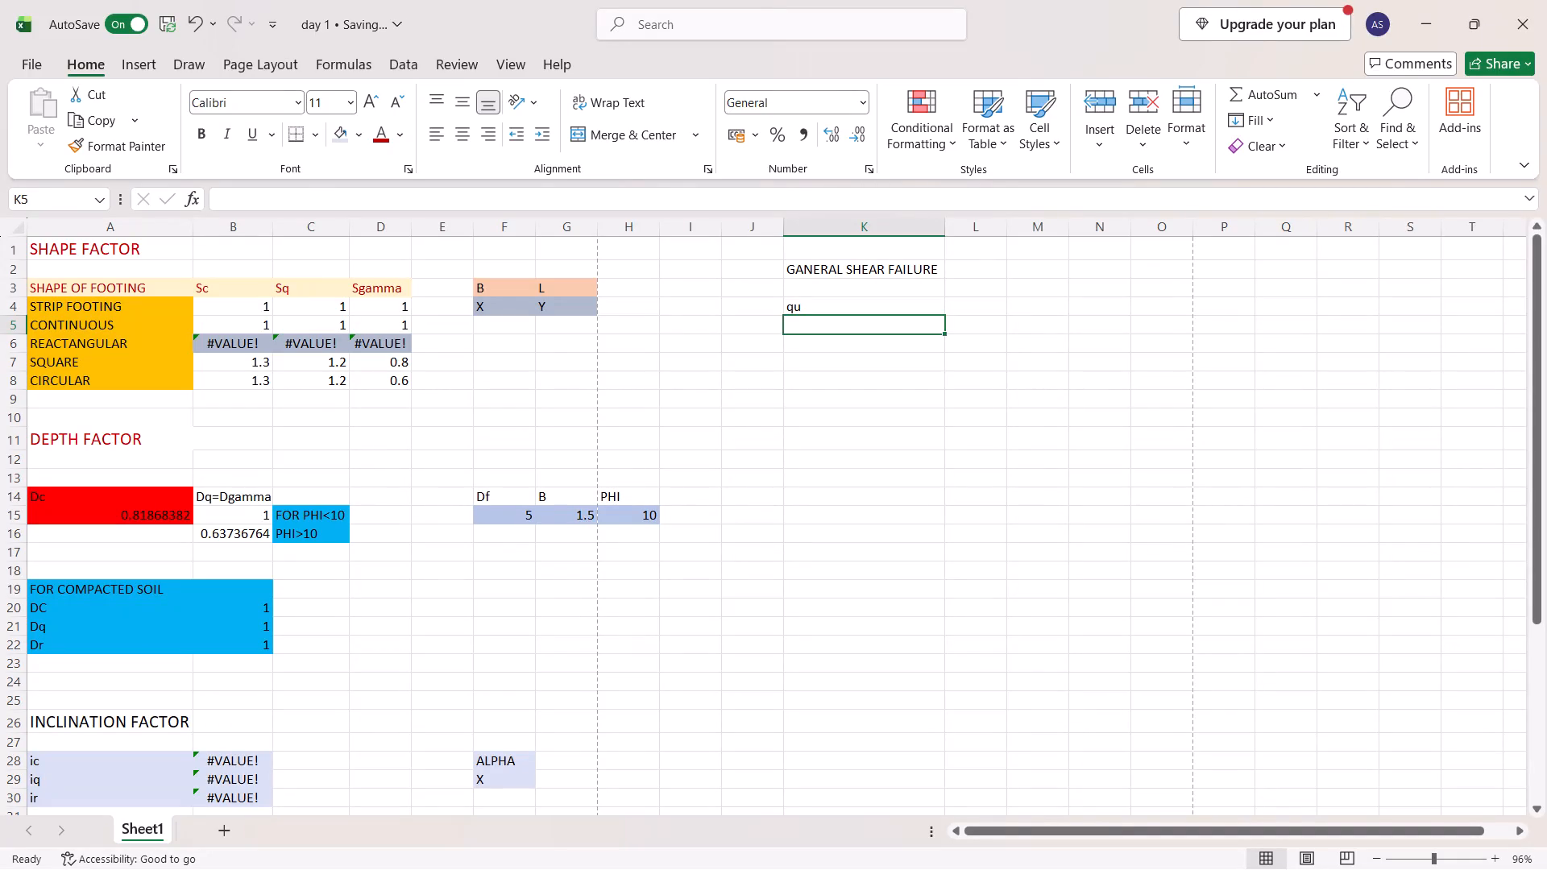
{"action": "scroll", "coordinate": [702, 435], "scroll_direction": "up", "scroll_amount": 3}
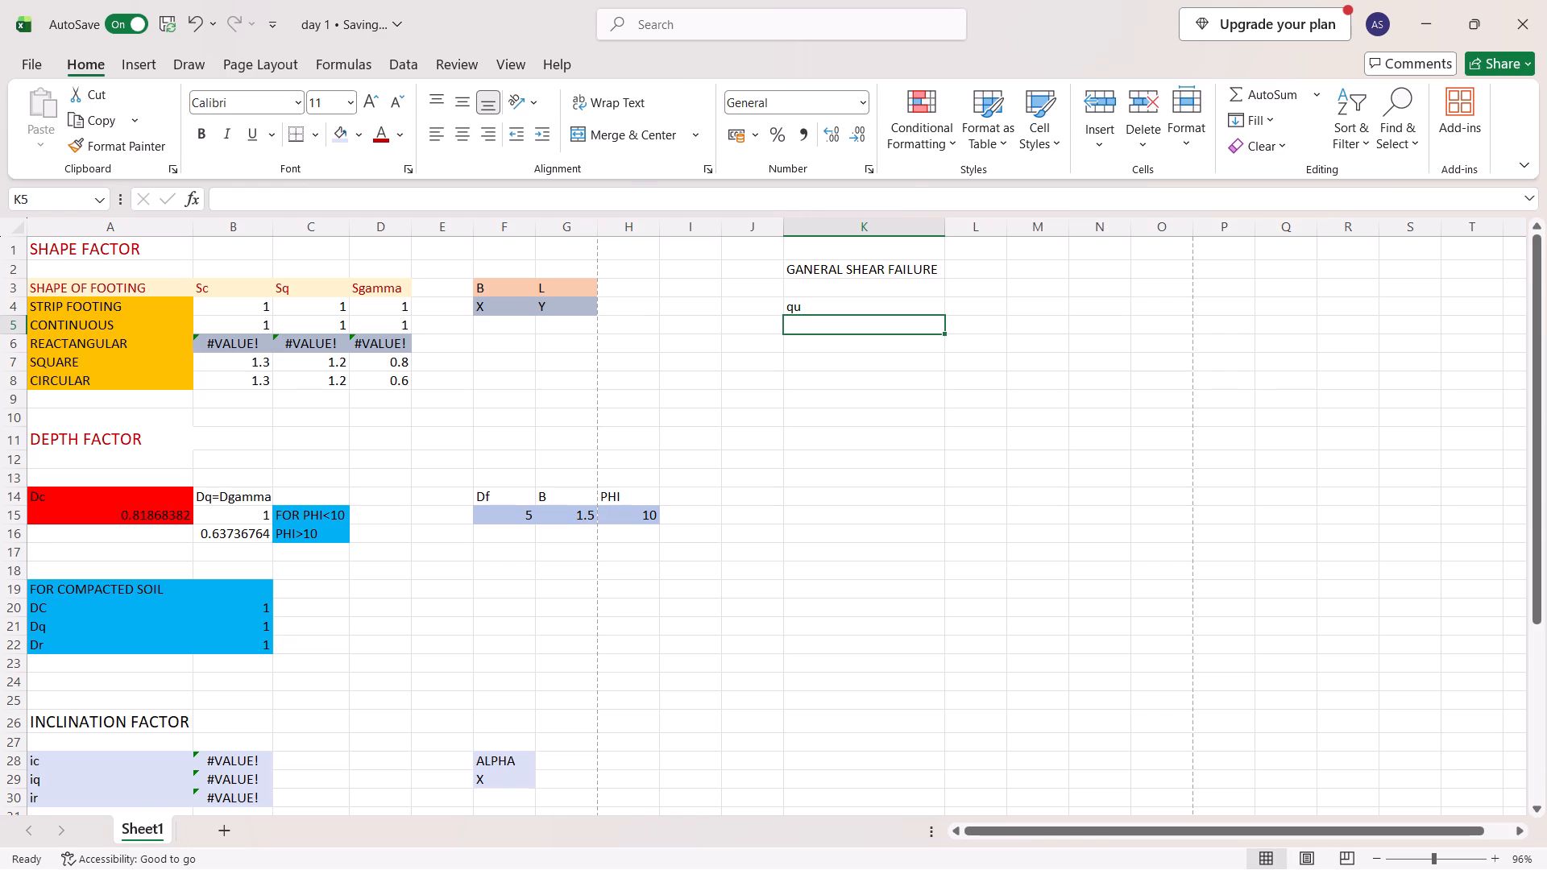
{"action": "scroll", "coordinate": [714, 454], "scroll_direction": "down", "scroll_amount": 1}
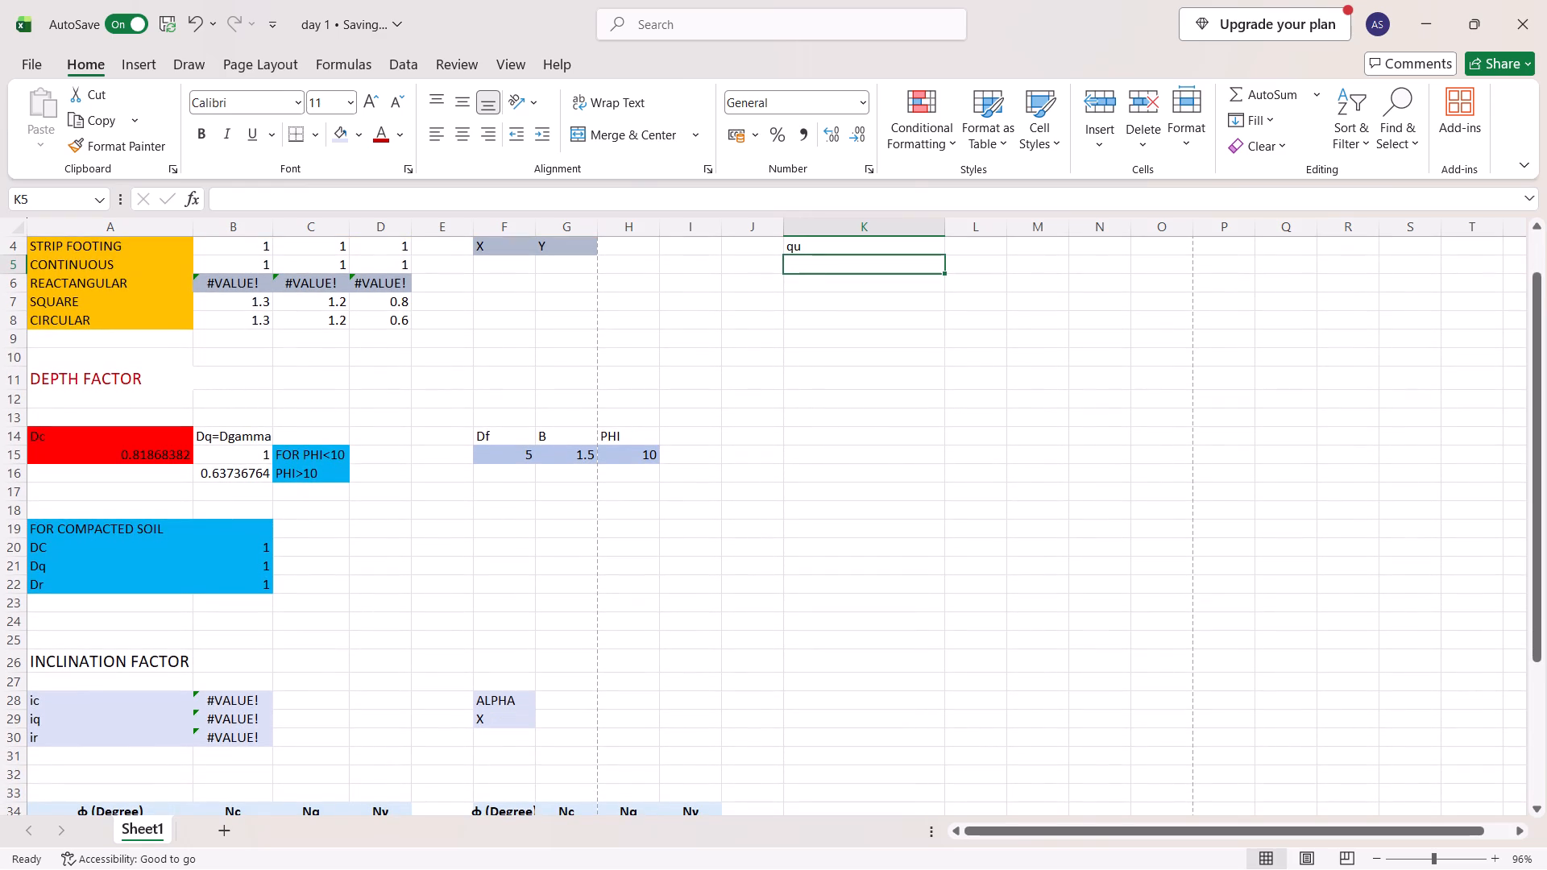
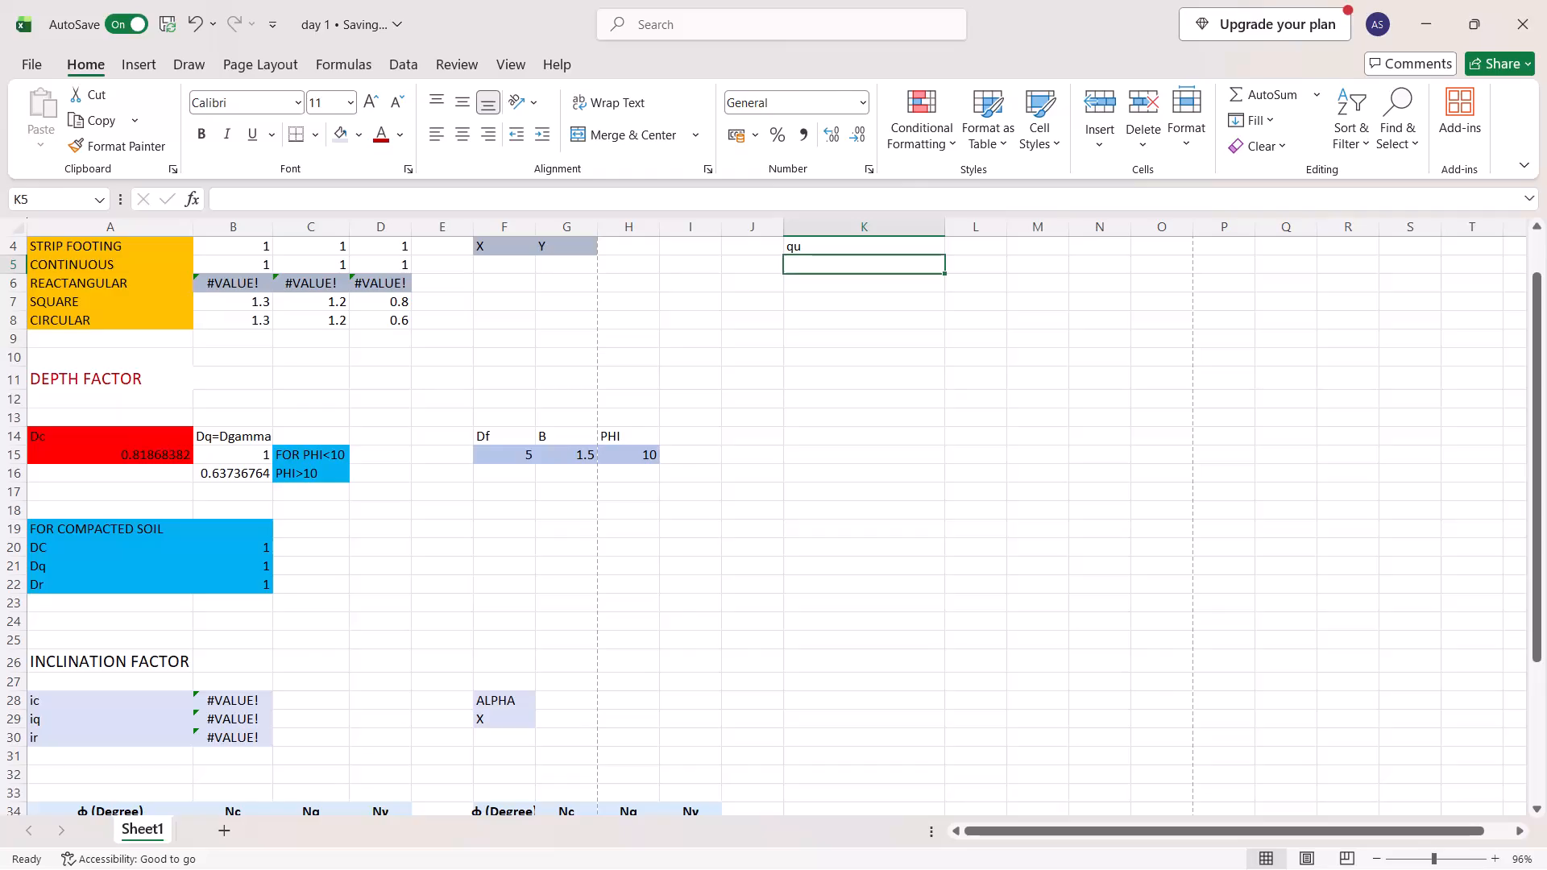
Review the shape, depth and inclination factor sections and the bearing capacity factor tables that feed the general shear failure qu calculation.
{"action": "scroll", "coordinate": [698, 501], "scroll_direction": "right", "scroll_amount": 1}
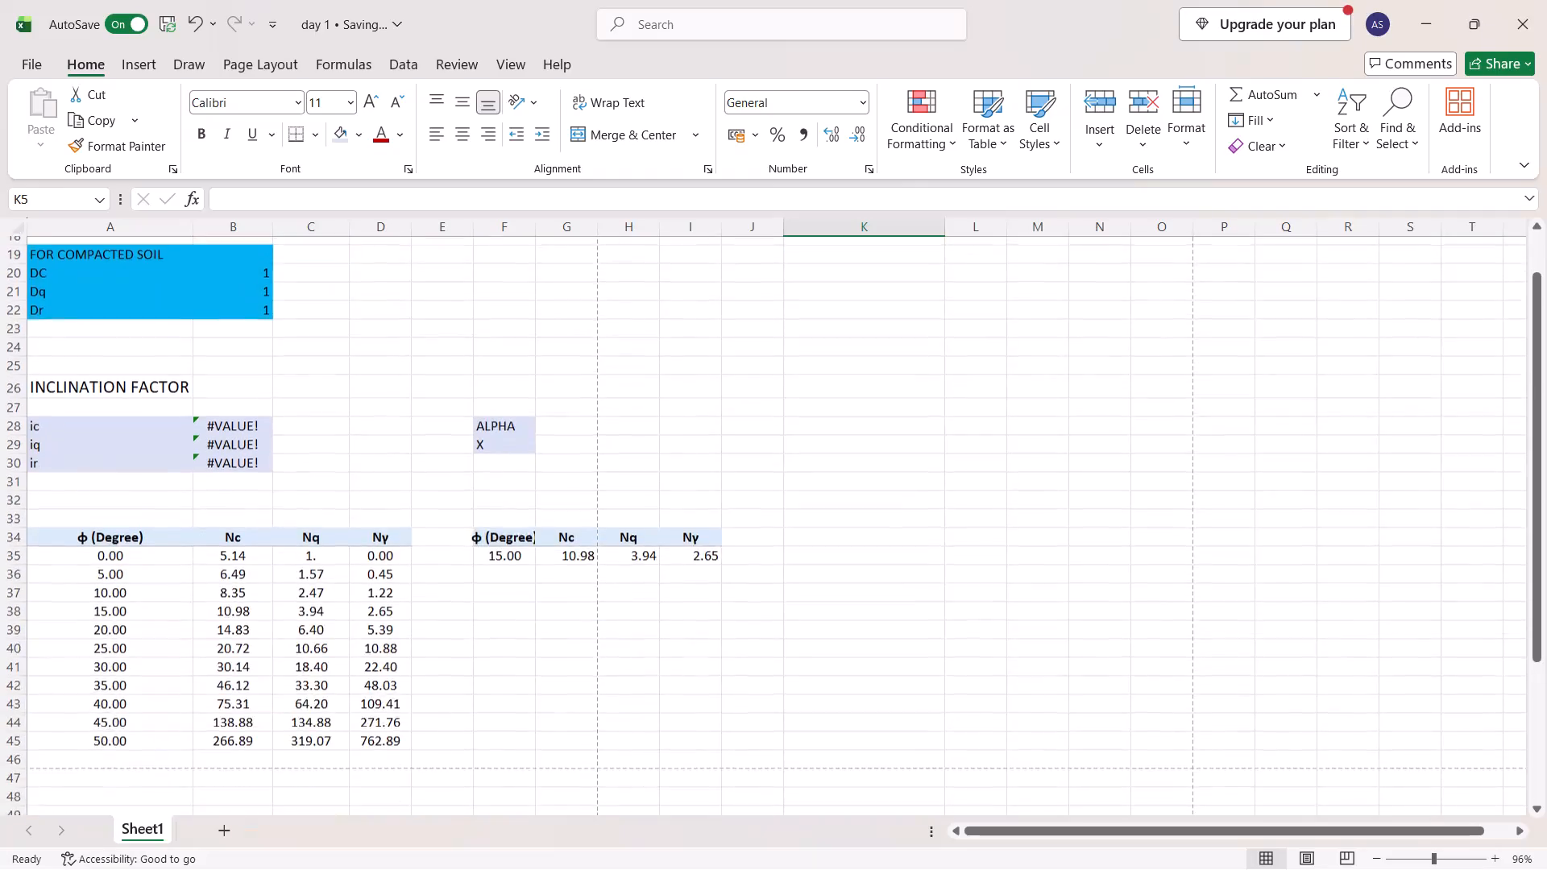
{"action": "scroll", "coordinate": [698, 501], "scroll_direction": "right", "scroll_amount": 1}
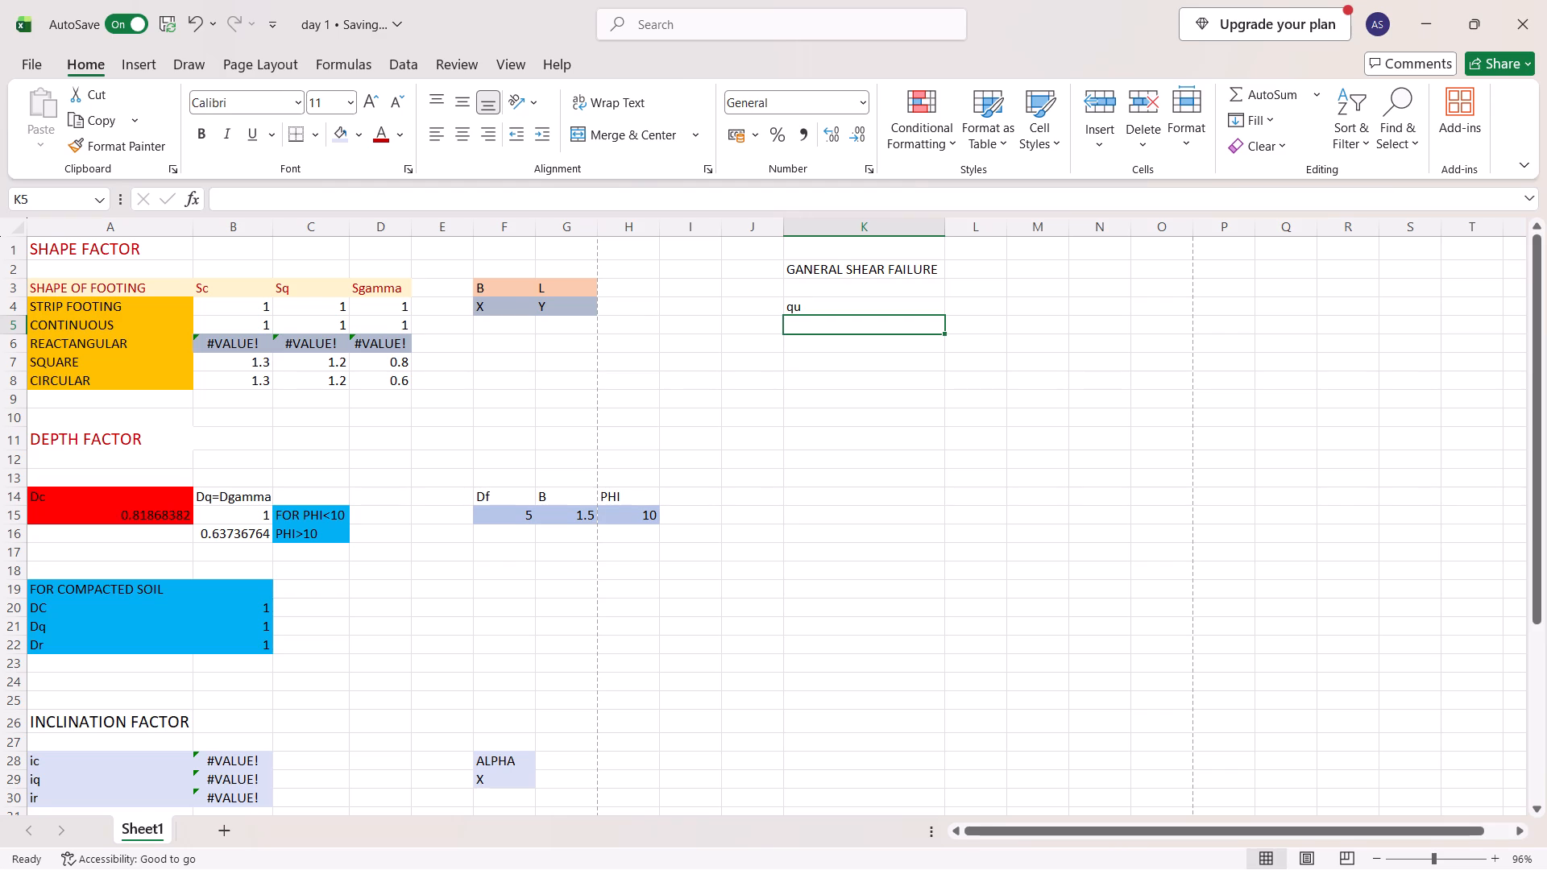
{"action": "scroll", "coordinate": [666, 528], "scroll_direction": "right", "scroll_amount": 2}
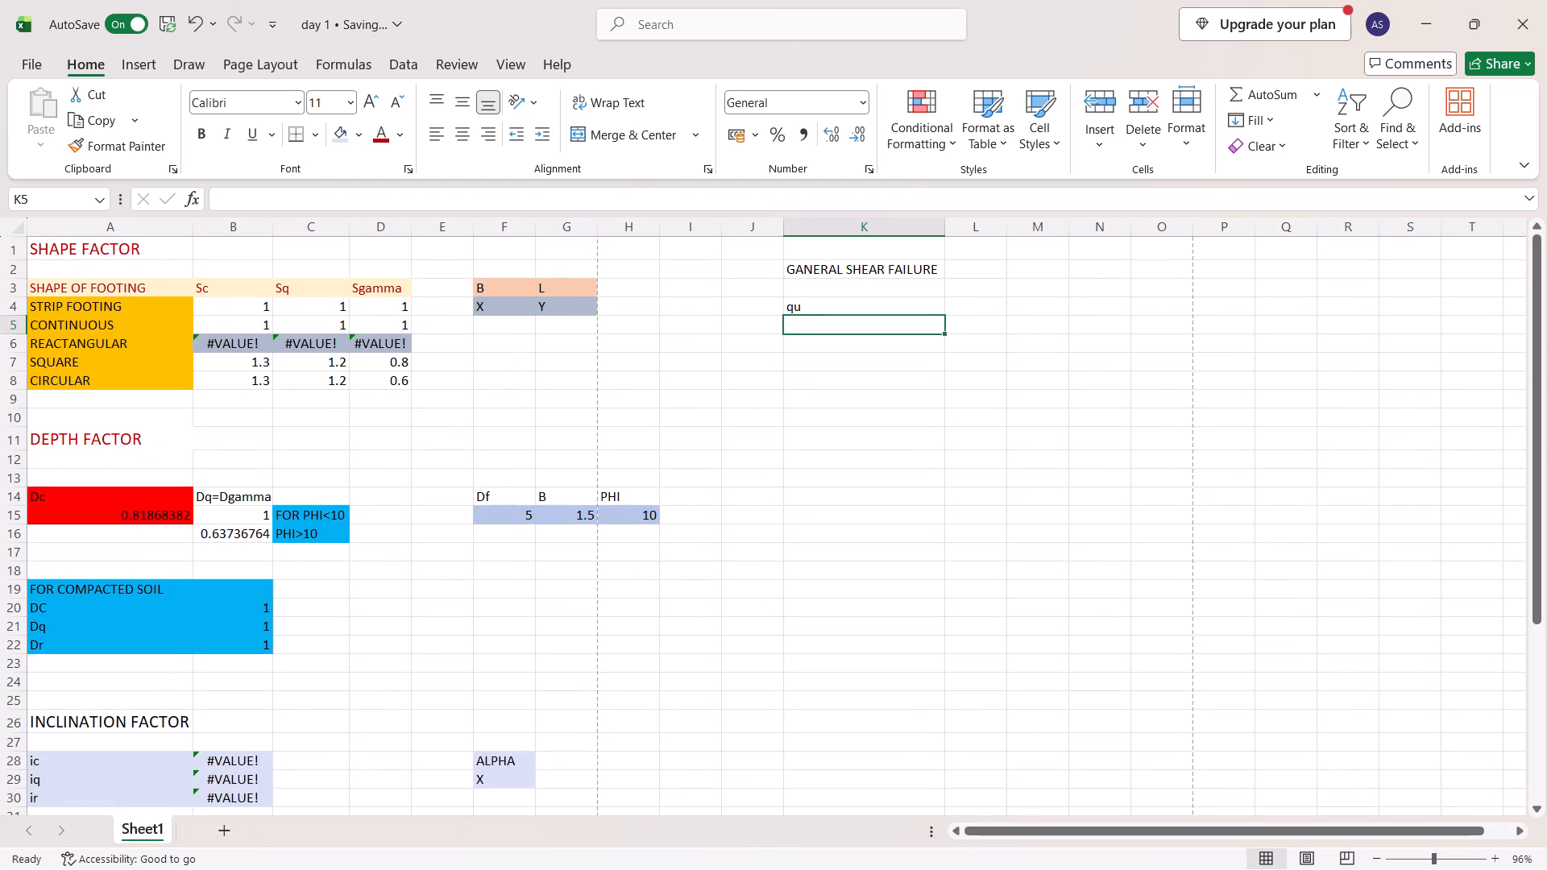
{"action": "scroll", "coordinate": [363, 474], "scroll_direction": "up", "scroll_amount": 1}
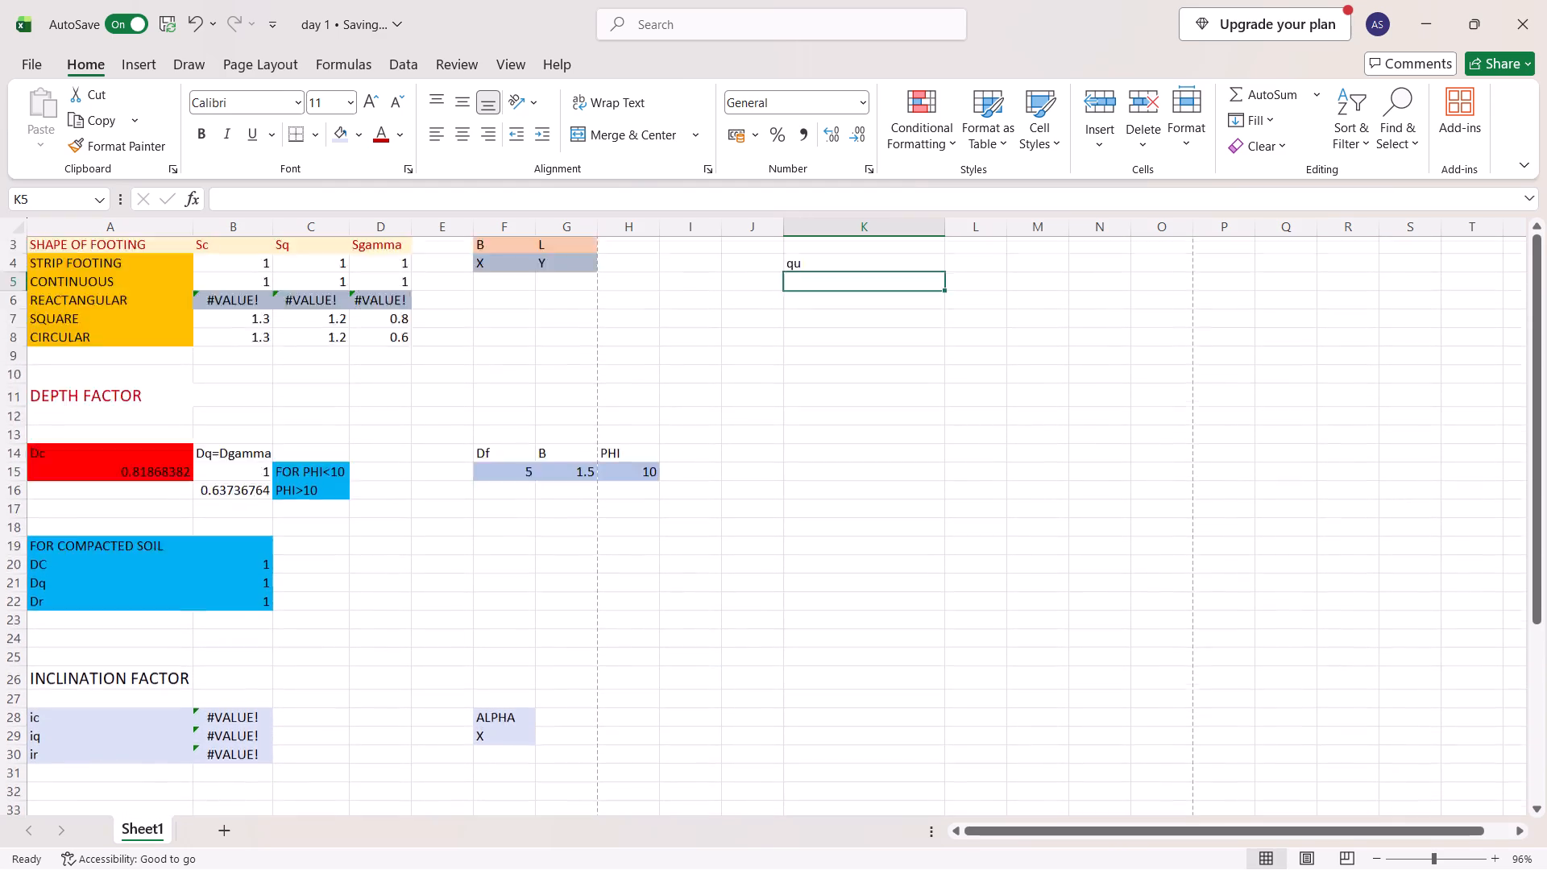
{"action": "scroll", "coordinate": [363, 474], "scroll_direction": "up", "scroll_amount": 1}
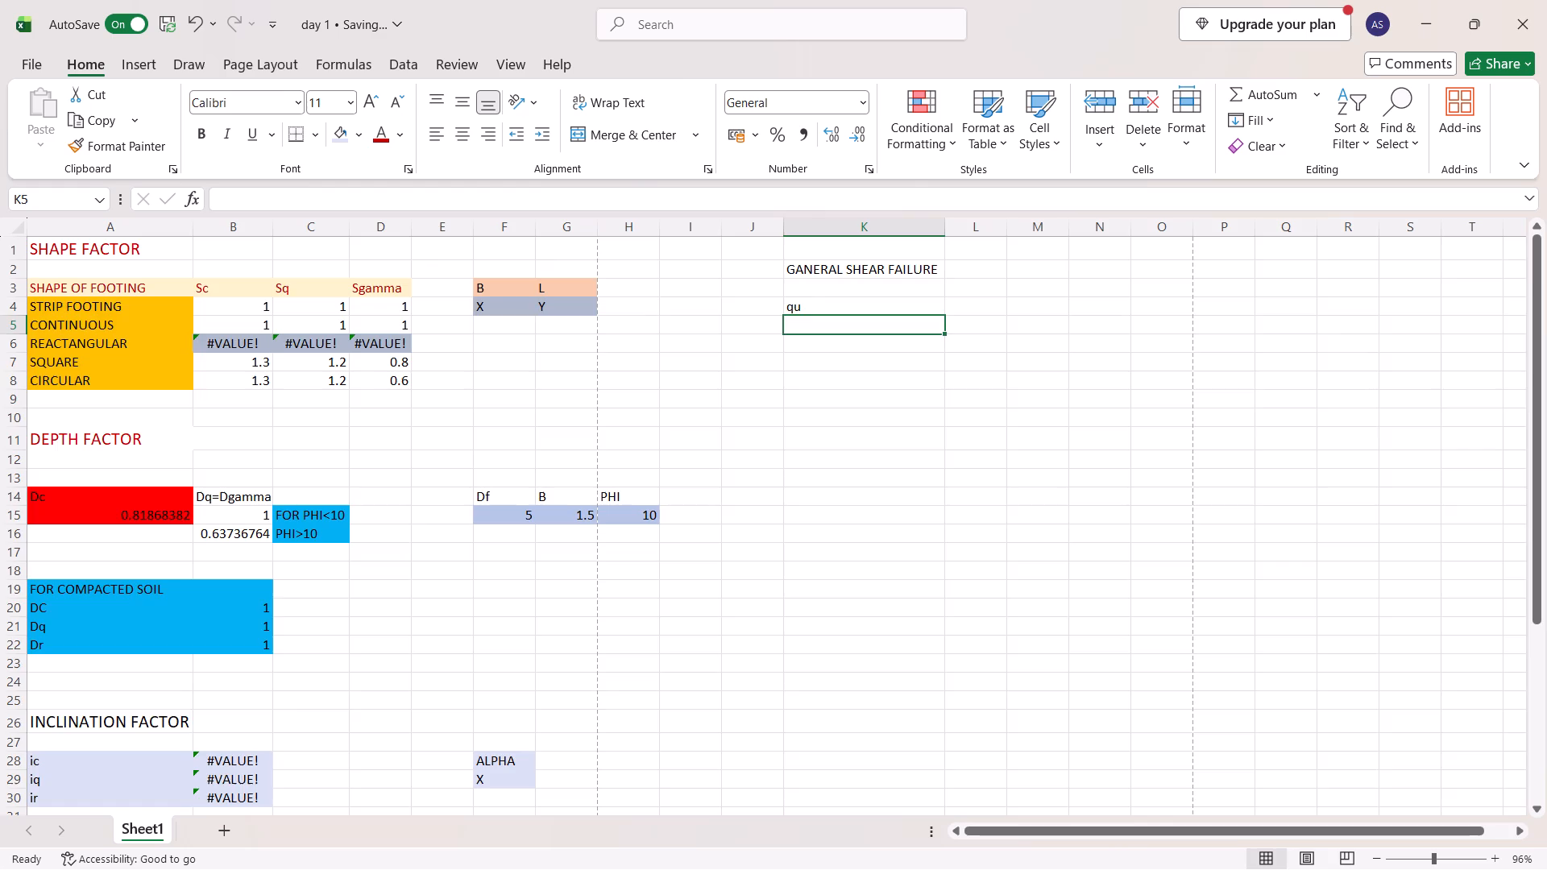
{"action": "scroll", "coordinate": [226, 442], "scroll_direction": "down", "scroll_amount": 4}
{"action": "scroll", "coordinate": [226, 442], "scroll_direction": "up", "scroll_amount": 6}
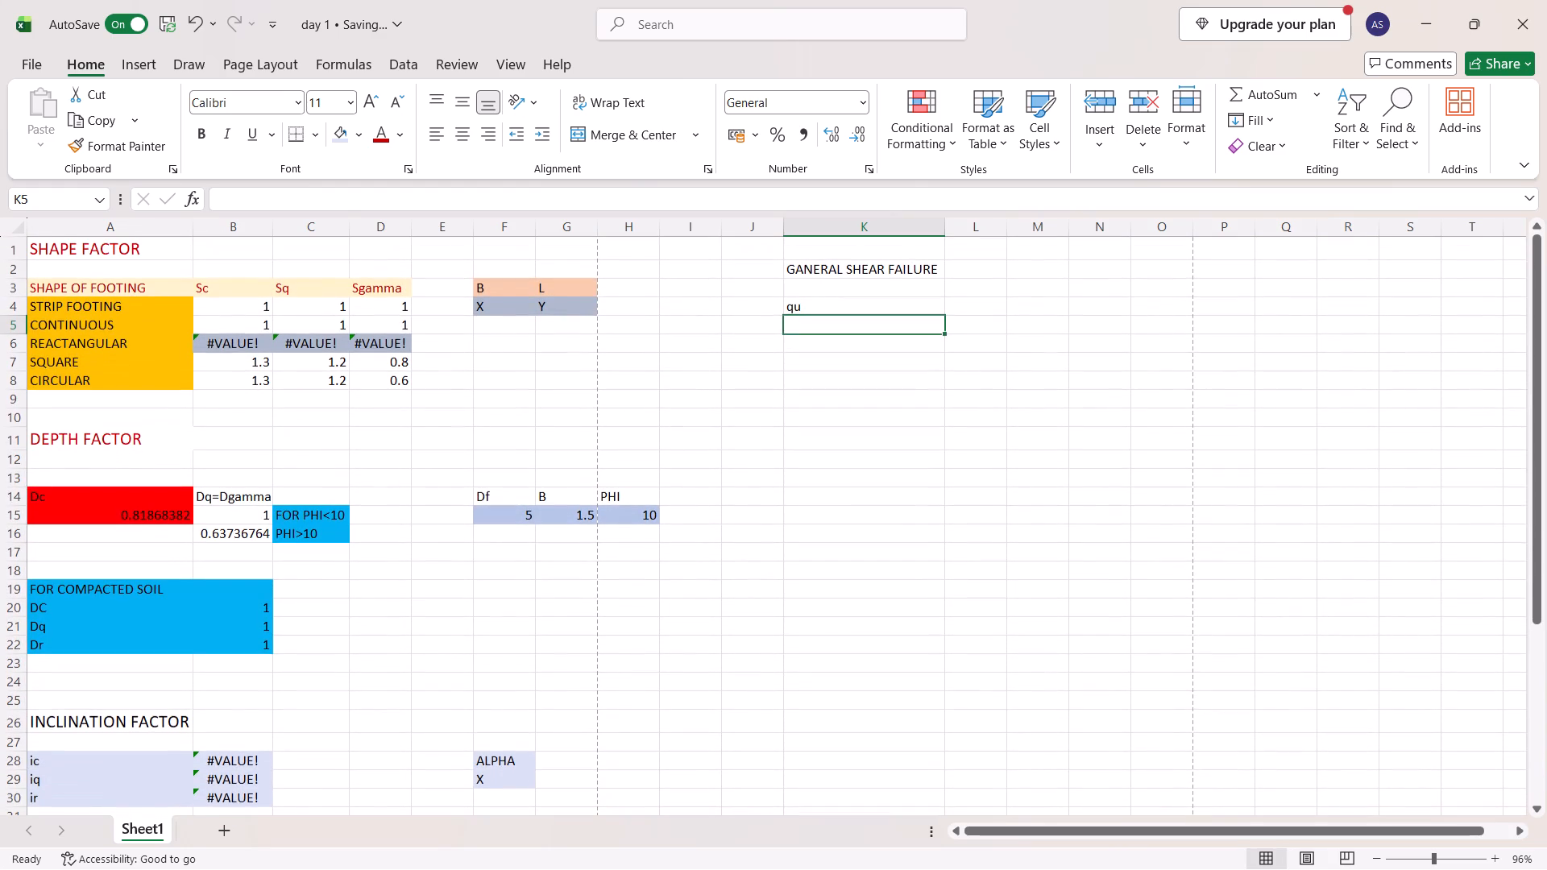
{"action": "left_click", "coordinate": [286, 445]}
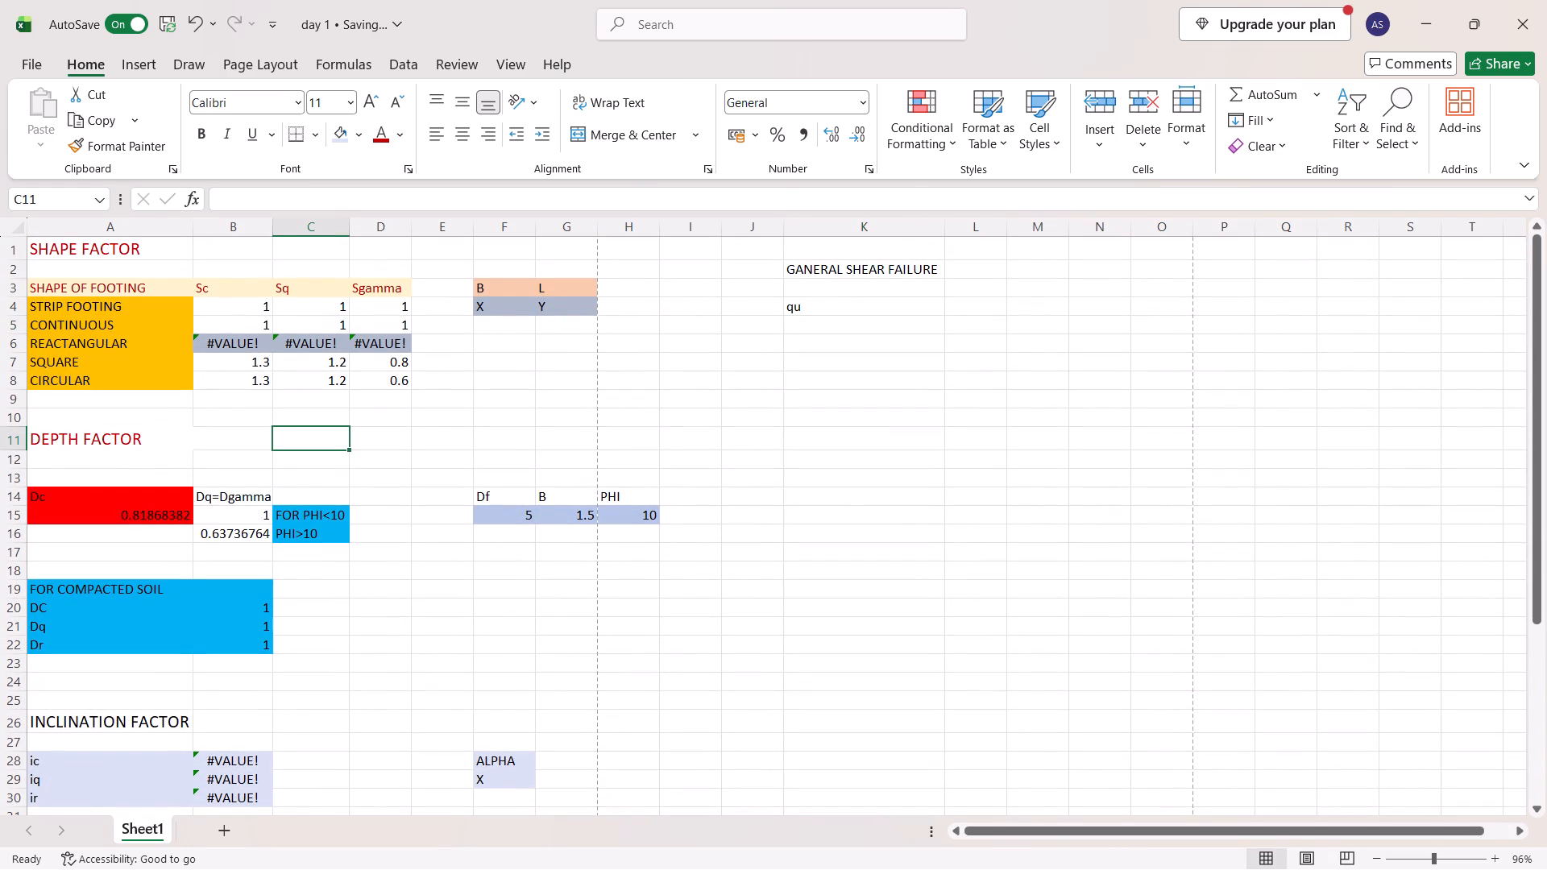
{"action": "left_click", "coordinate": [216, 447]}
{"action": "scroll", "coordinate": [216, 447], "scroll_direction": "right", "scroll_amount": 2}
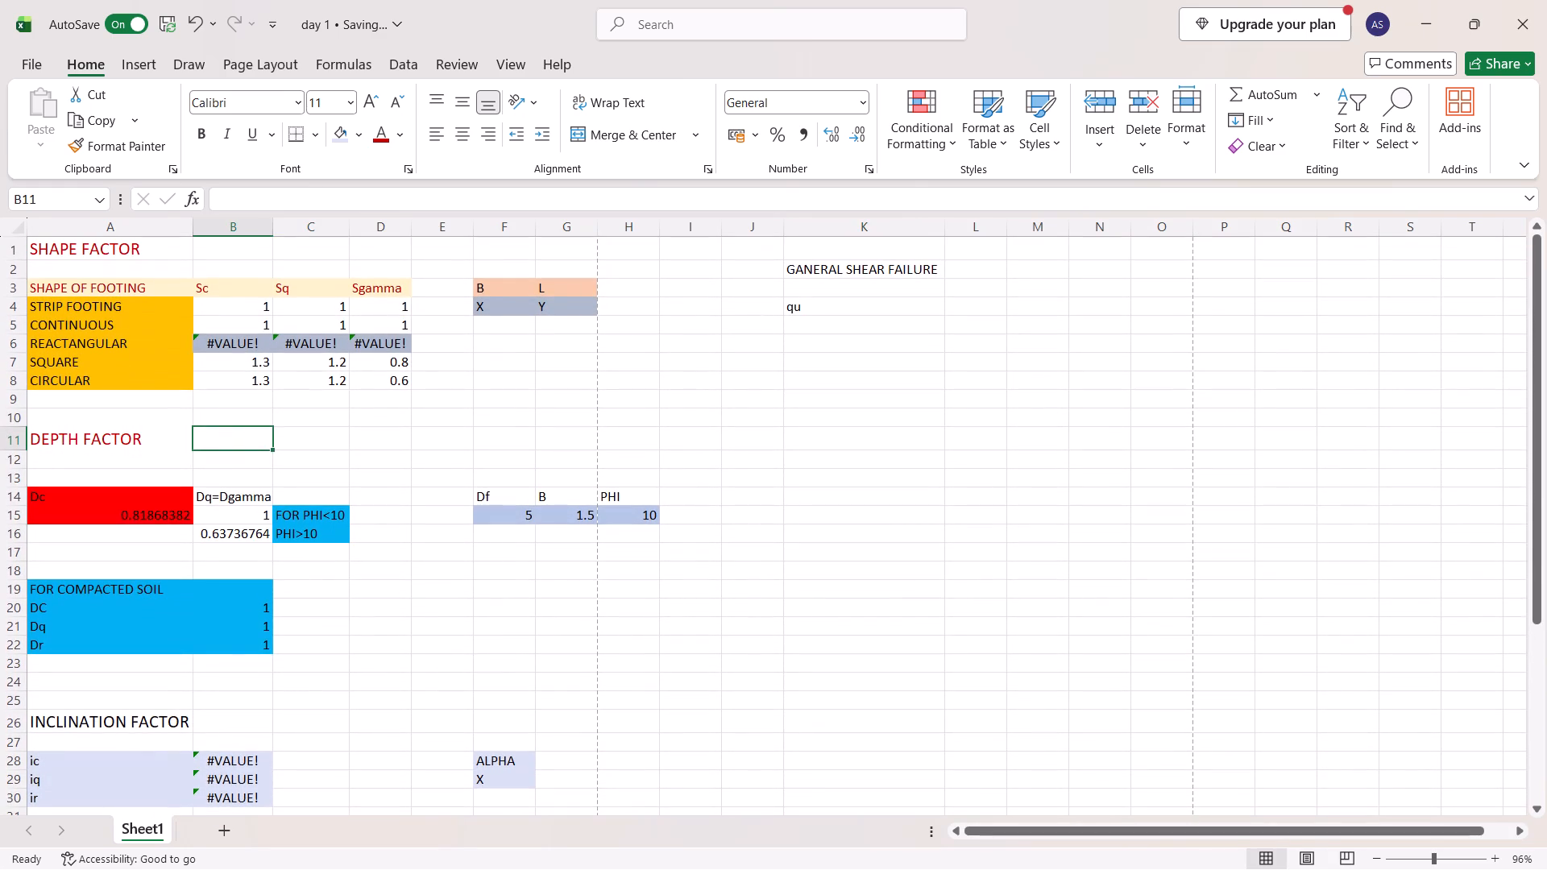
{"action": "left_click", "coordinate": [683, 495]}
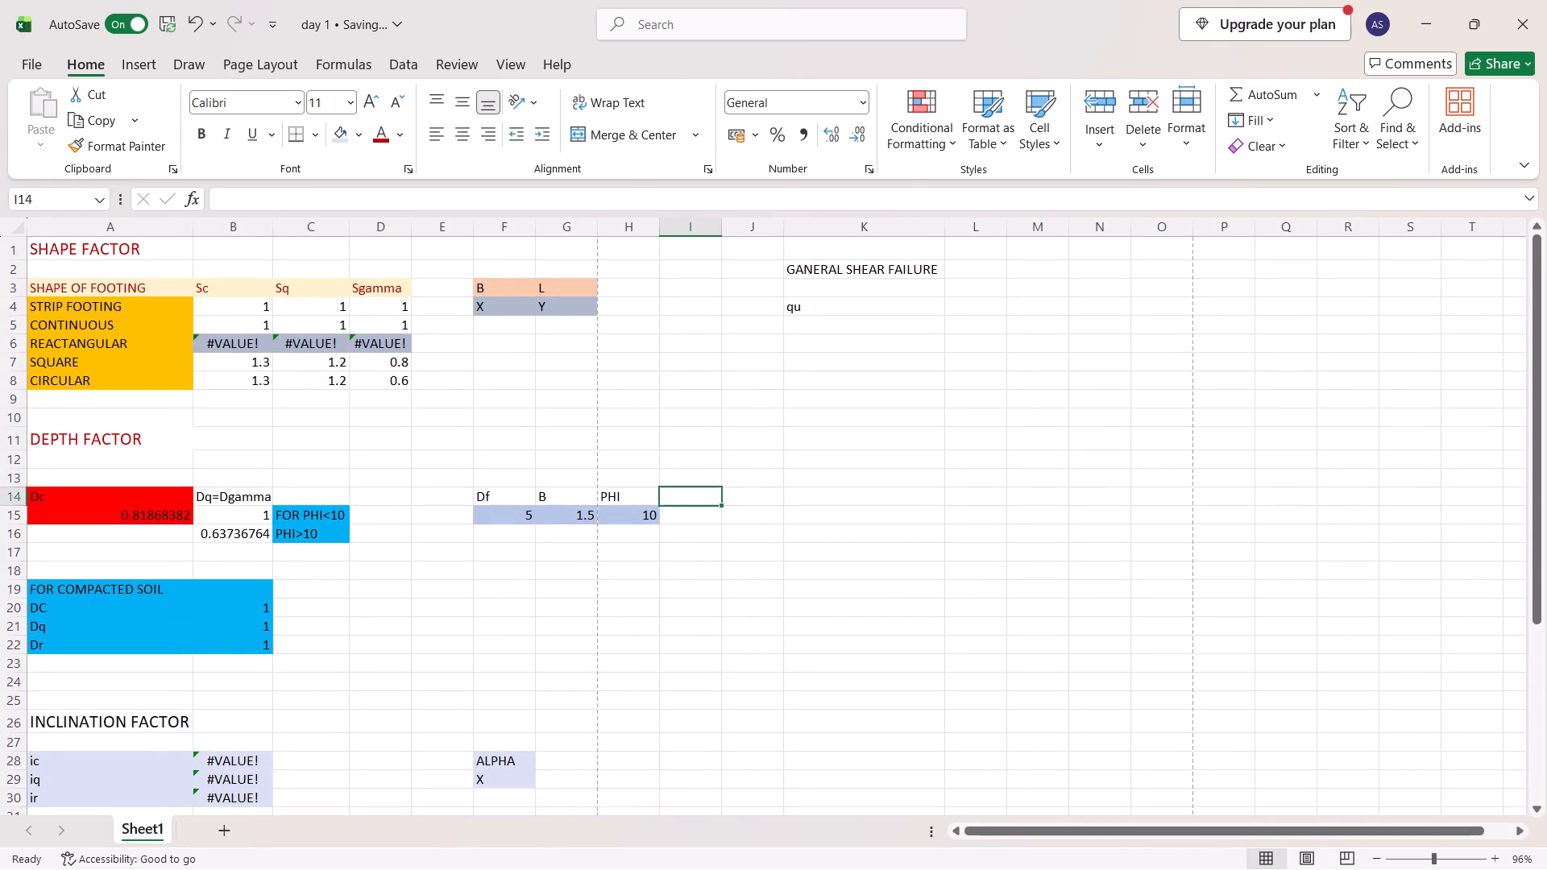
{"action": "left_click", "coordinate": [621, 477]}
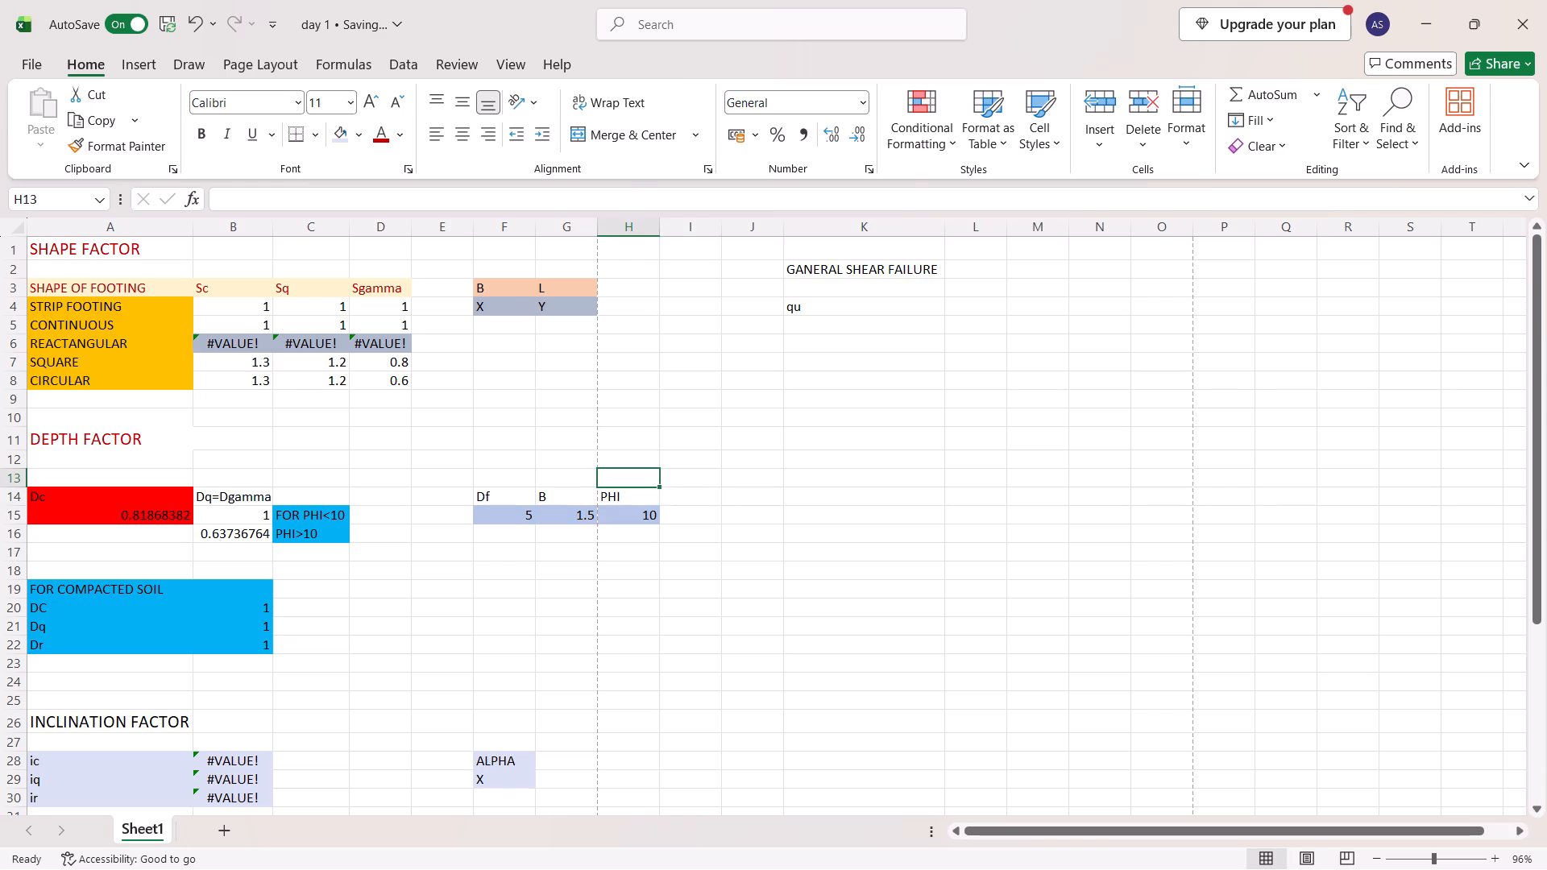
{"action": "left_click", "coordinate": [623, 247]}
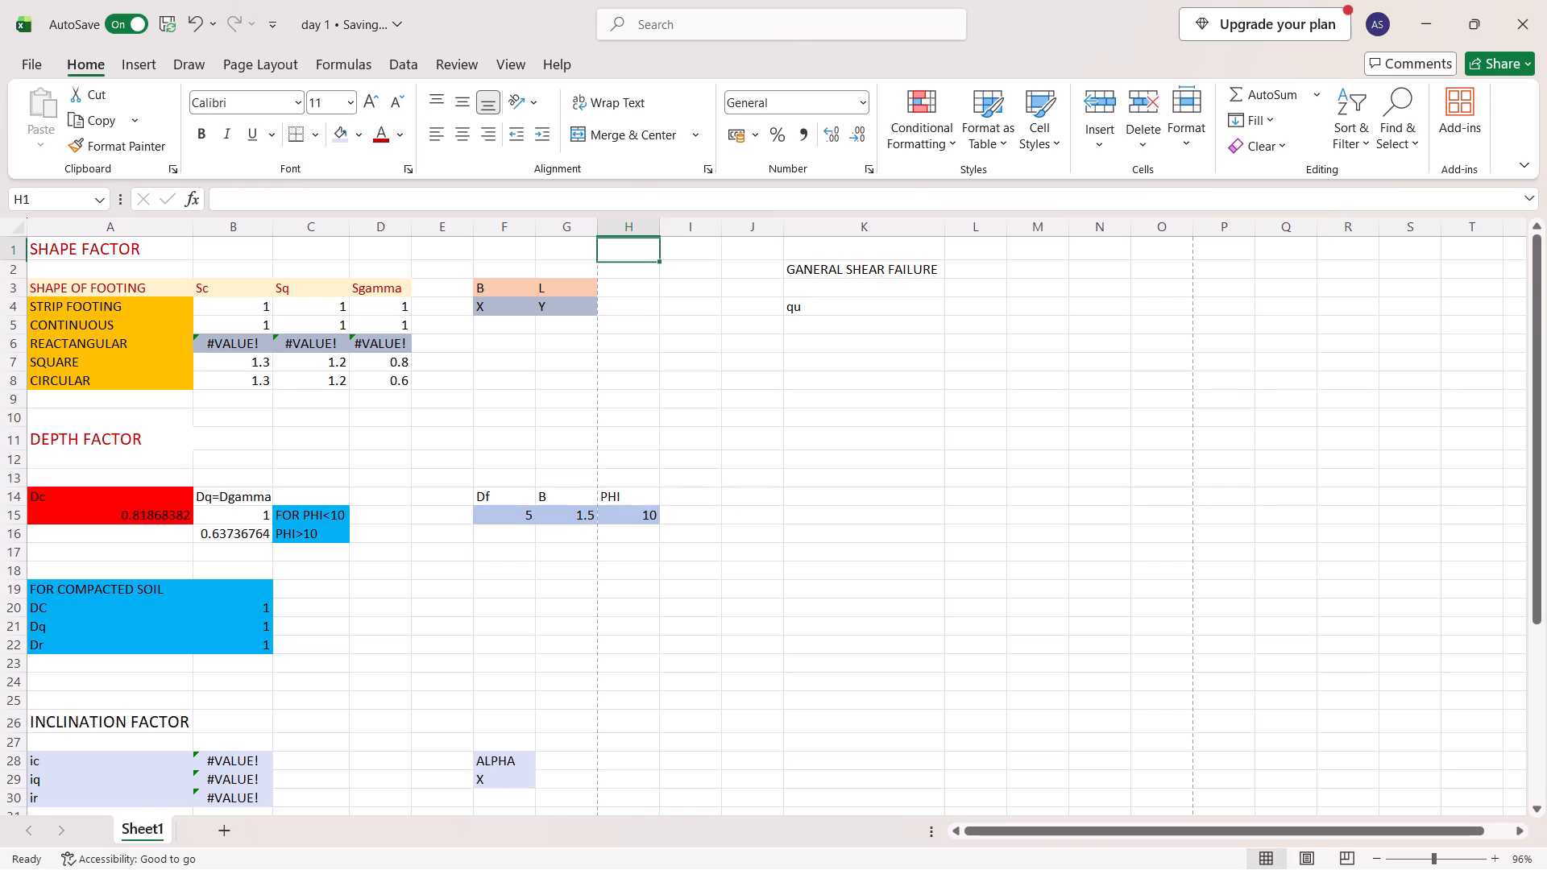
{"action": "left_click", "coordinate": [153, 250]}
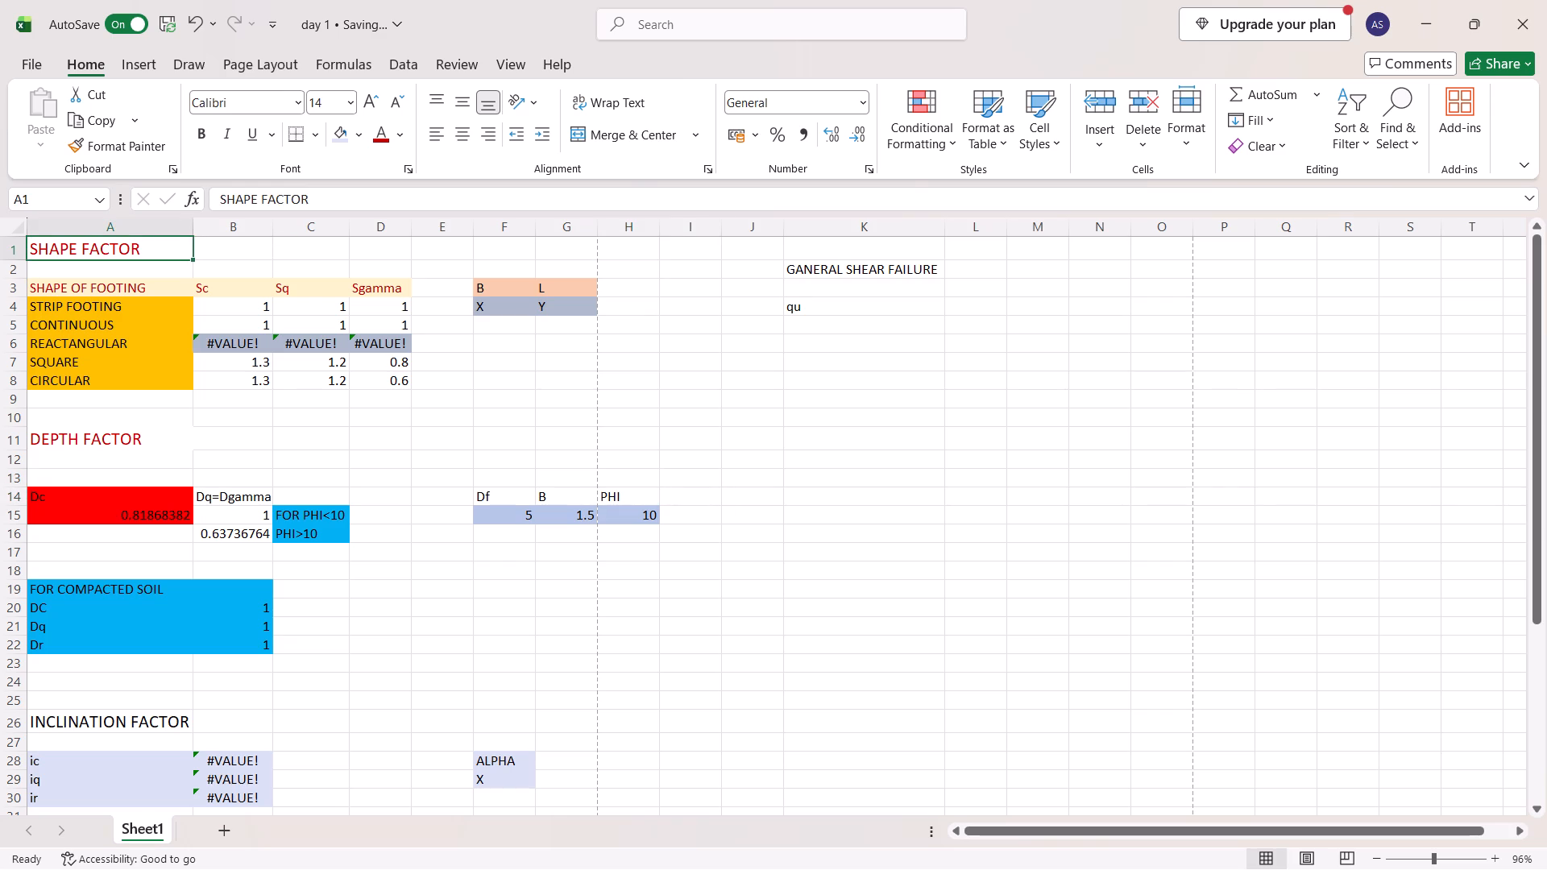
{"action": "left_click", "coordinate": [202, 246]}
{"action": "left_click", "coordinate": [168, 255]}
{"action": "scroll", "coordinate": [160, 470], "scroll_direction": "down", "scroll_amount": 4}
{"action": "scroll", "coordinate": [160, 470], "scroll_direction": "up", "scroll_amount": 2}
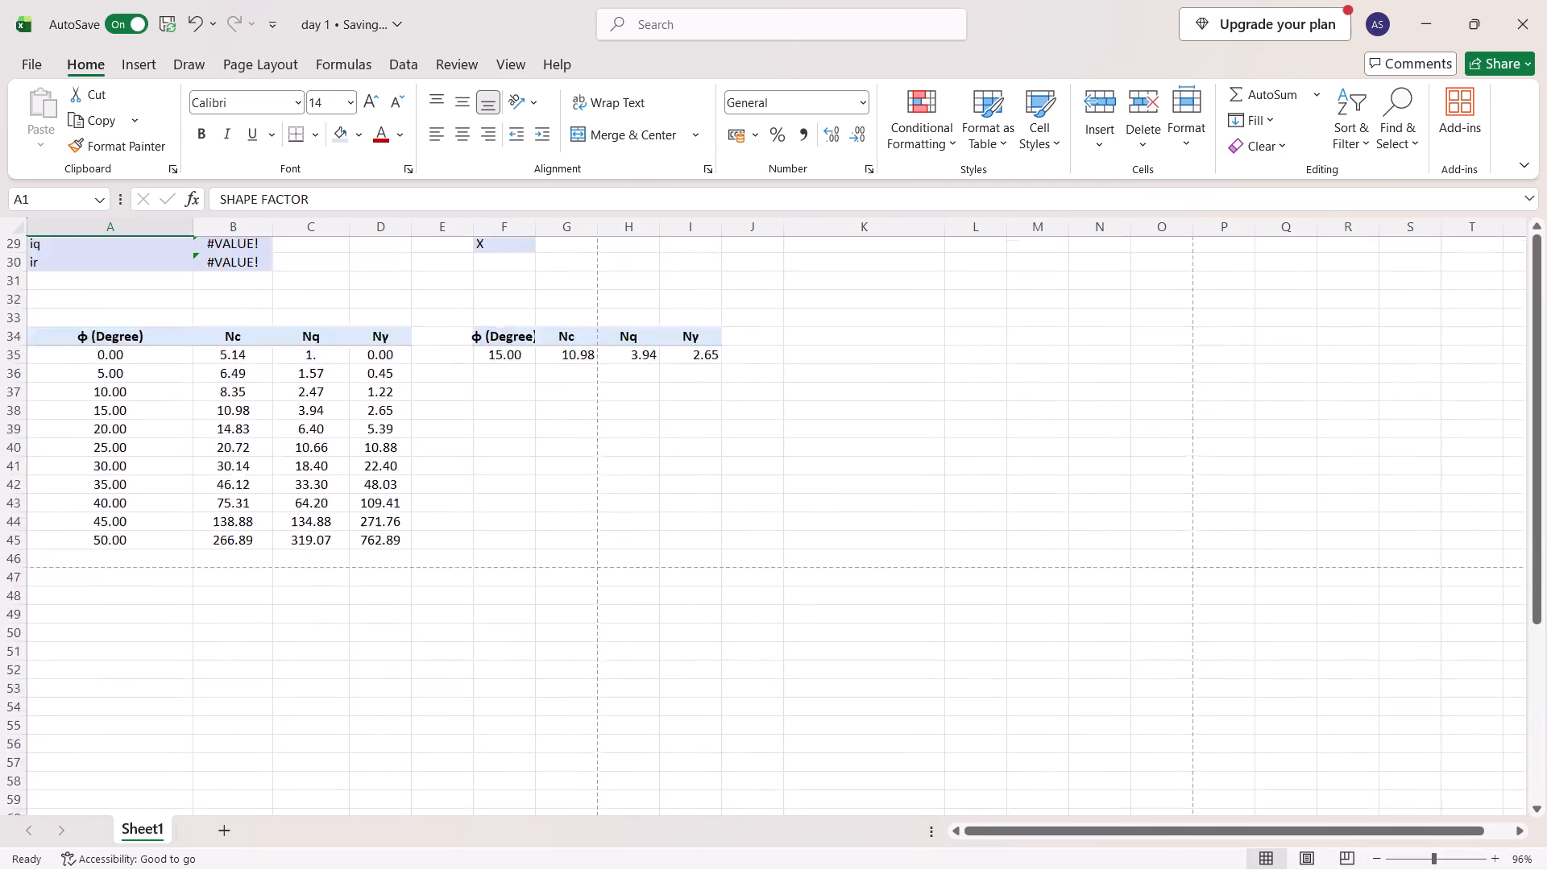
{"action": "scroll", "coordinate": [160, 470], "scroll_direction": "up", "scroll_amount": 1}
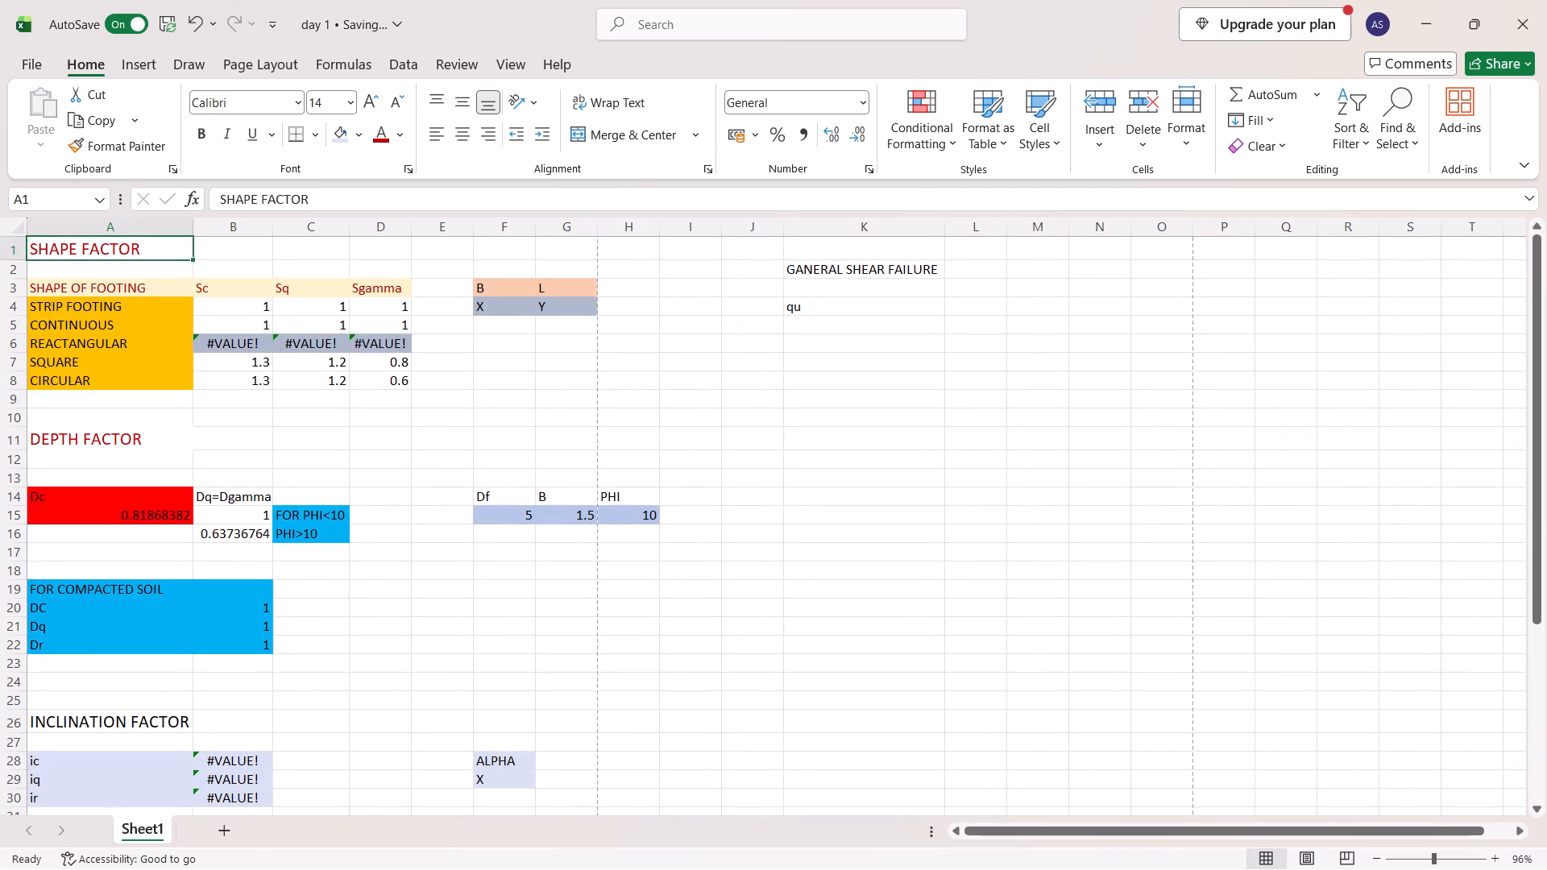
{"action": "left_click_drag", "start_coordinate": [145, 245], "coordinate": [510, 707]}
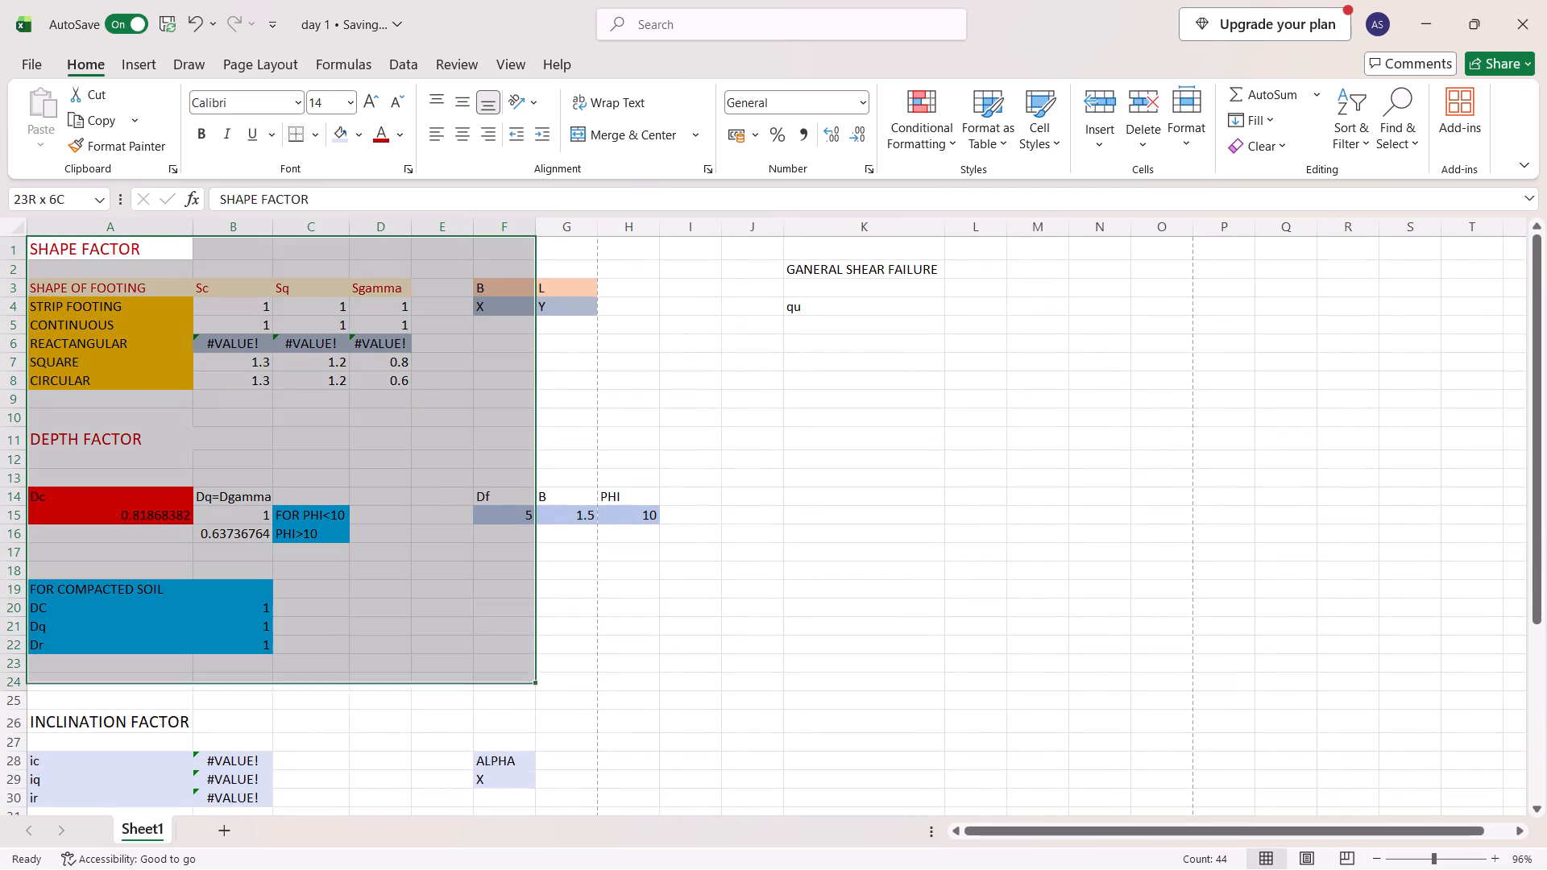
{"action": "left_click_drag", "start_coordinate": [510, 707], "coordinate": [648, 867]}
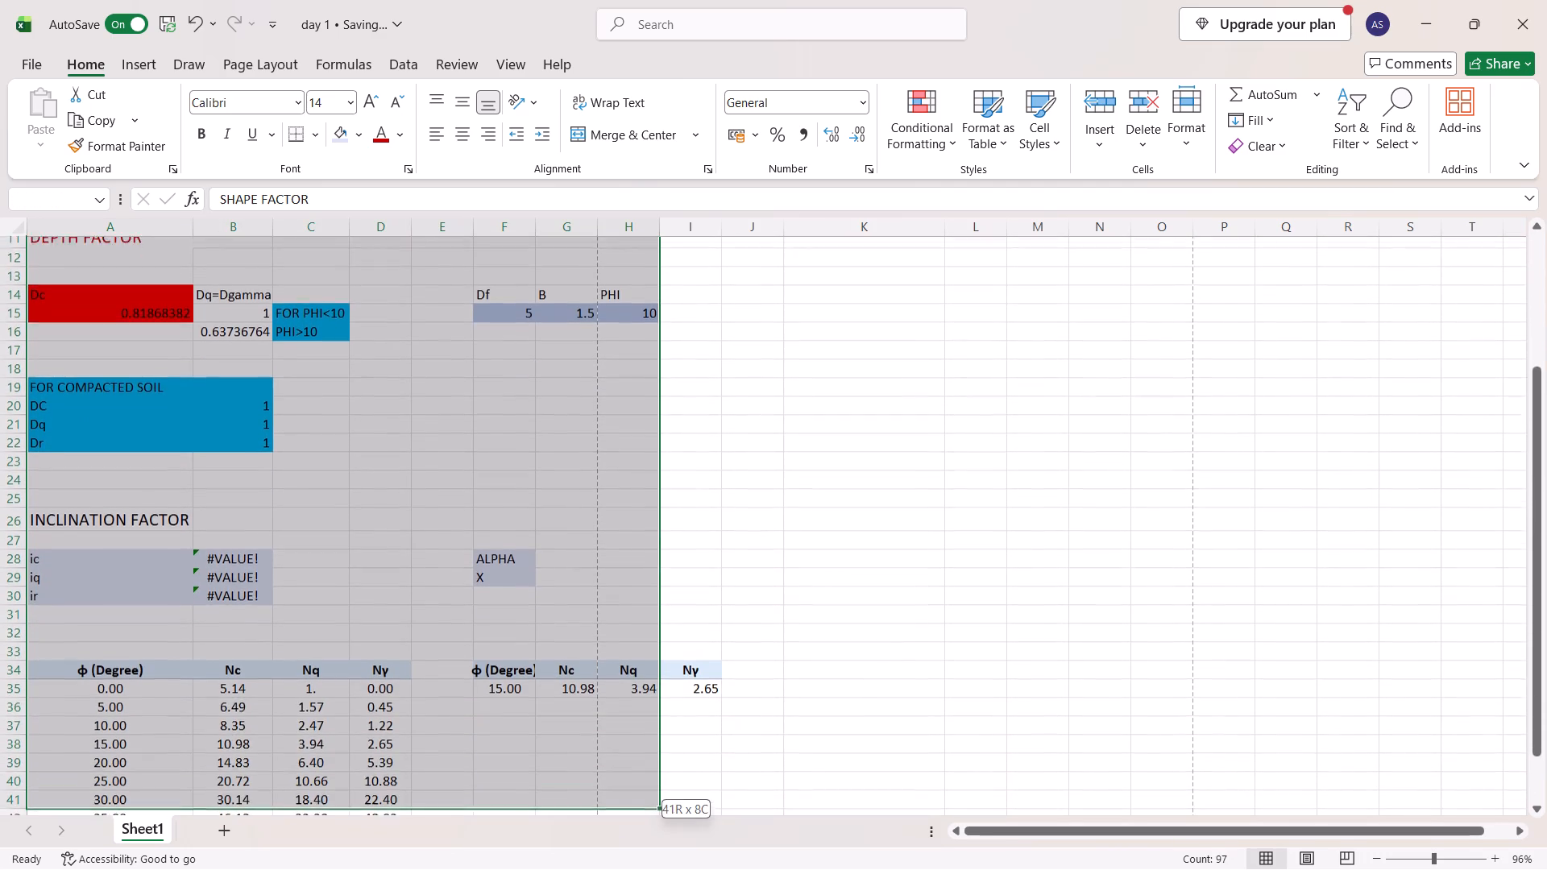
{"action": "left_click_drag", "start_coordinate": [648, 867], "coordinate": [609, 714]}
{"action": "left_click", "coordinate": [609, 714]}
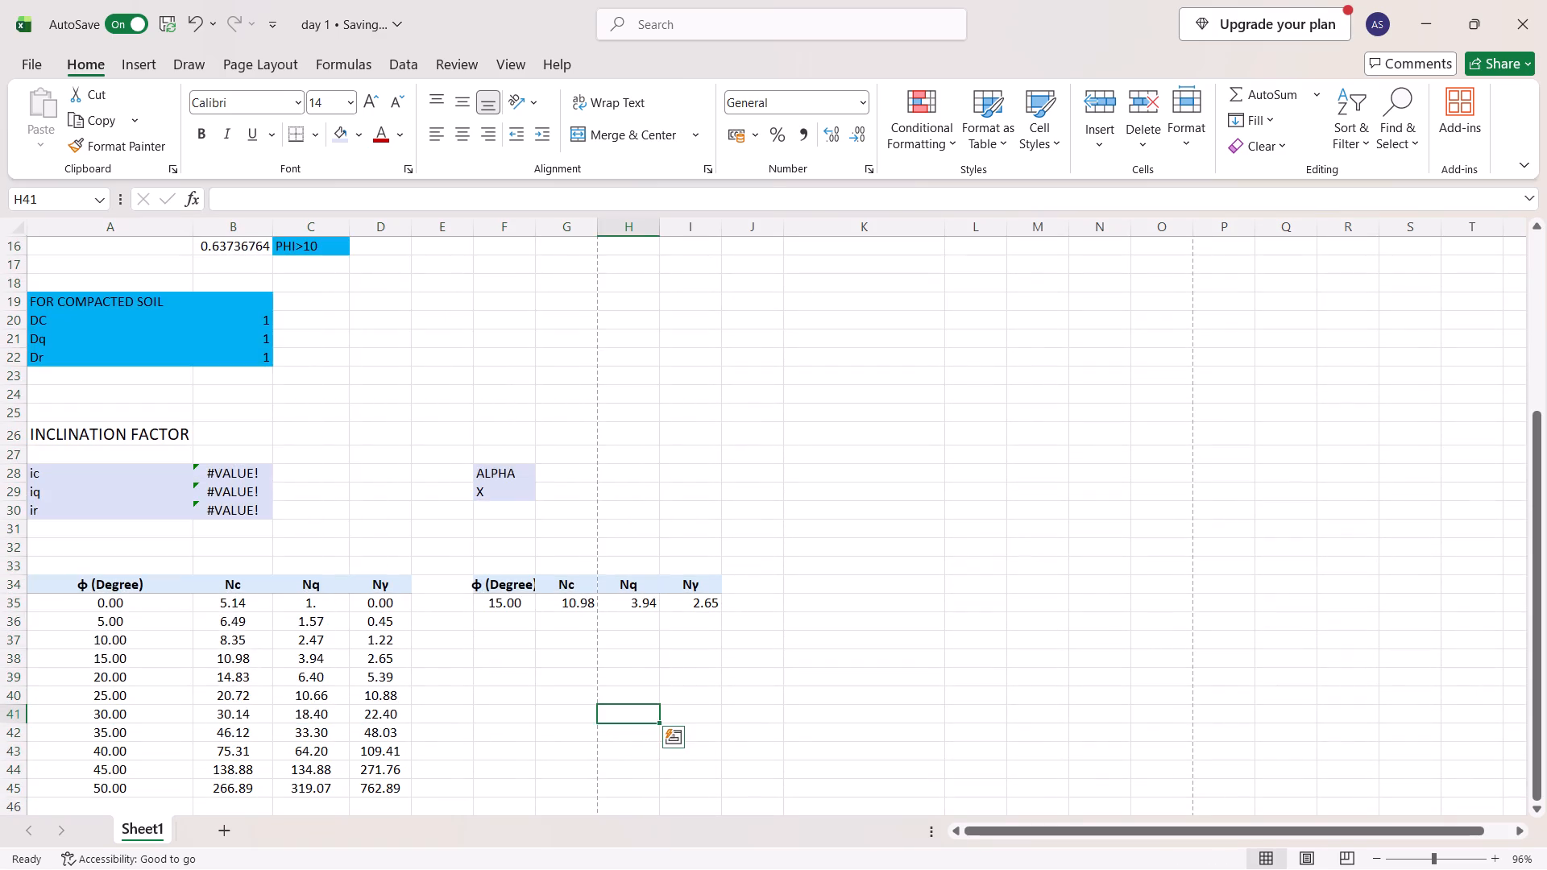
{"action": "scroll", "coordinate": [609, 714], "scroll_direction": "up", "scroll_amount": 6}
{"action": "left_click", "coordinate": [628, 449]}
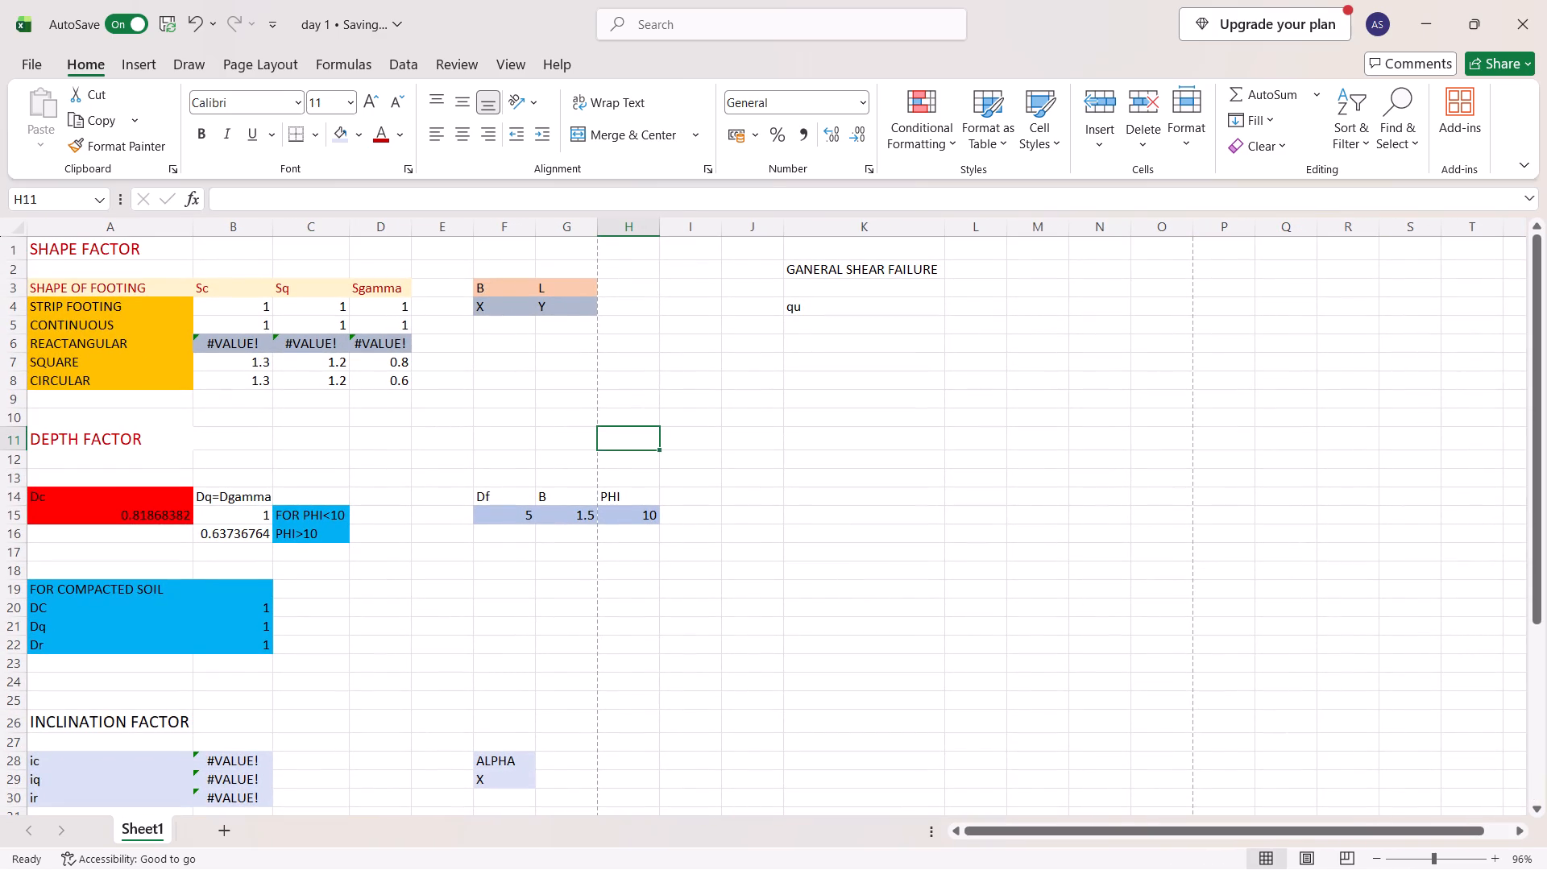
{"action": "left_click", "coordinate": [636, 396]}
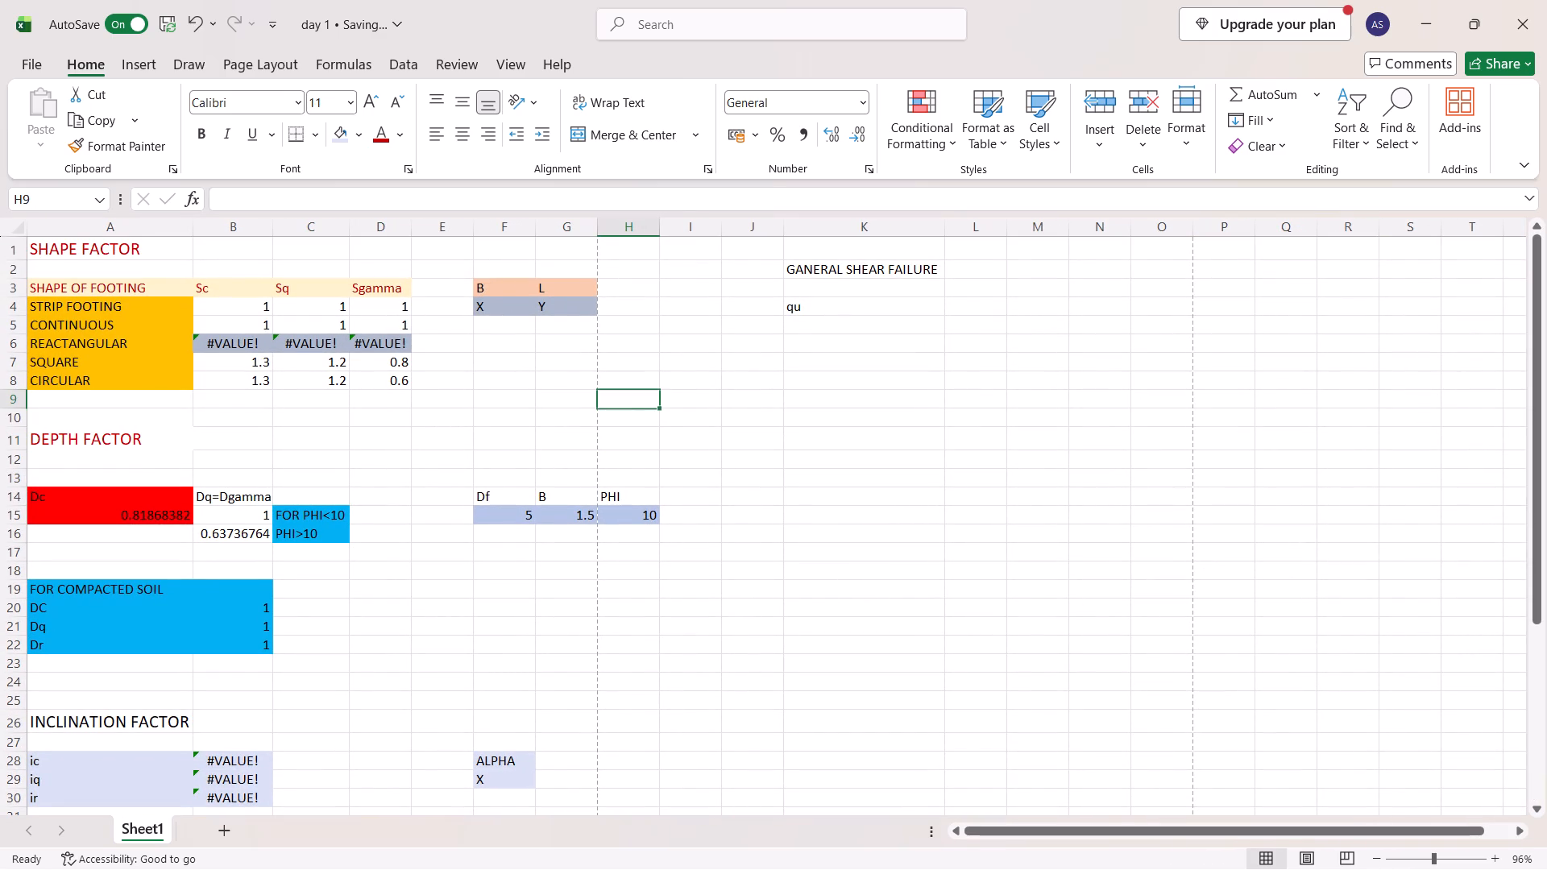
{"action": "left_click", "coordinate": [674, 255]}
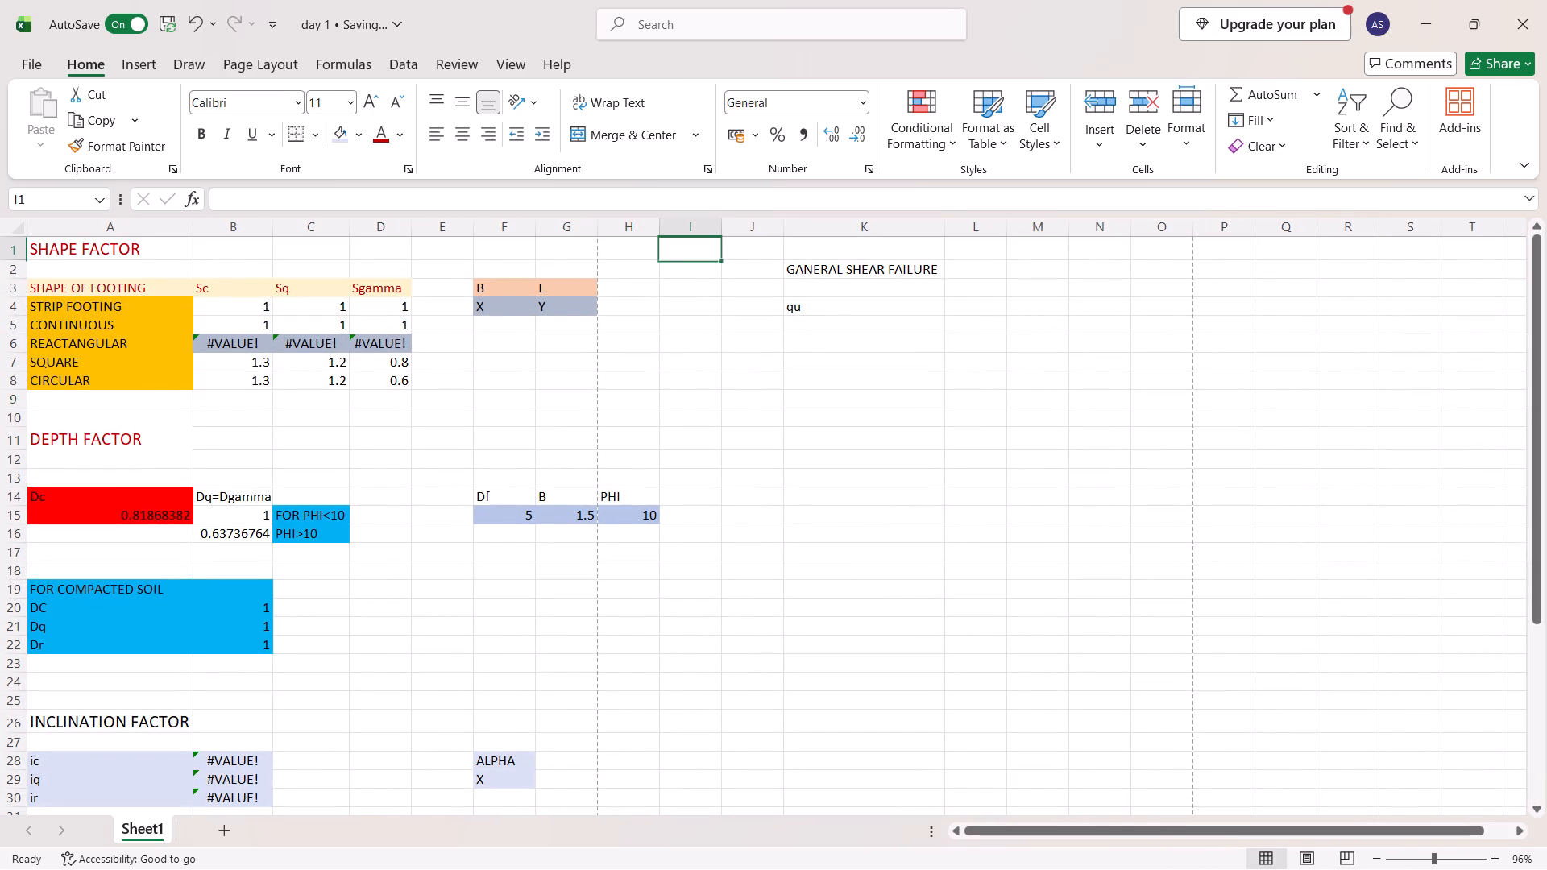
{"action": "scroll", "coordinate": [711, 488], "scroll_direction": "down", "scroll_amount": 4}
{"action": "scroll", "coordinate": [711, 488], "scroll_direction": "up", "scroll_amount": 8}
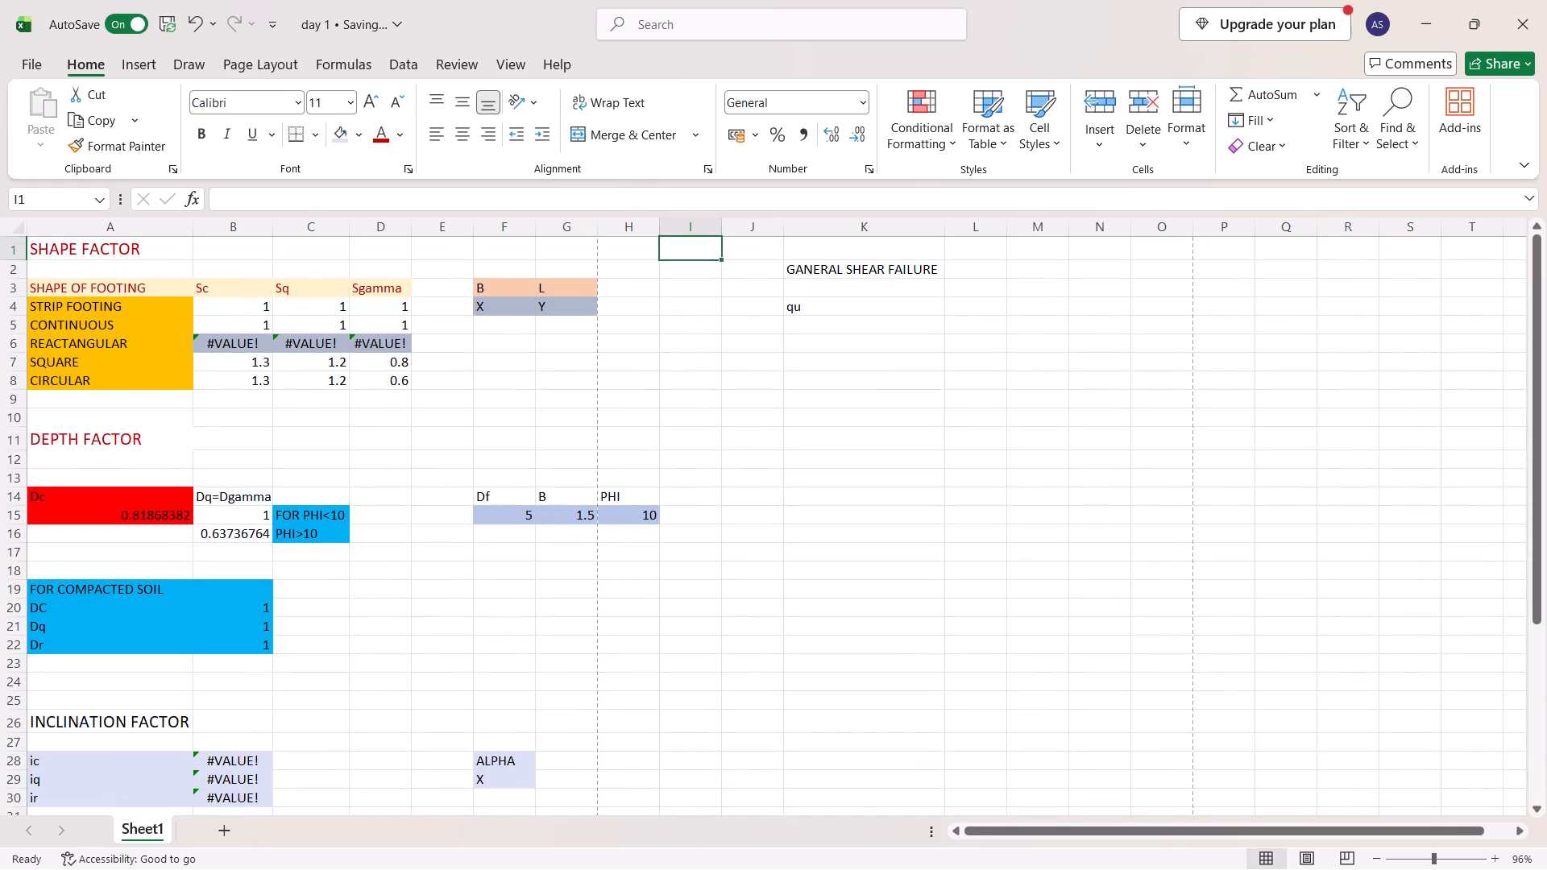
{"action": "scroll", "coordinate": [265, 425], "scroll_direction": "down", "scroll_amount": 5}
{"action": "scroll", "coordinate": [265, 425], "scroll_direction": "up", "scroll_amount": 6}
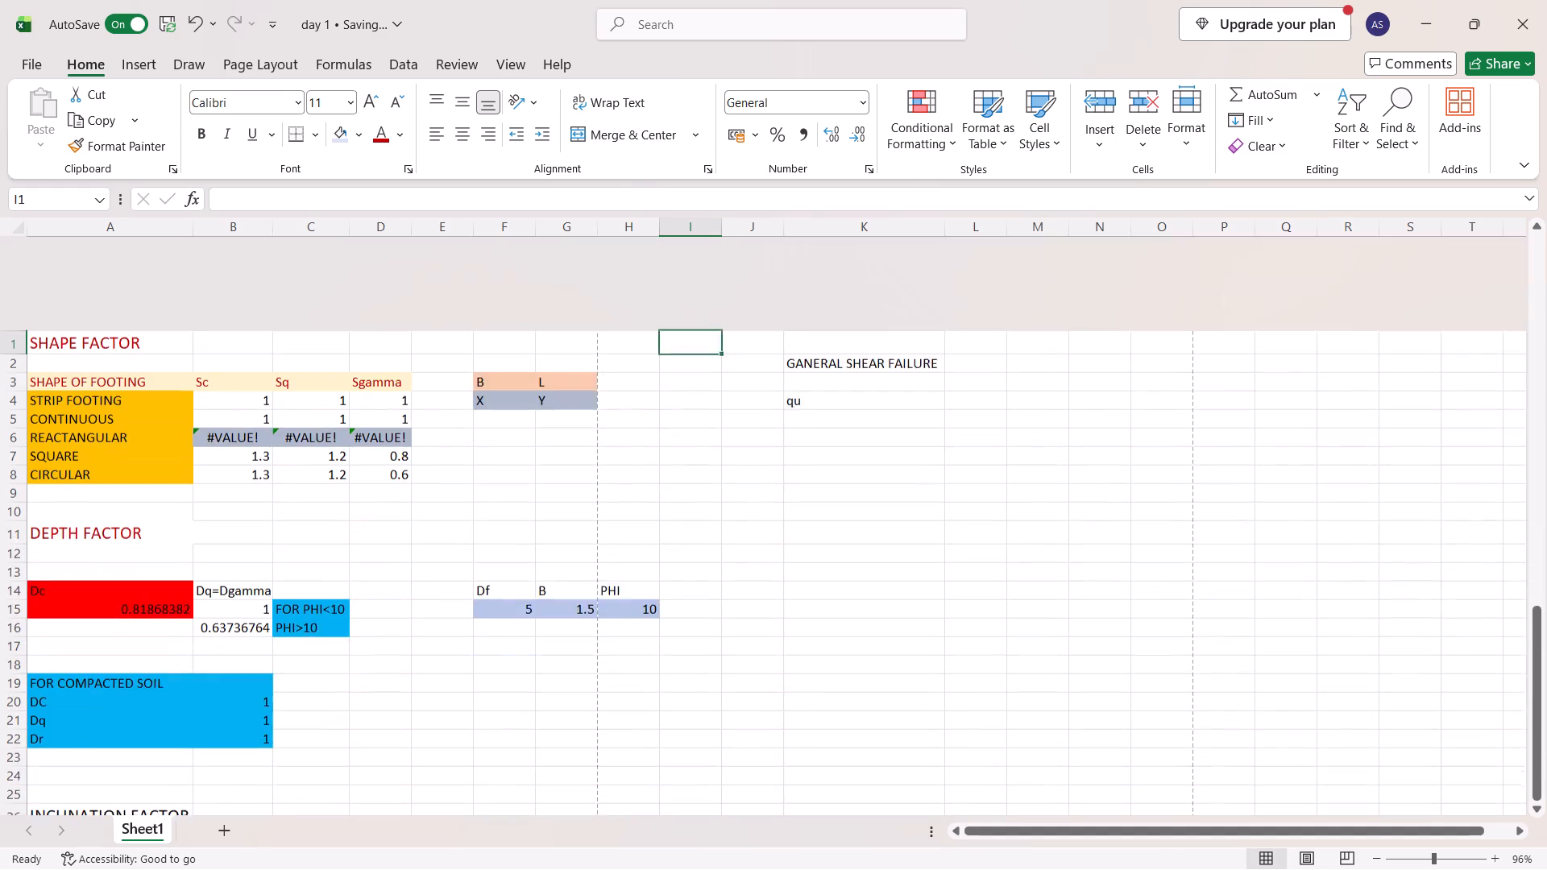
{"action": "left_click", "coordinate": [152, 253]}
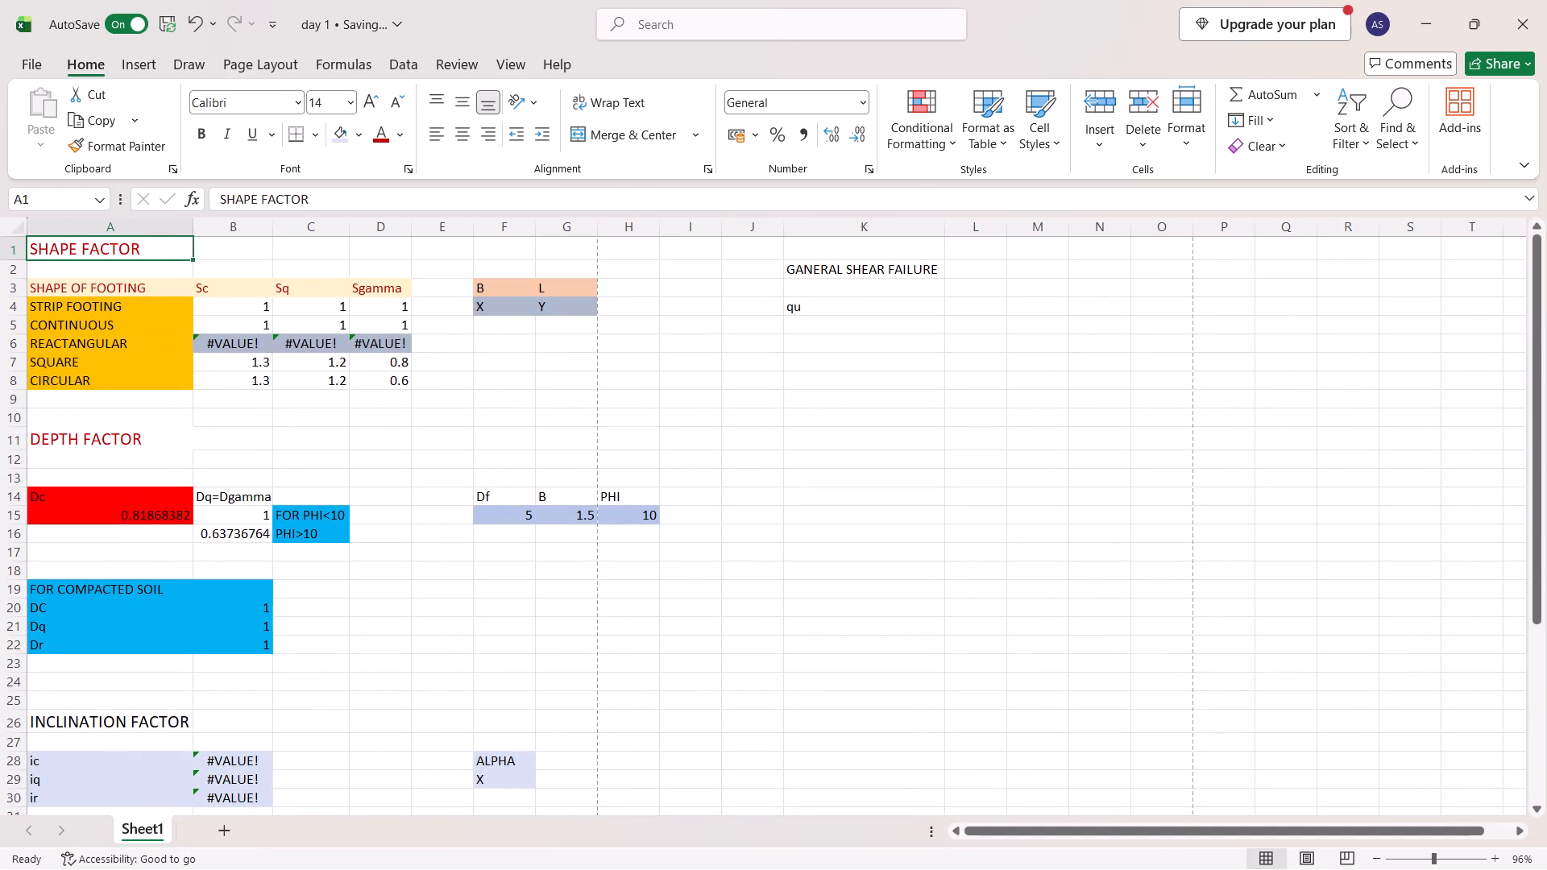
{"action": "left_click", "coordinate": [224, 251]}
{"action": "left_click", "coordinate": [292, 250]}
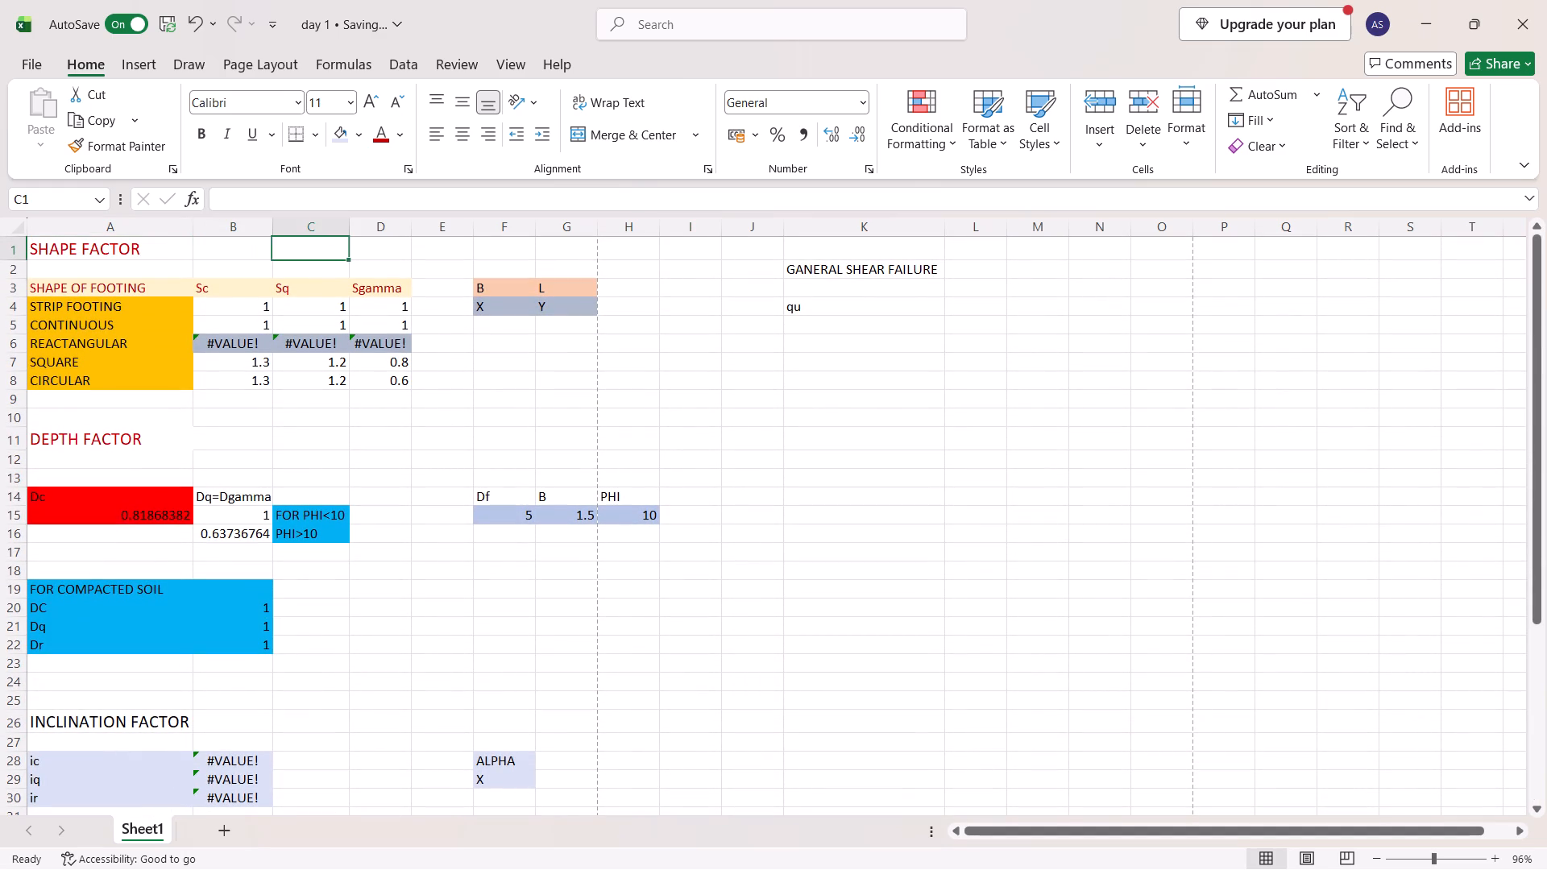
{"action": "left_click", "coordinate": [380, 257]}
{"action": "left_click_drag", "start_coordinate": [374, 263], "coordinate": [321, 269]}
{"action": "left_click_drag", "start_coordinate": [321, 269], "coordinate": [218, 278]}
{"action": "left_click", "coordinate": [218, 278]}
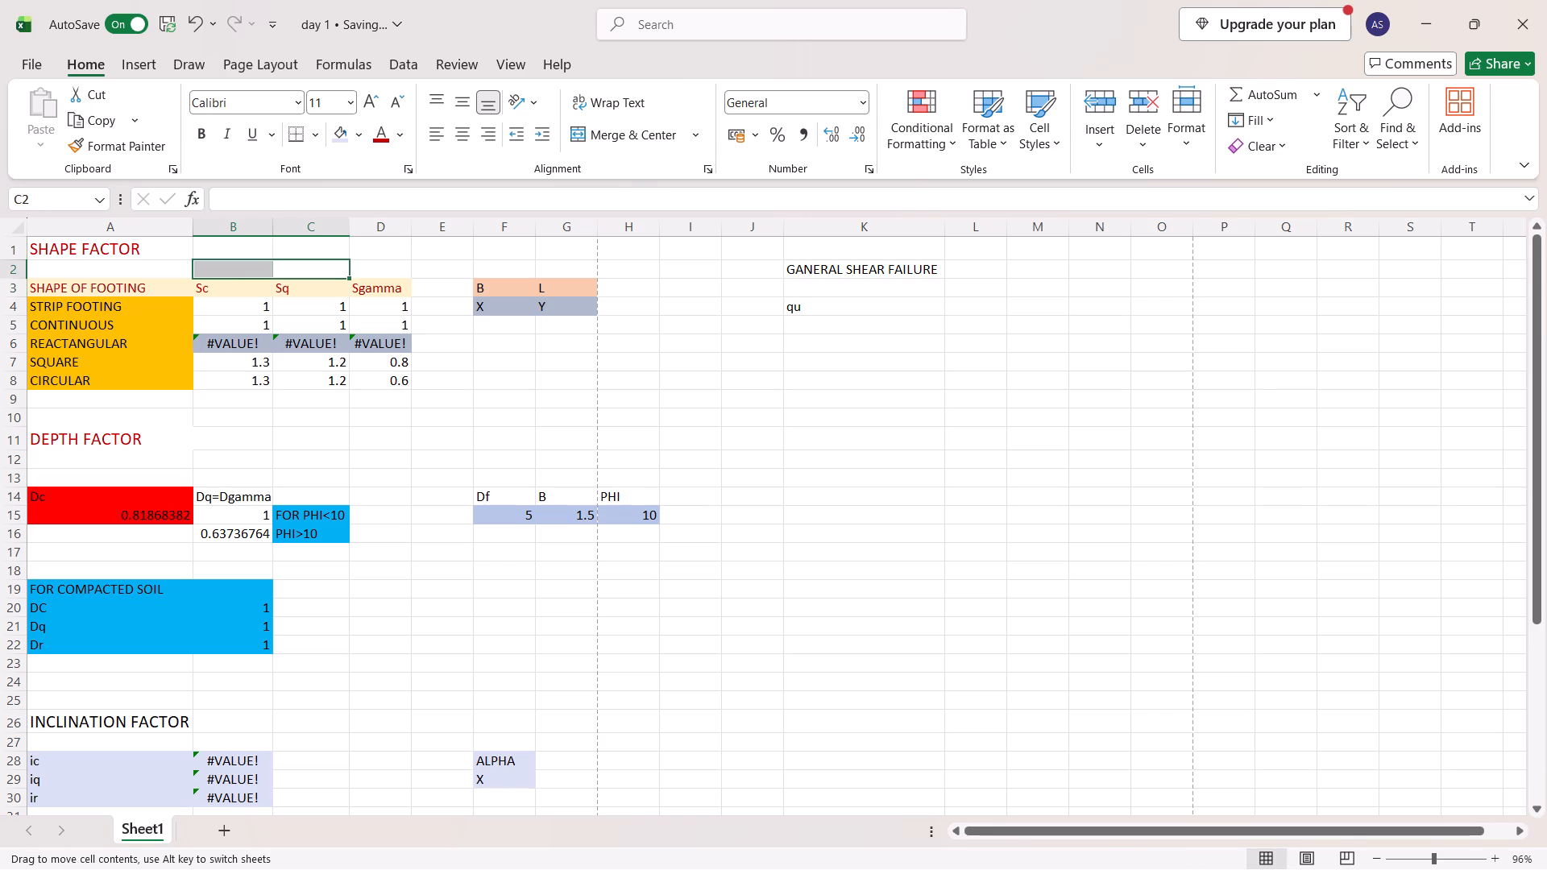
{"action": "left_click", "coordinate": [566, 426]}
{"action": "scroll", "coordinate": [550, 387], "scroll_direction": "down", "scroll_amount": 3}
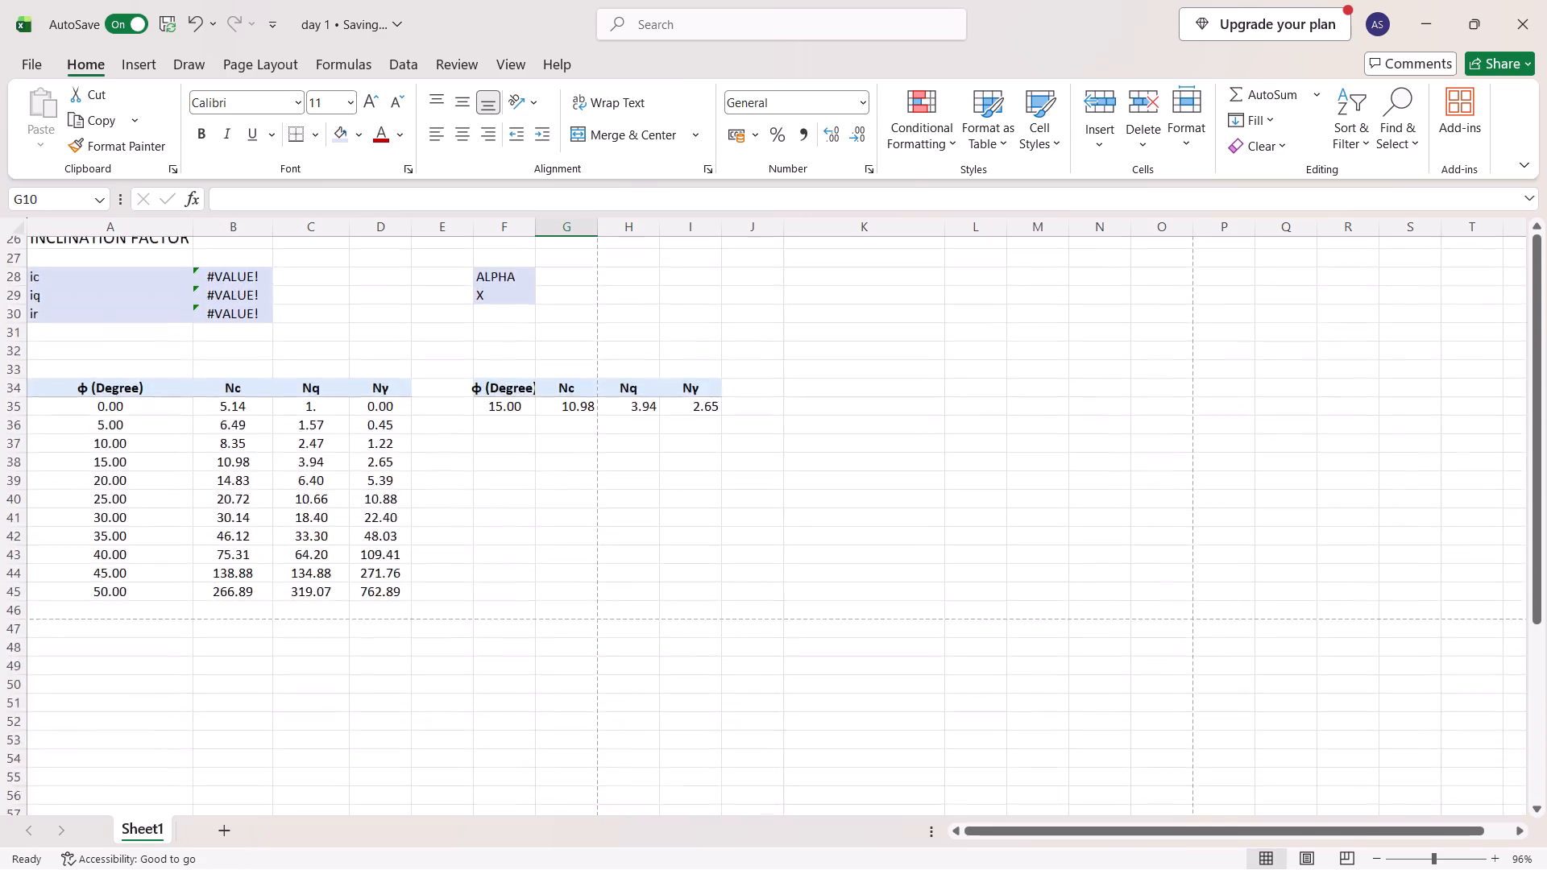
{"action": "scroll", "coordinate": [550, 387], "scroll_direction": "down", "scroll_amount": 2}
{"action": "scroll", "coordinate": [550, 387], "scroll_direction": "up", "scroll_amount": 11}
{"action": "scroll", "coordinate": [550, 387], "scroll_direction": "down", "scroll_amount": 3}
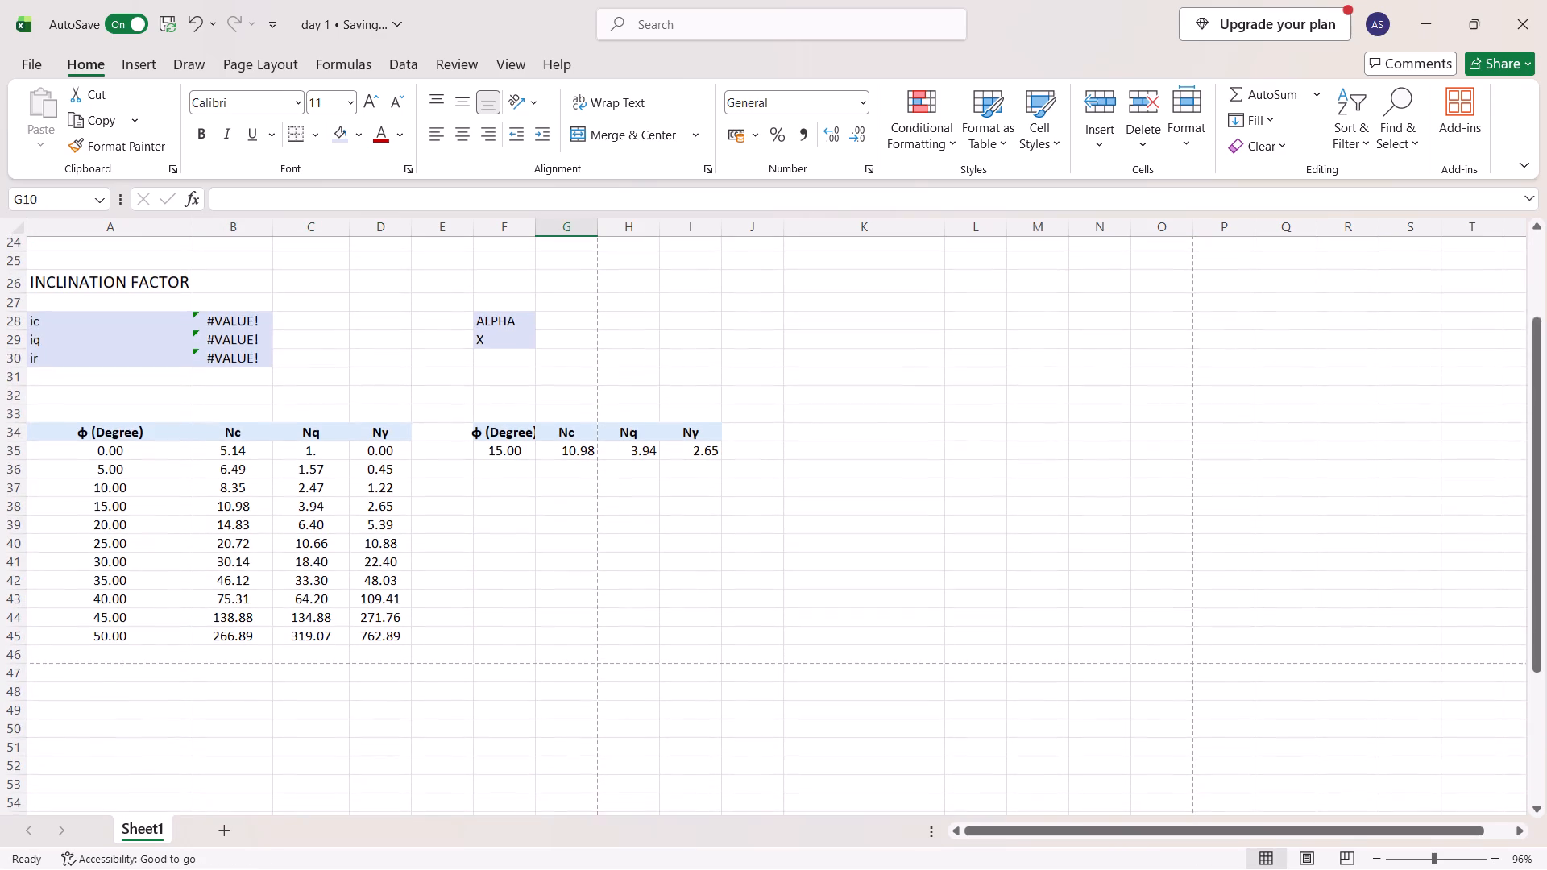
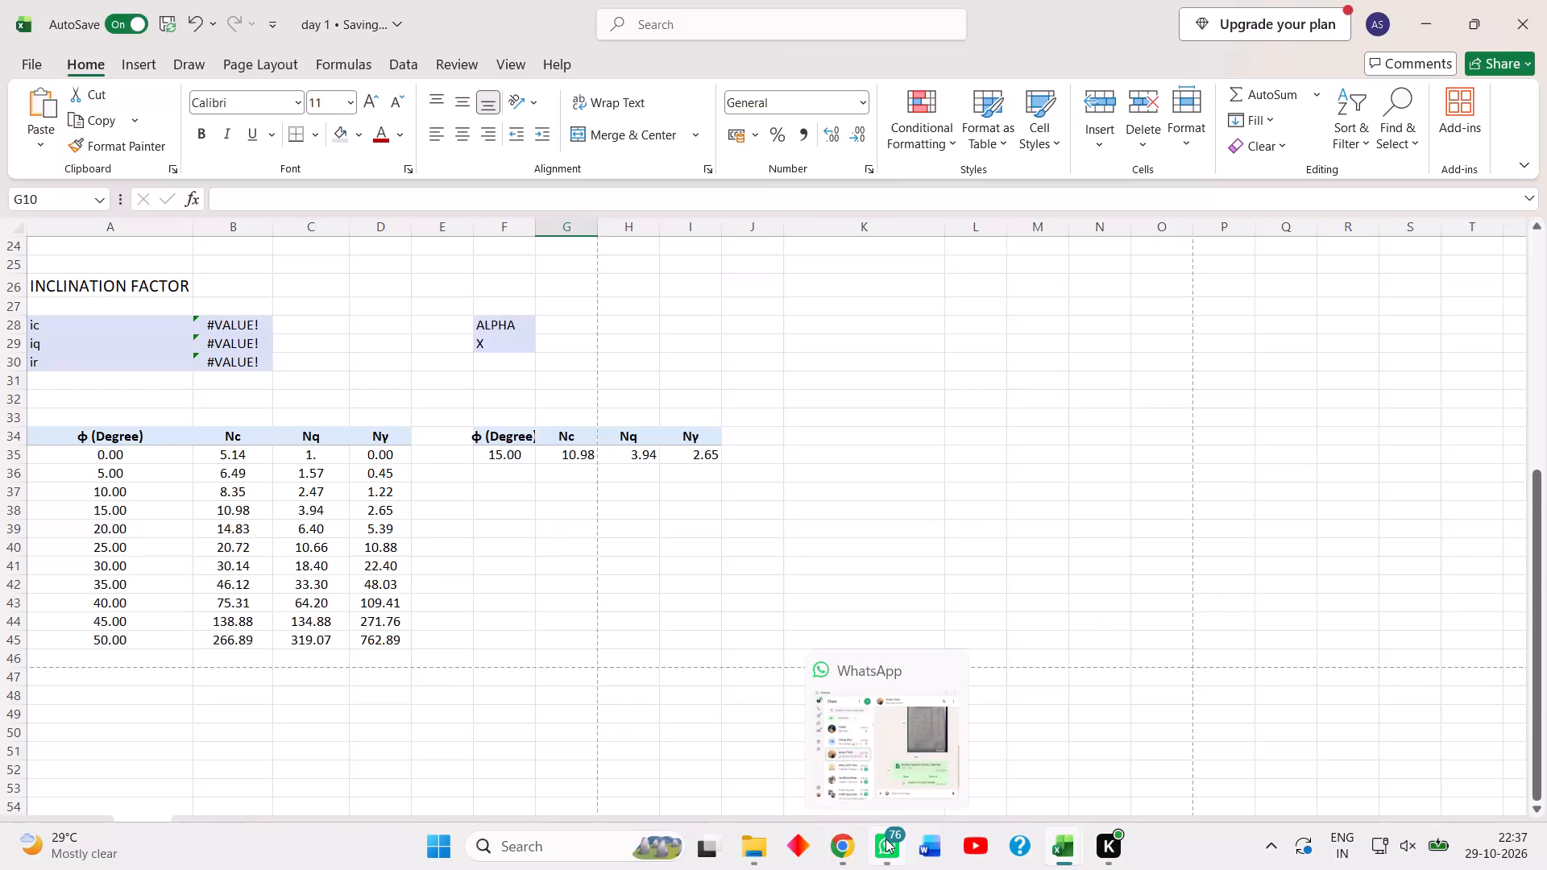
Close the WhatsApp window running in the background.
{"action": "right_click", "coordinate": [885, 839]}
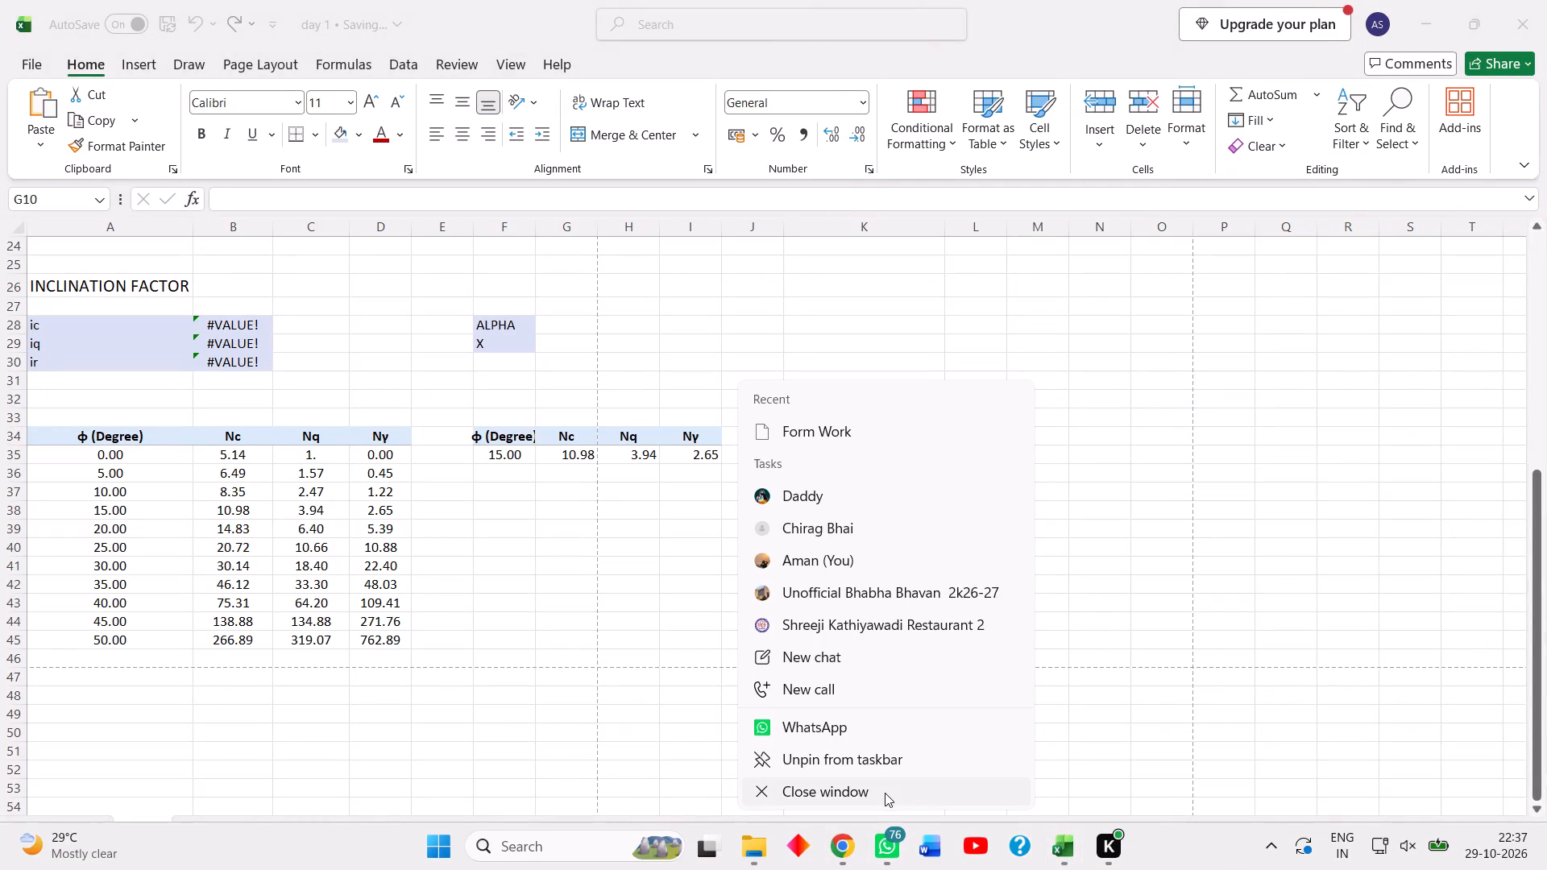
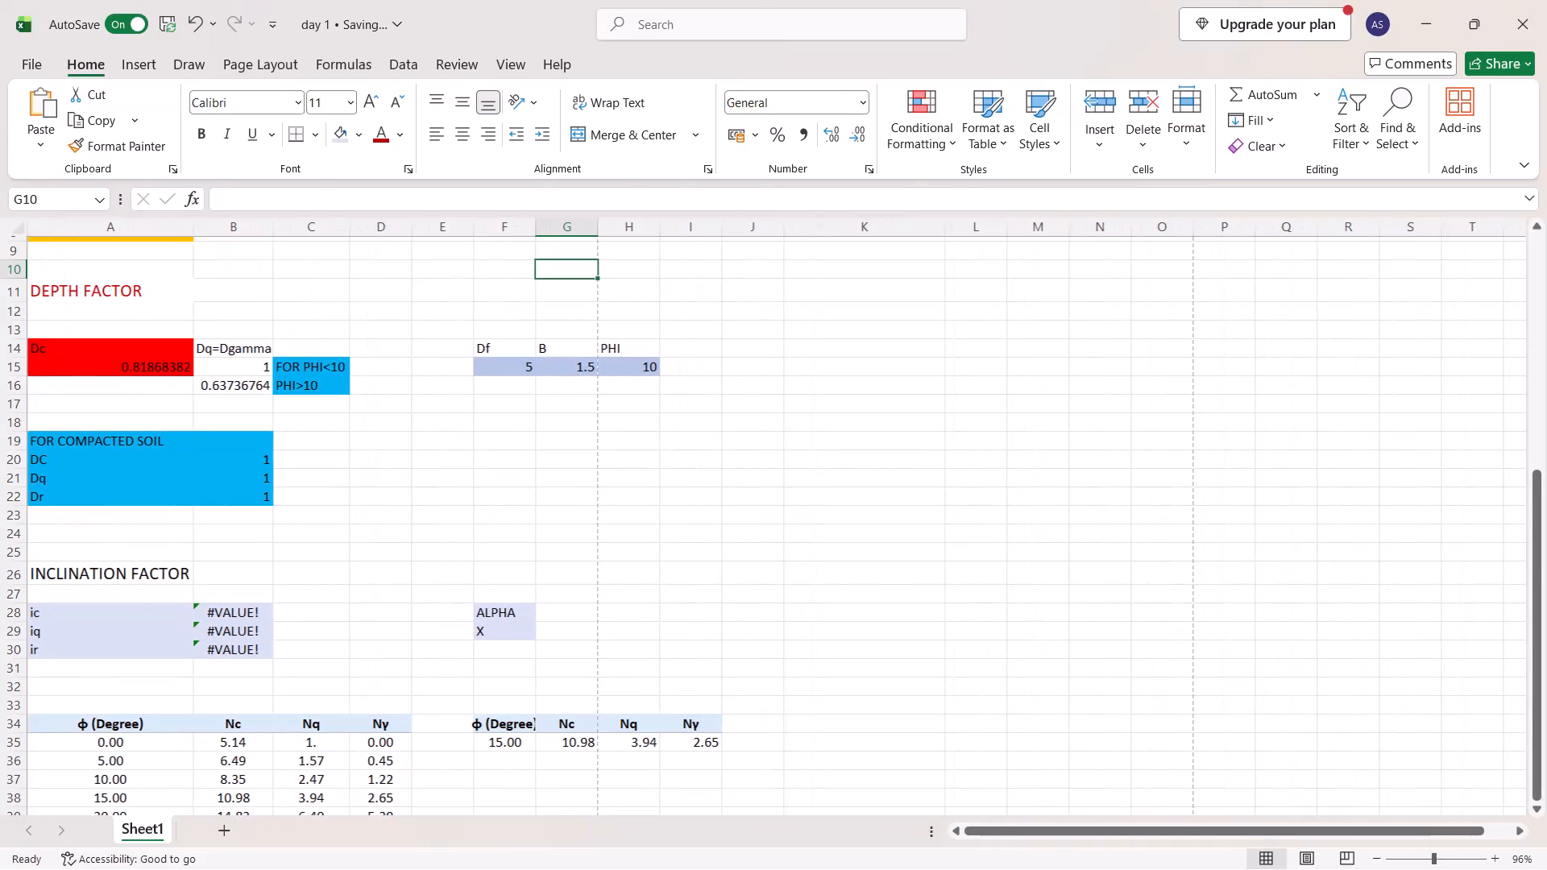
Paste the conditional formula =IF(A1<10,1,0.63736764) into empty cell E19, beside the compacted soil block.
{"action": "left_click", "coordinate": [432, 438]}
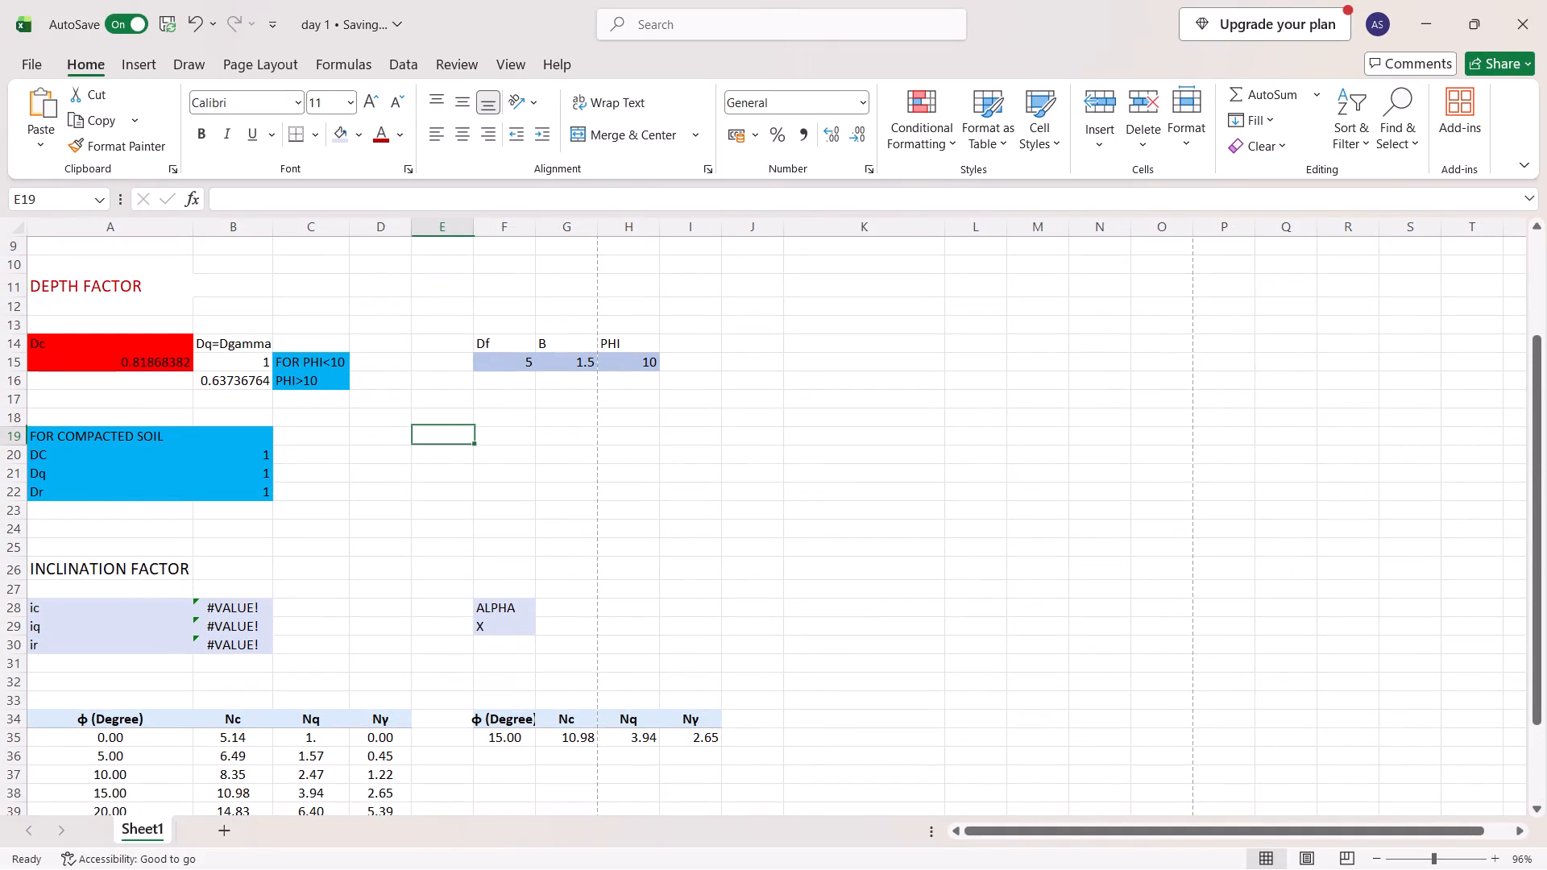
{"action": "left_click", "coordinate": [239, 198]}
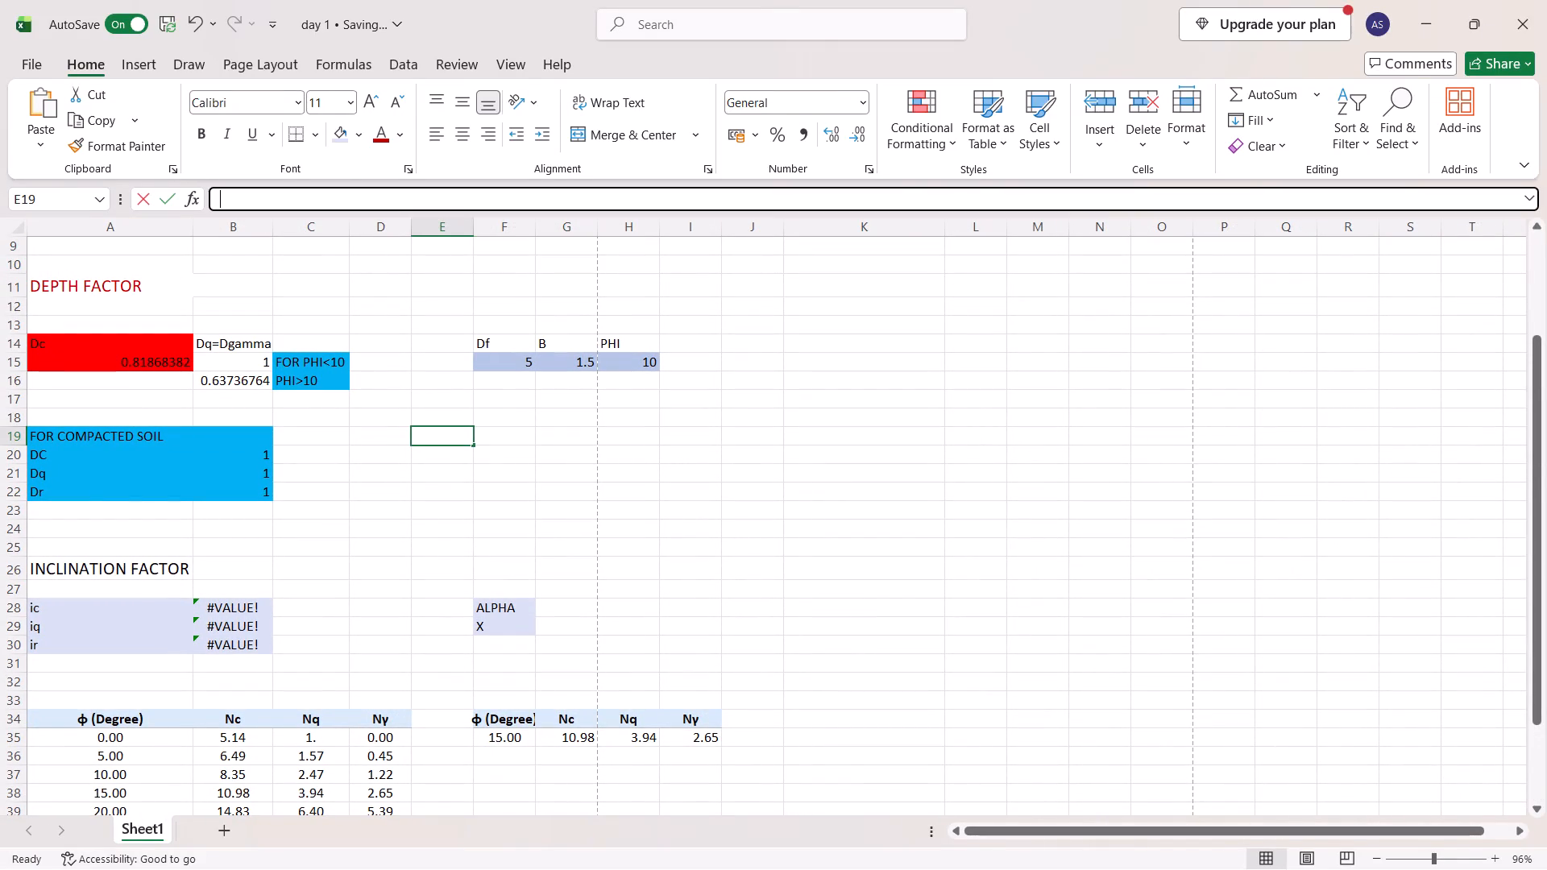
{"action": "key", "text": "ctrl+v"}
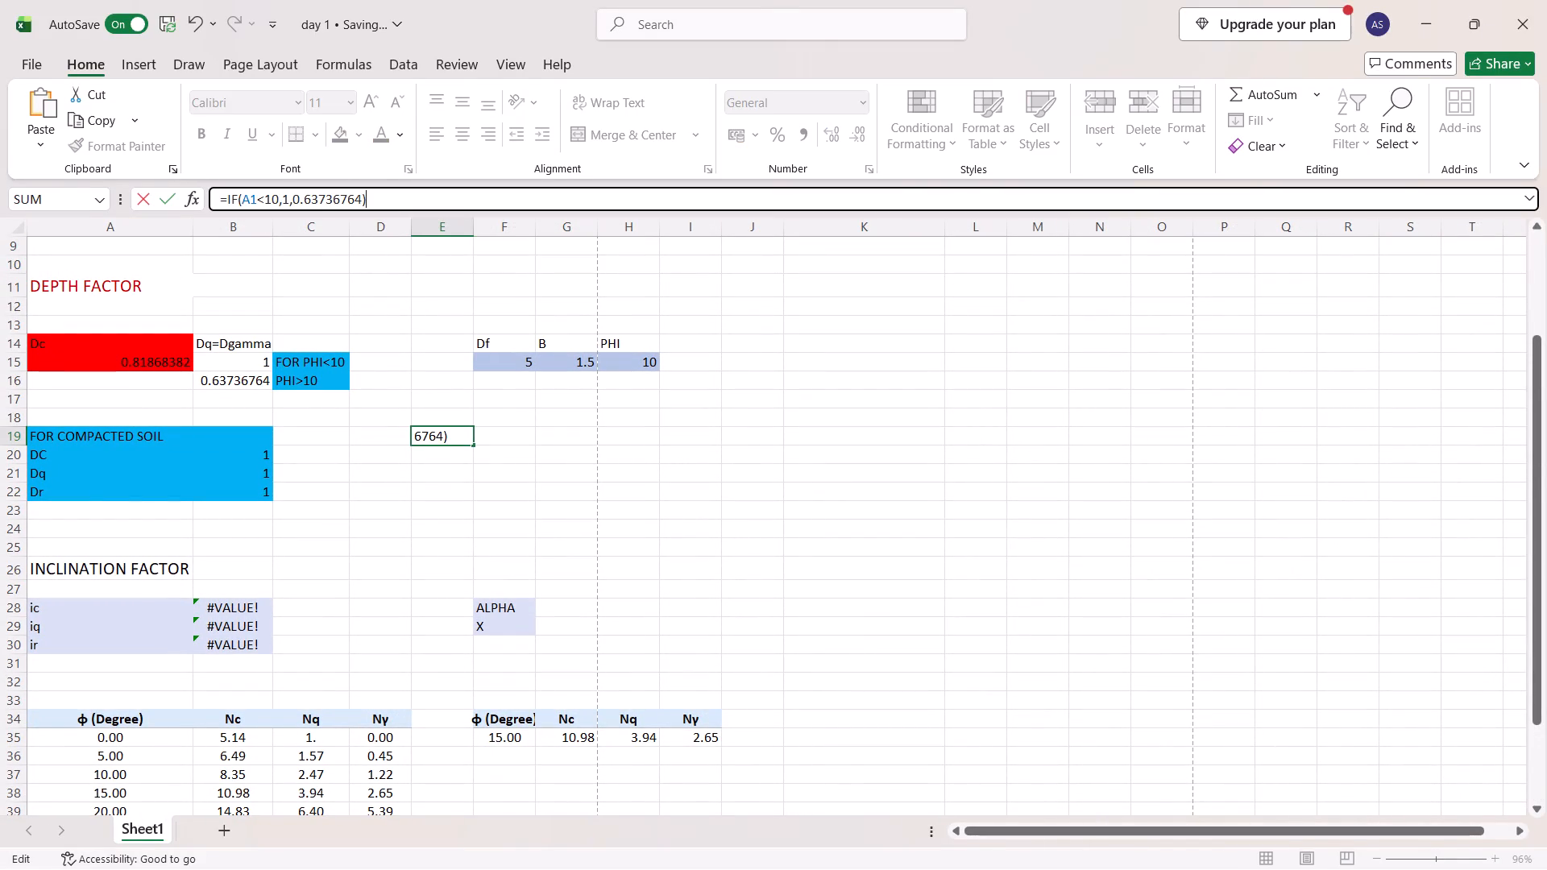
{"action": "left_click", "coordinate": [360, 197]}
Select the depth factor expression after the equals sign in cell B16's formula for PHI>10.
{"action": "left_click", "coordinate": [258, 380]}
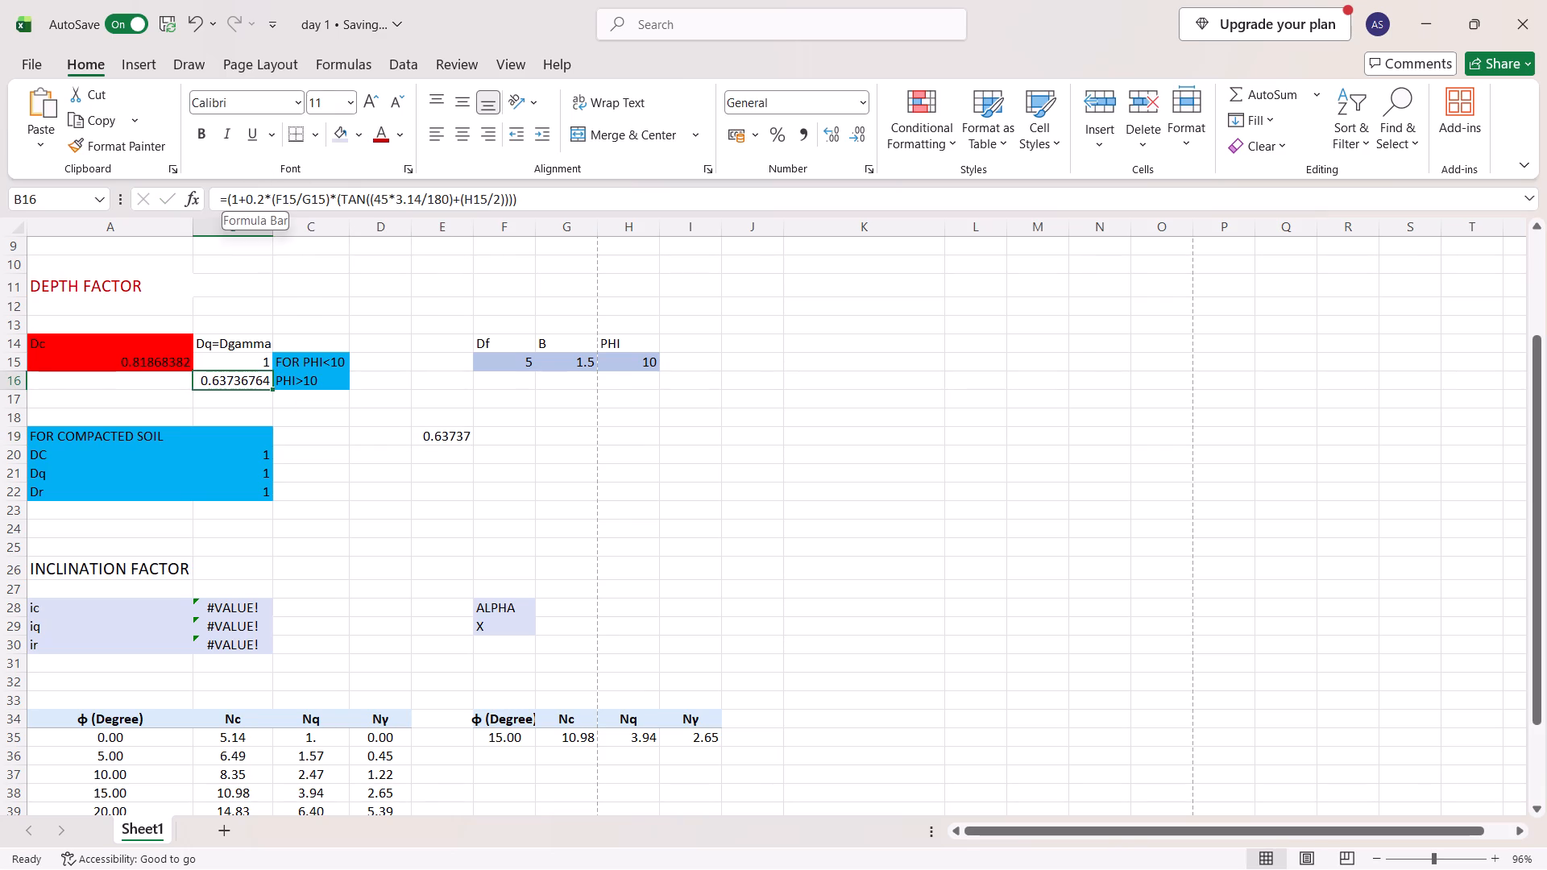
{"action": "left_click_drag", "start_coordinate": [226, 191], "coordinate": [538, 215]}
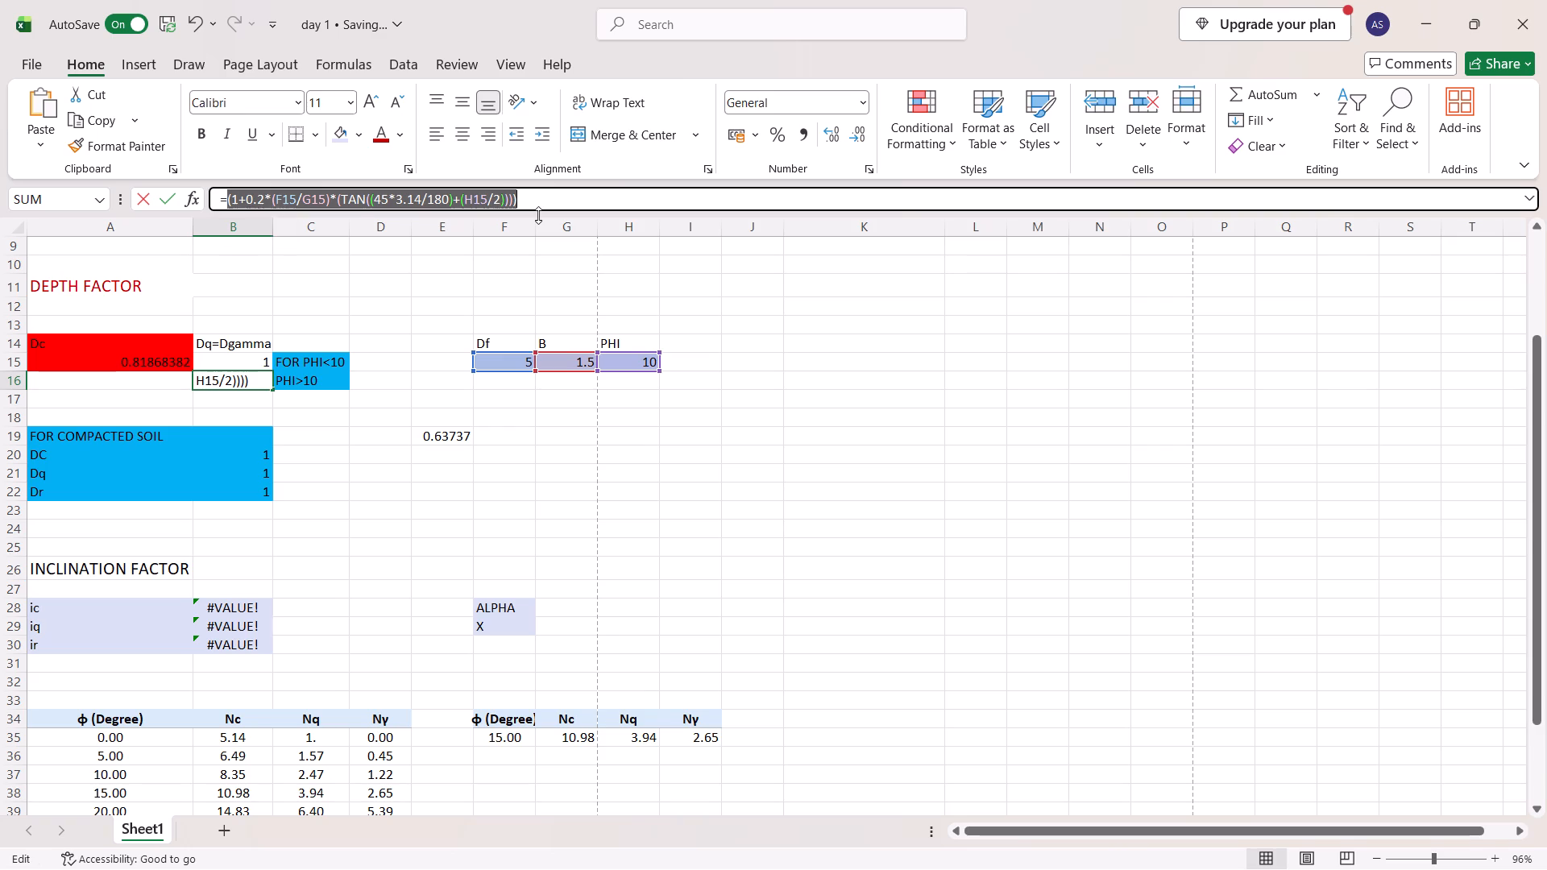
Copy the expression (1+0.2*(F15/G15)*(TAN((45*3.14/180)+(H15/2)))) from the PHI>10 depth factor formula in B16.
{"action": "key", "text": "ctrl+c"}
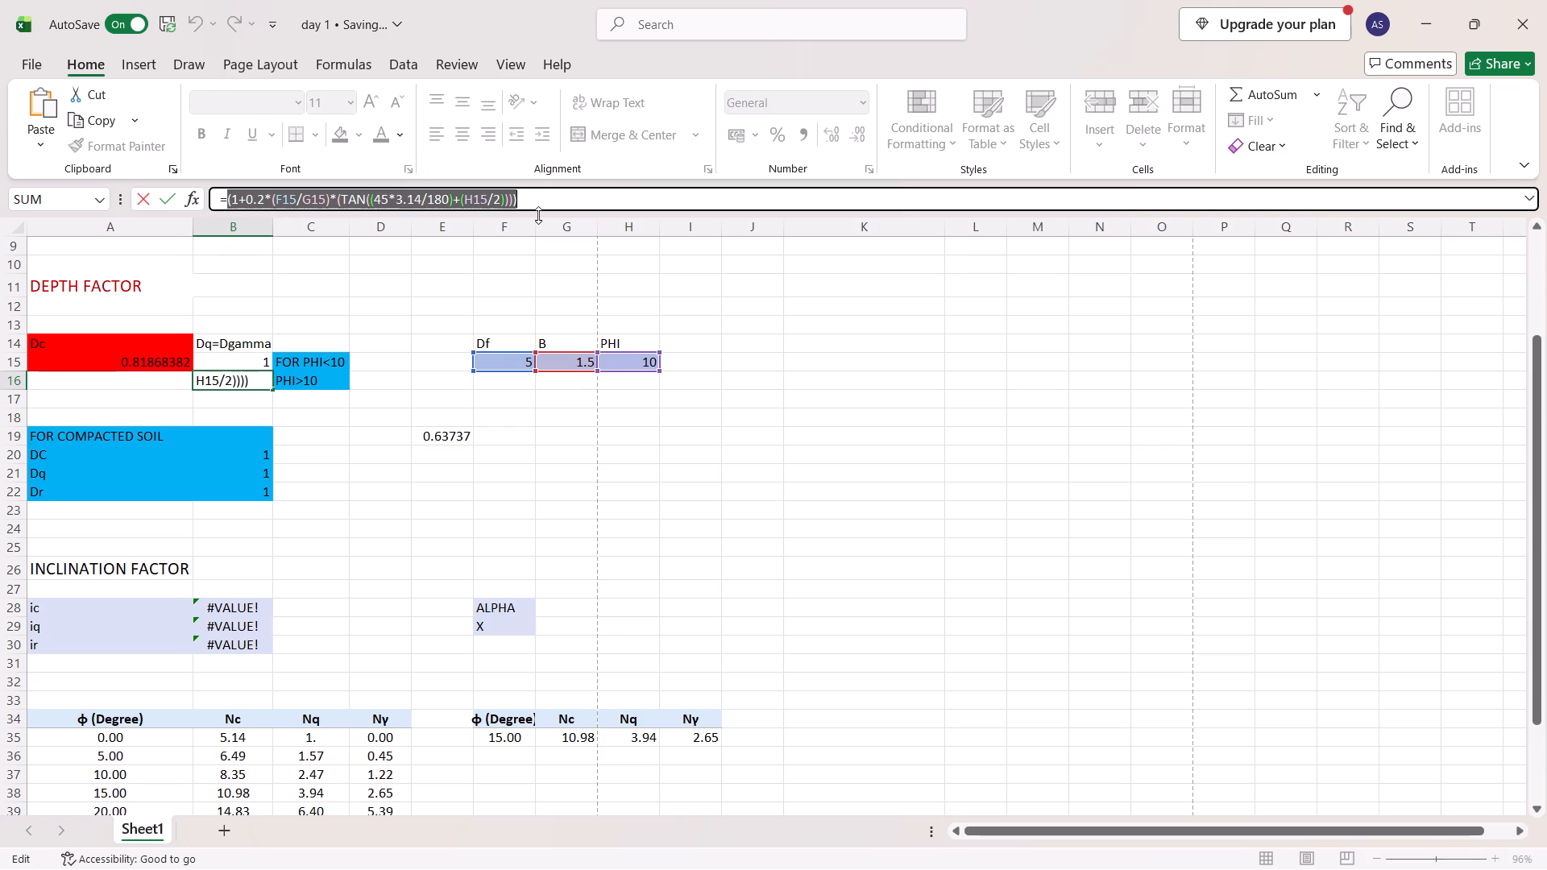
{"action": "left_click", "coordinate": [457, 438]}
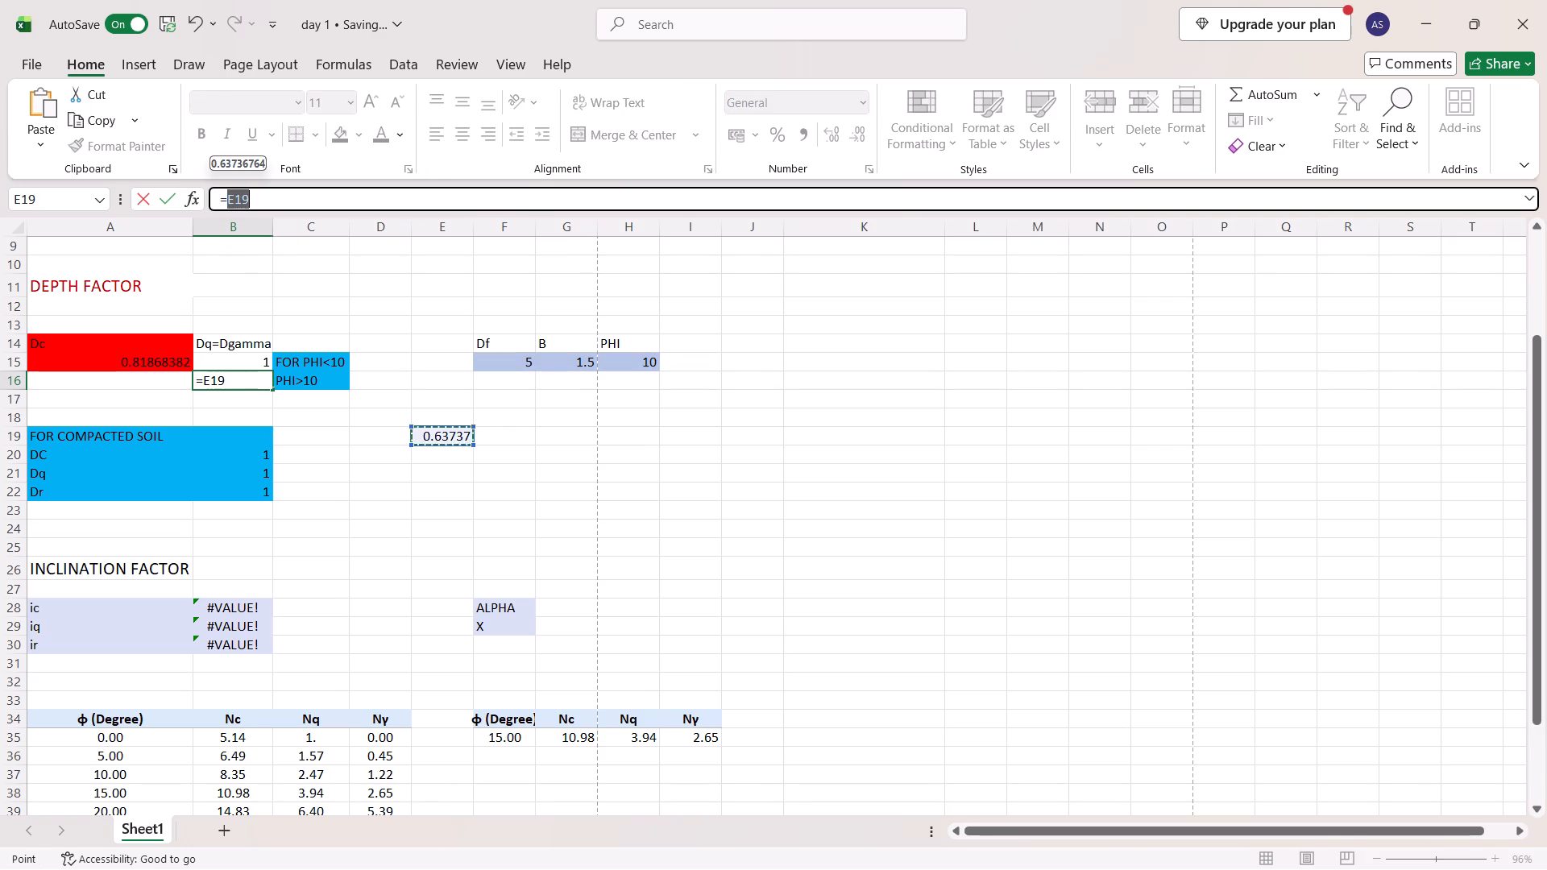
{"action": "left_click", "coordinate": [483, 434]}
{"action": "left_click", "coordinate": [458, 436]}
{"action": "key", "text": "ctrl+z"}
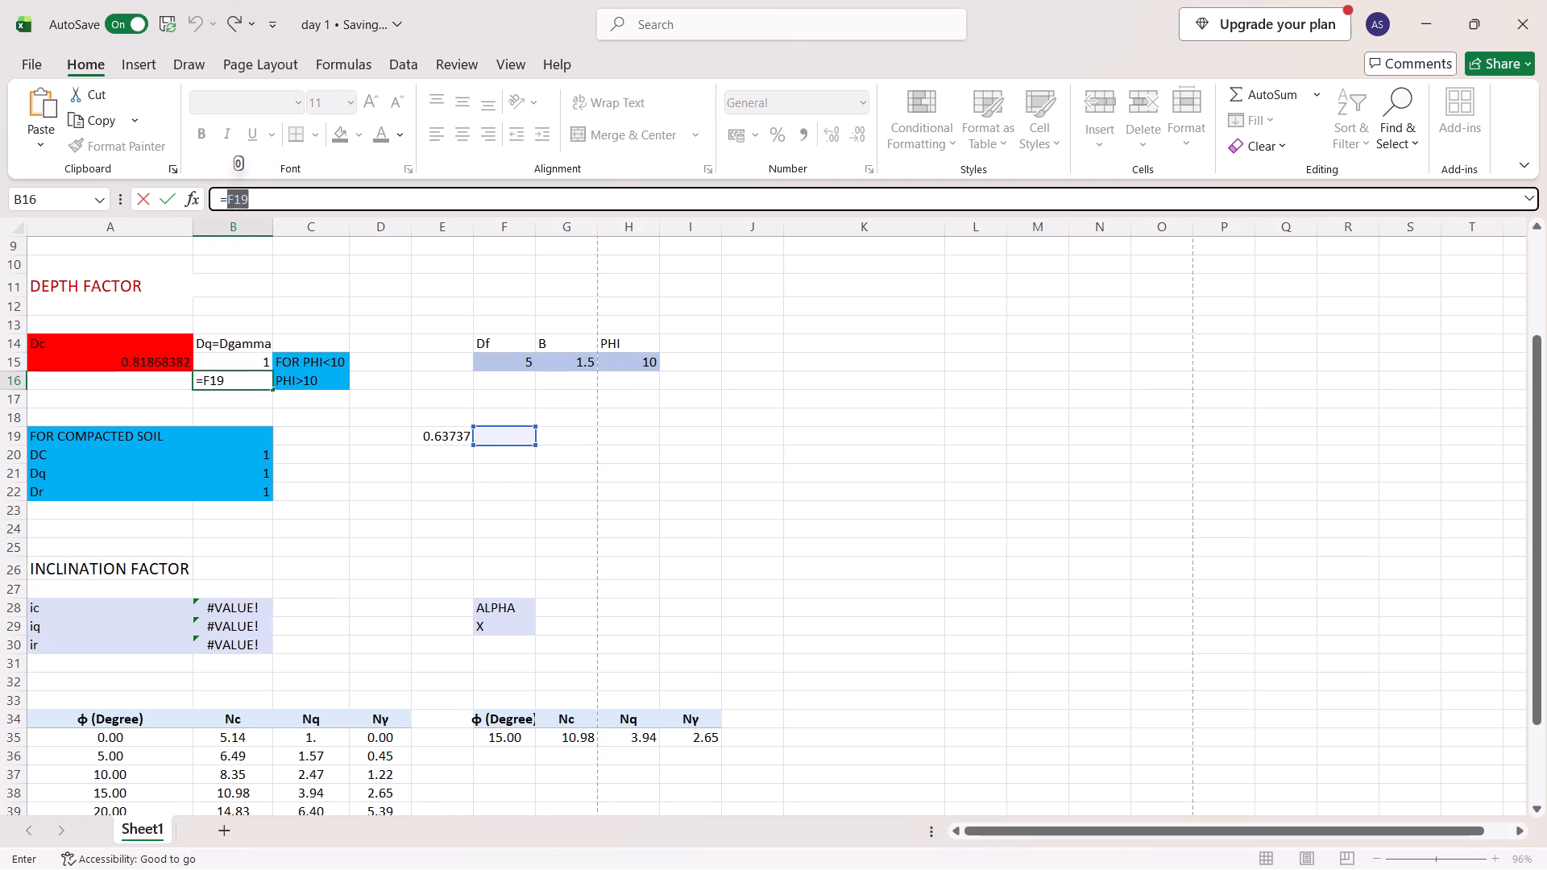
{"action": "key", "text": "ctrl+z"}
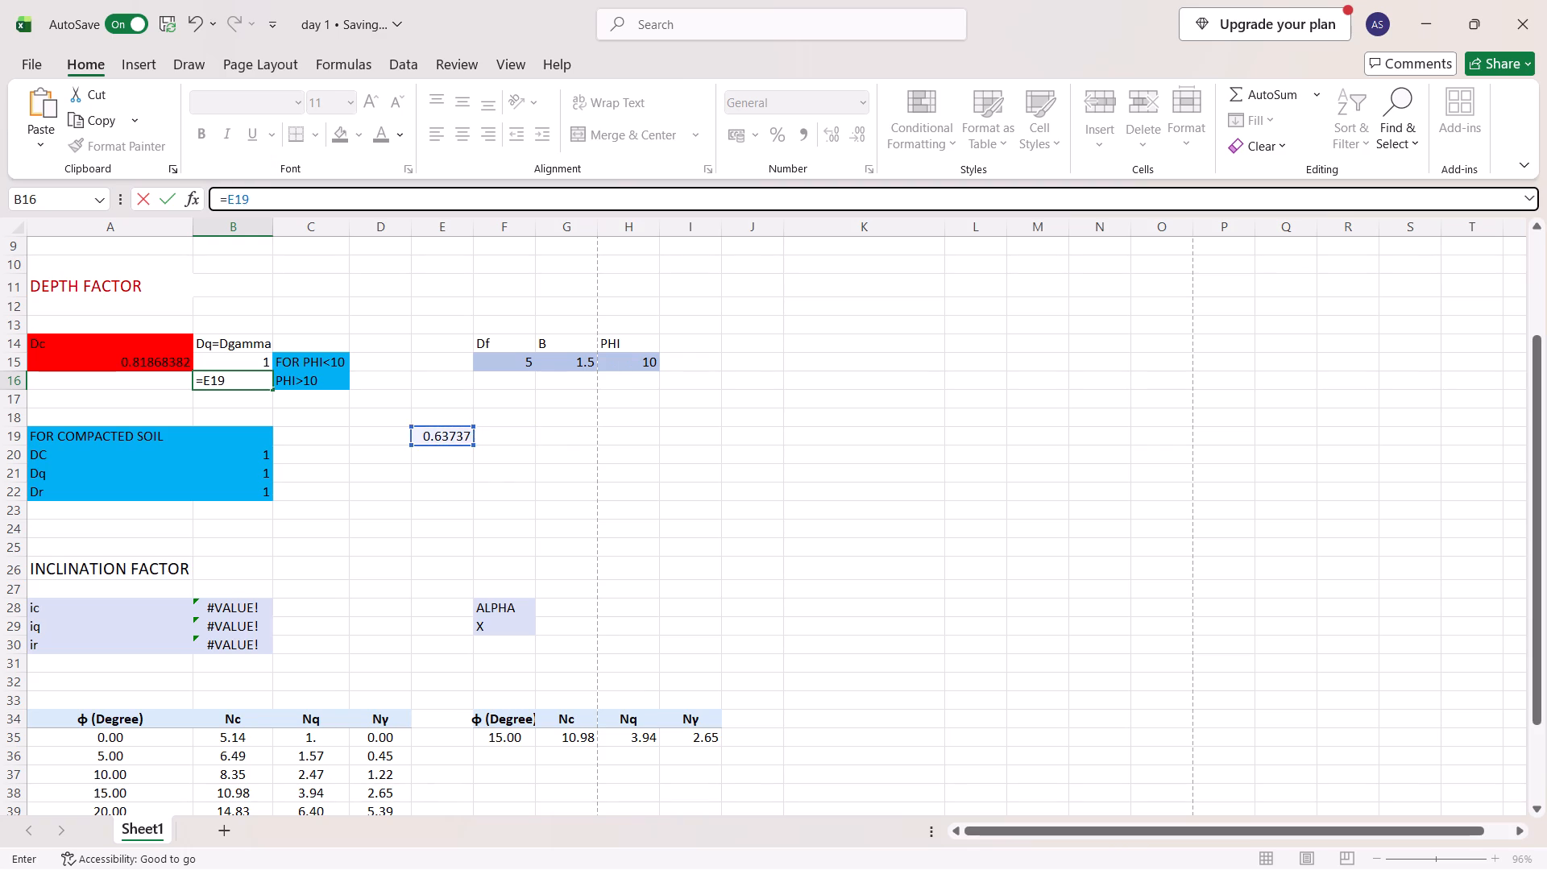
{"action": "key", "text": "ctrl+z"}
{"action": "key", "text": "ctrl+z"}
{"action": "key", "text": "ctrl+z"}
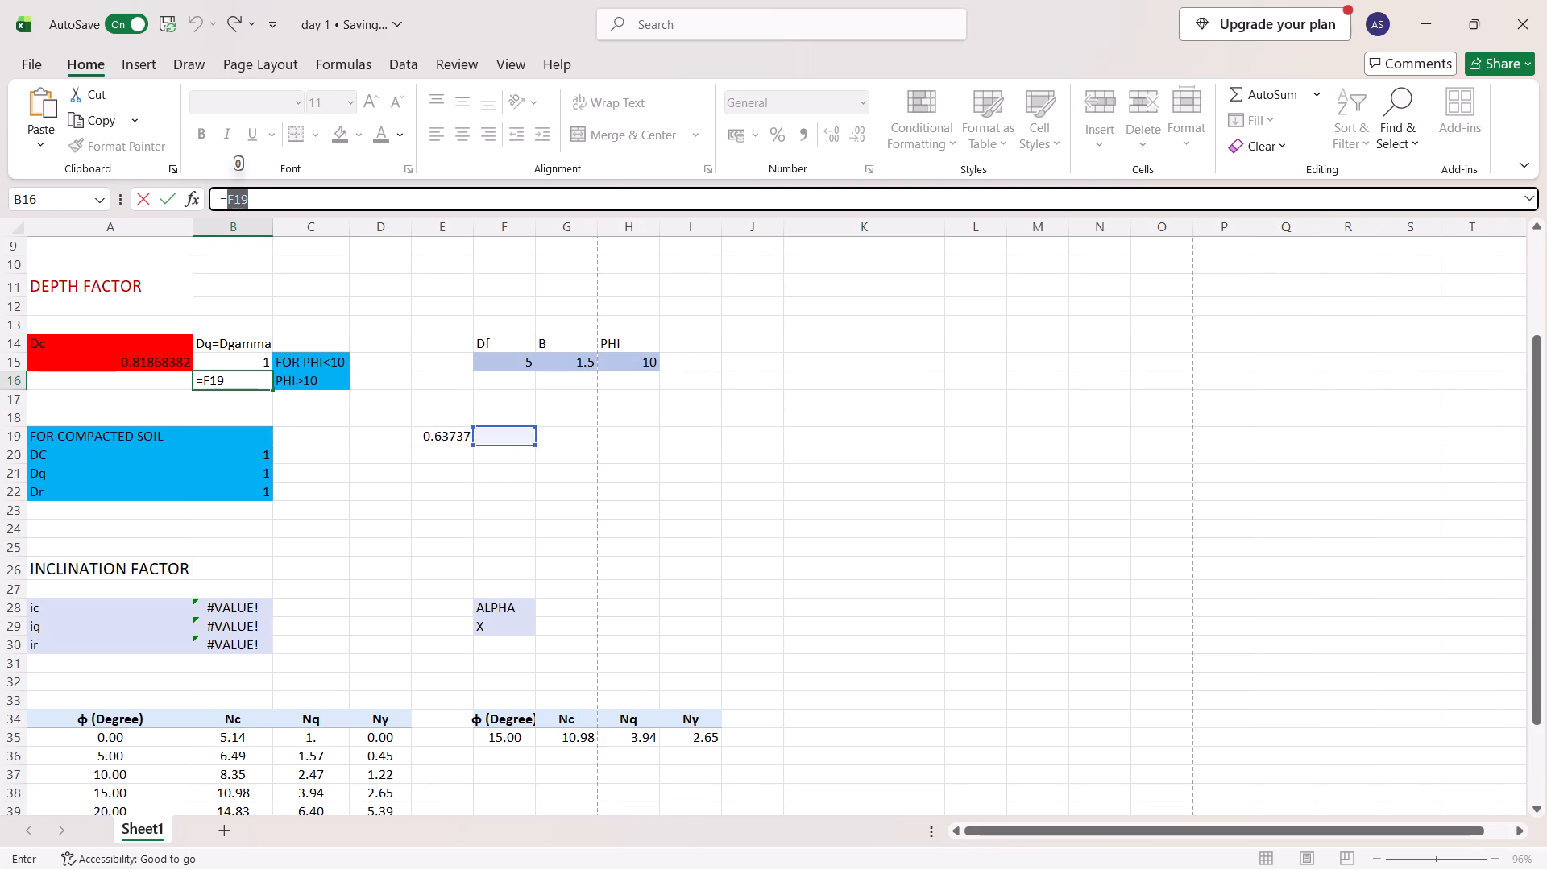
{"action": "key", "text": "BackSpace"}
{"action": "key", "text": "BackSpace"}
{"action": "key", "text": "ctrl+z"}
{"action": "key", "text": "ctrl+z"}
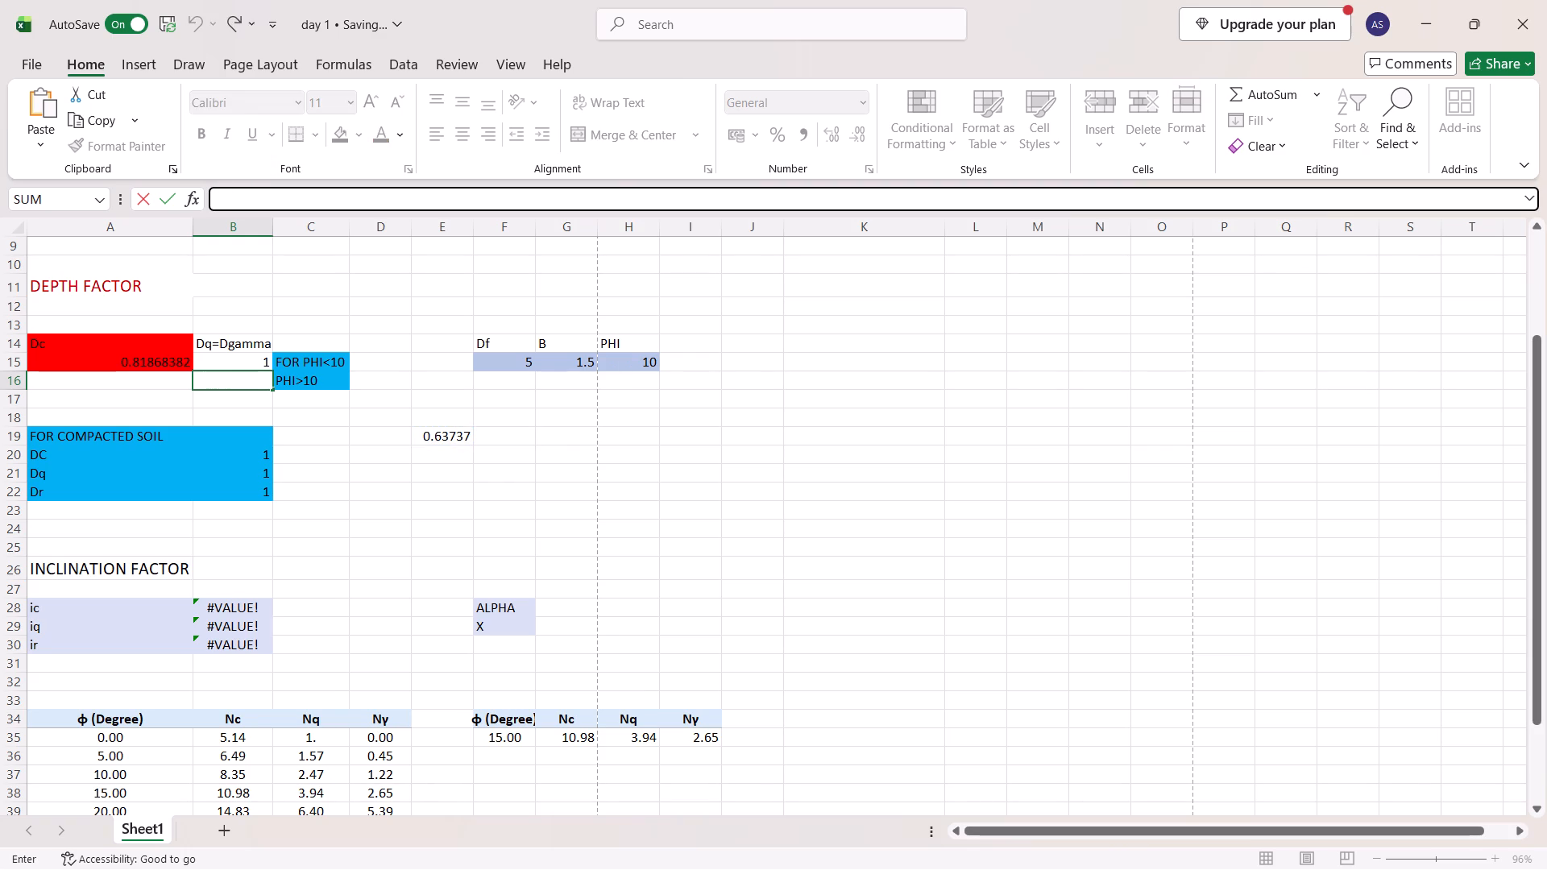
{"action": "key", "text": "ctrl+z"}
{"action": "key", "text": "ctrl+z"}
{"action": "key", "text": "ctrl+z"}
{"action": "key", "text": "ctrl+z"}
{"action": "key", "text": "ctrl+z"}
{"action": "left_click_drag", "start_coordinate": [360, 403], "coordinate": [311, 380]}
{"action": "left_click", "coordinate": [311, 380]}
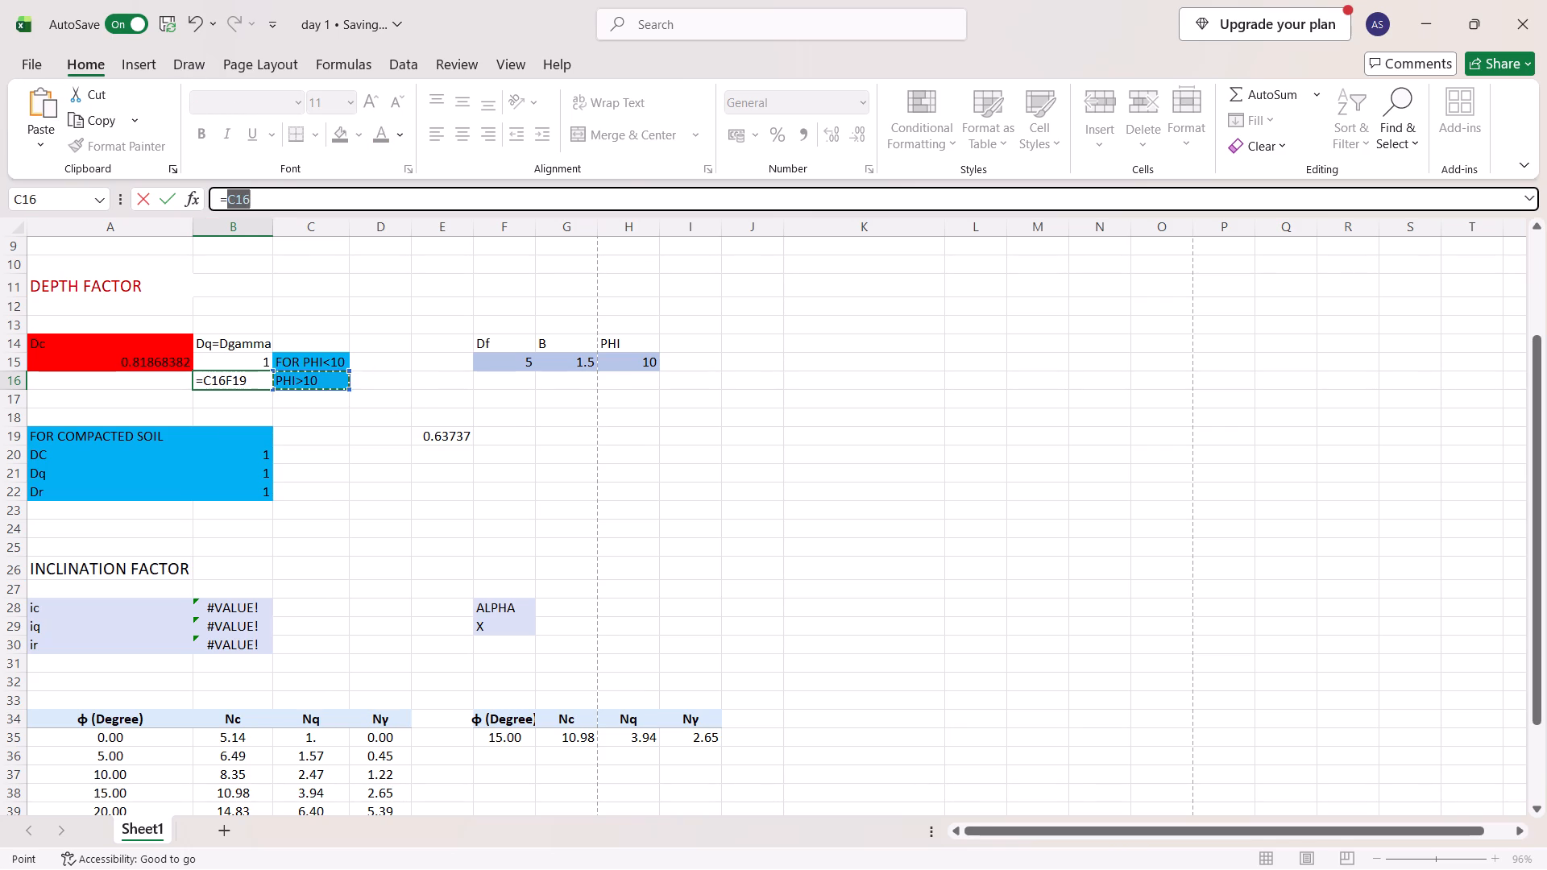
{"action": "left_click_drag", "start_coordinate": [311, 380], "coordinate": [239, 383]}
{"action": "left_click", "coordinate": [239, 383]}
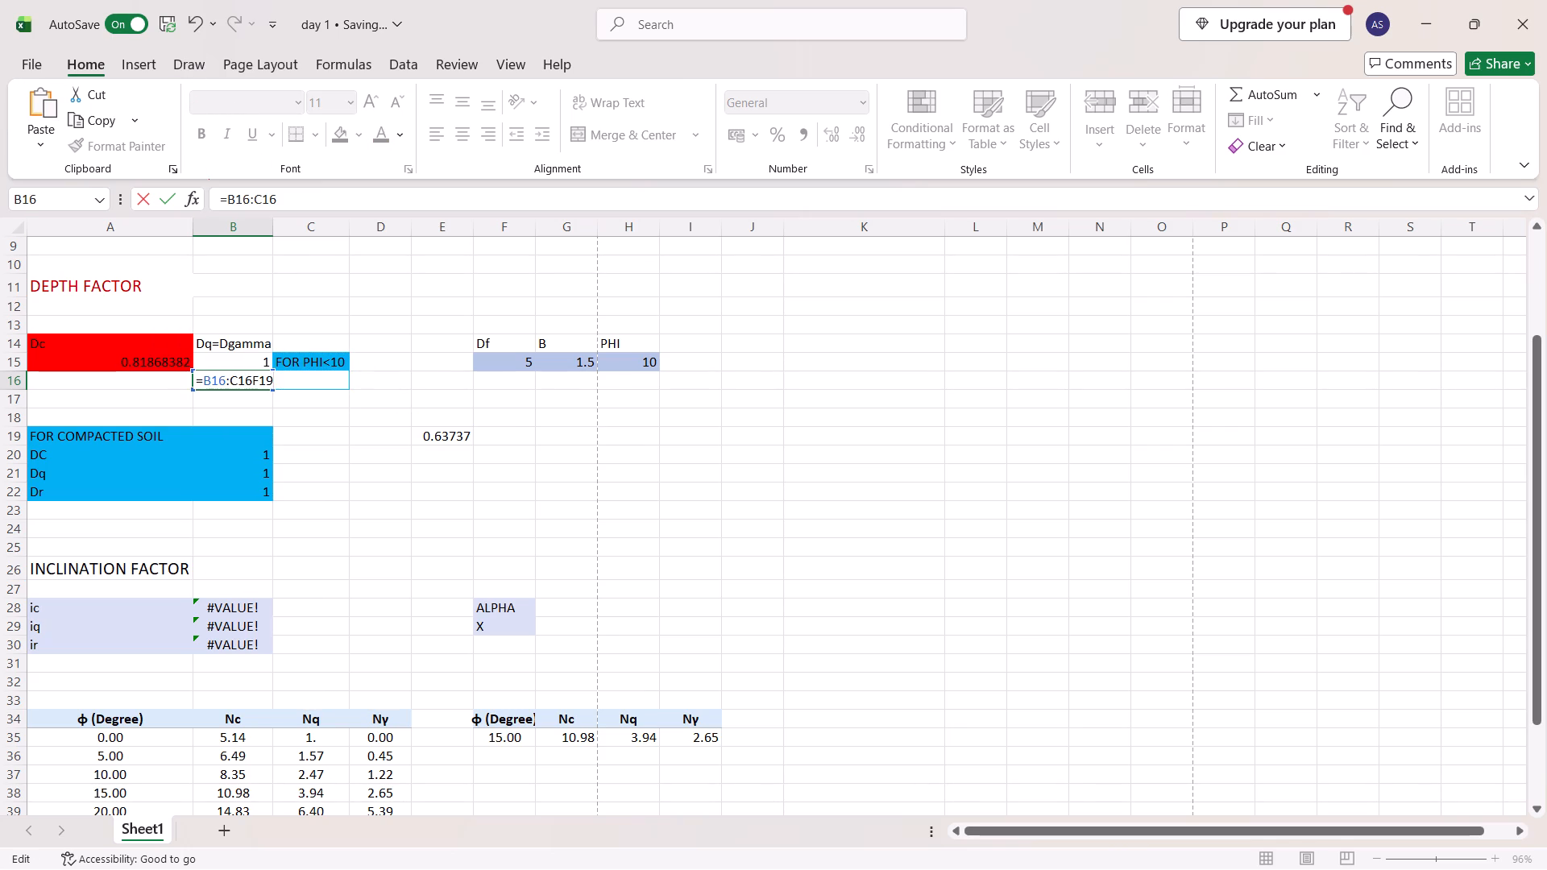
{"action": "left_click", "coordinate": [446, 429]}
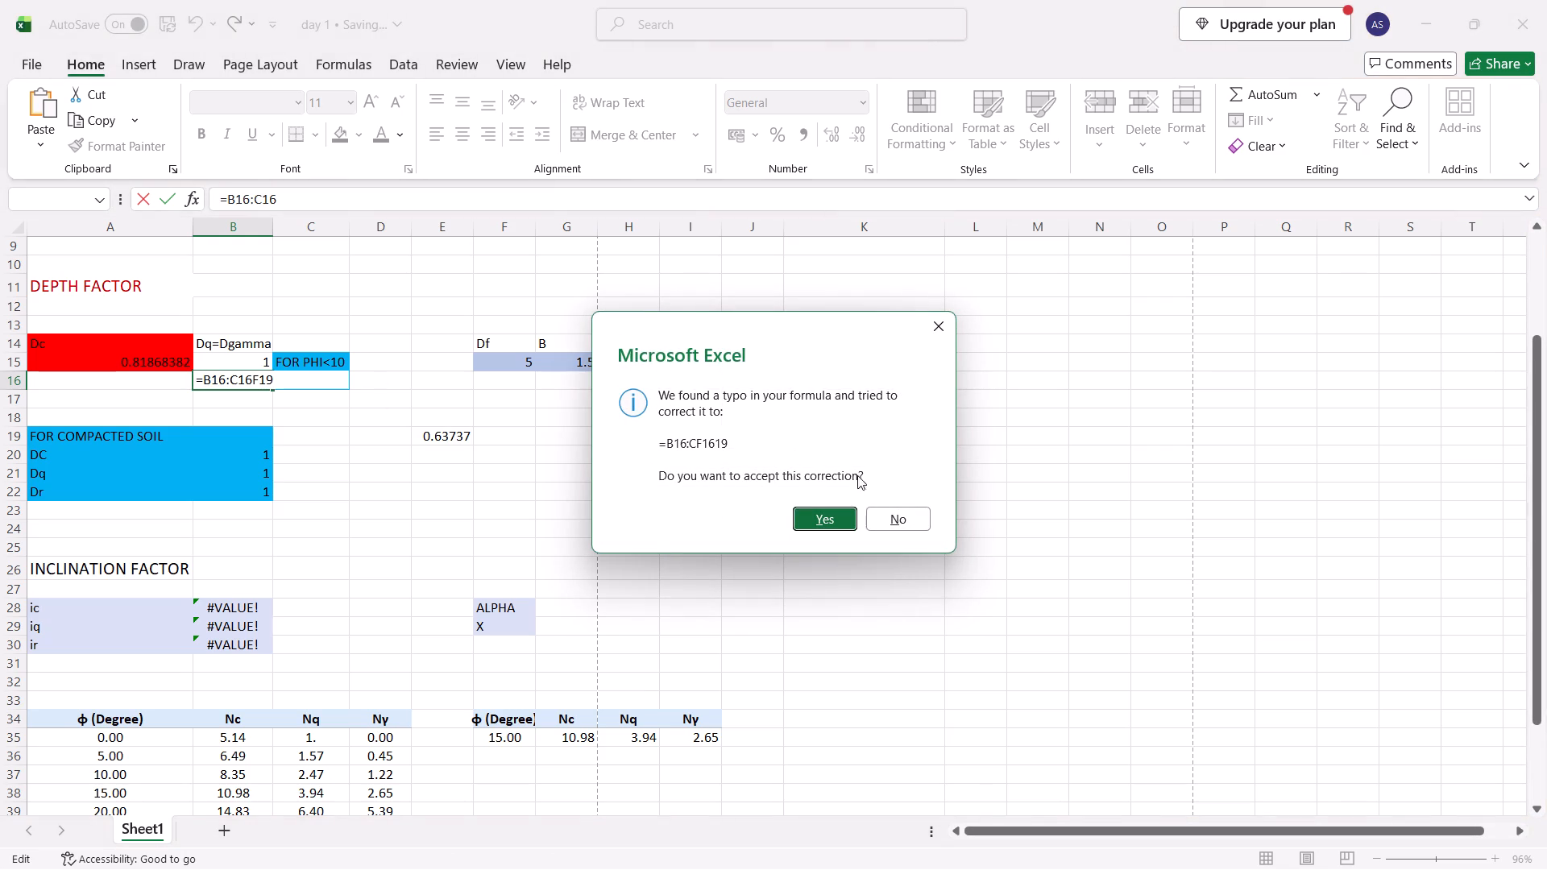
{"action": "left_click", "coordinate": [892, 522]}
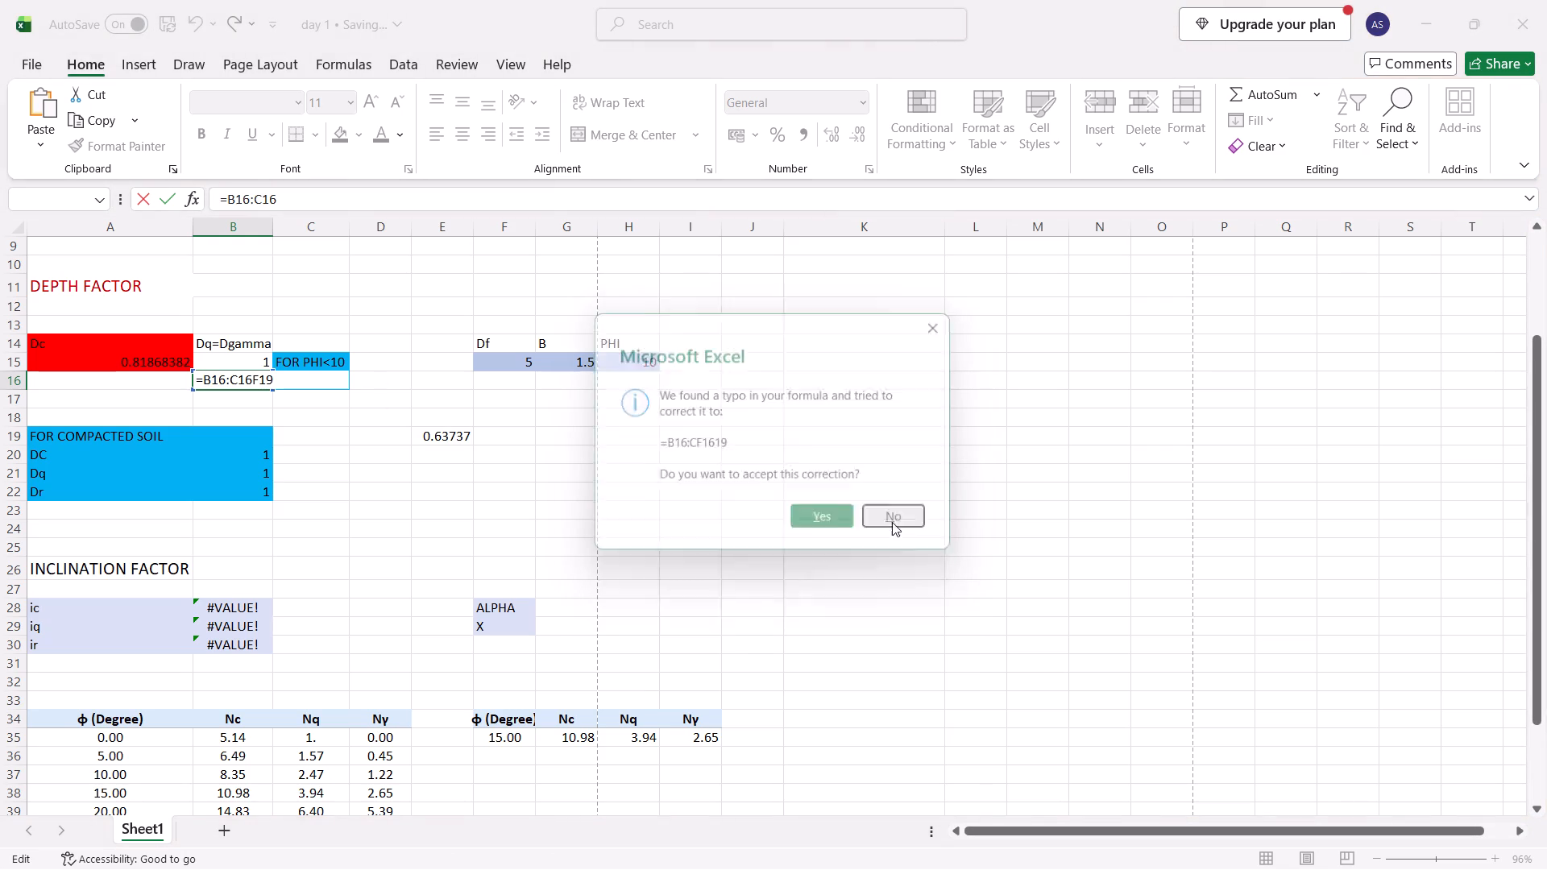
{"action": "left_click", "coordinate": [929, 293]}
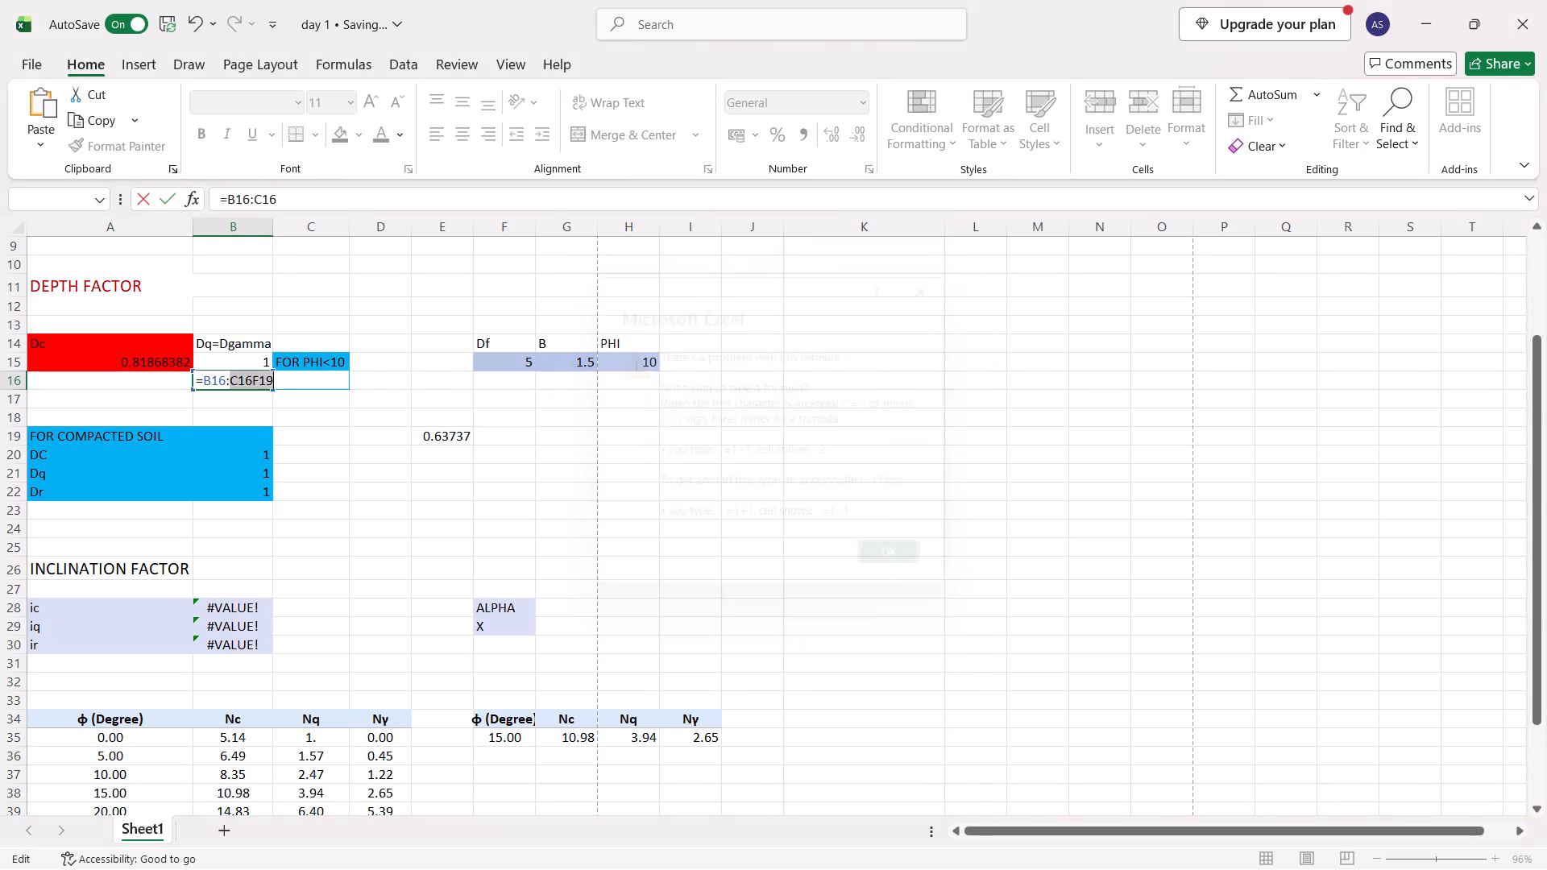
Clear the stray references from B16 and re-enter the copied formula =(1+0.2*(F15/G15)*(TAN((45*3.14/180)+(H15/2)))).
{"action": "scroll", "coordinate": [330, 402], "scroll_direction": "up", "scroll_amount": 3}
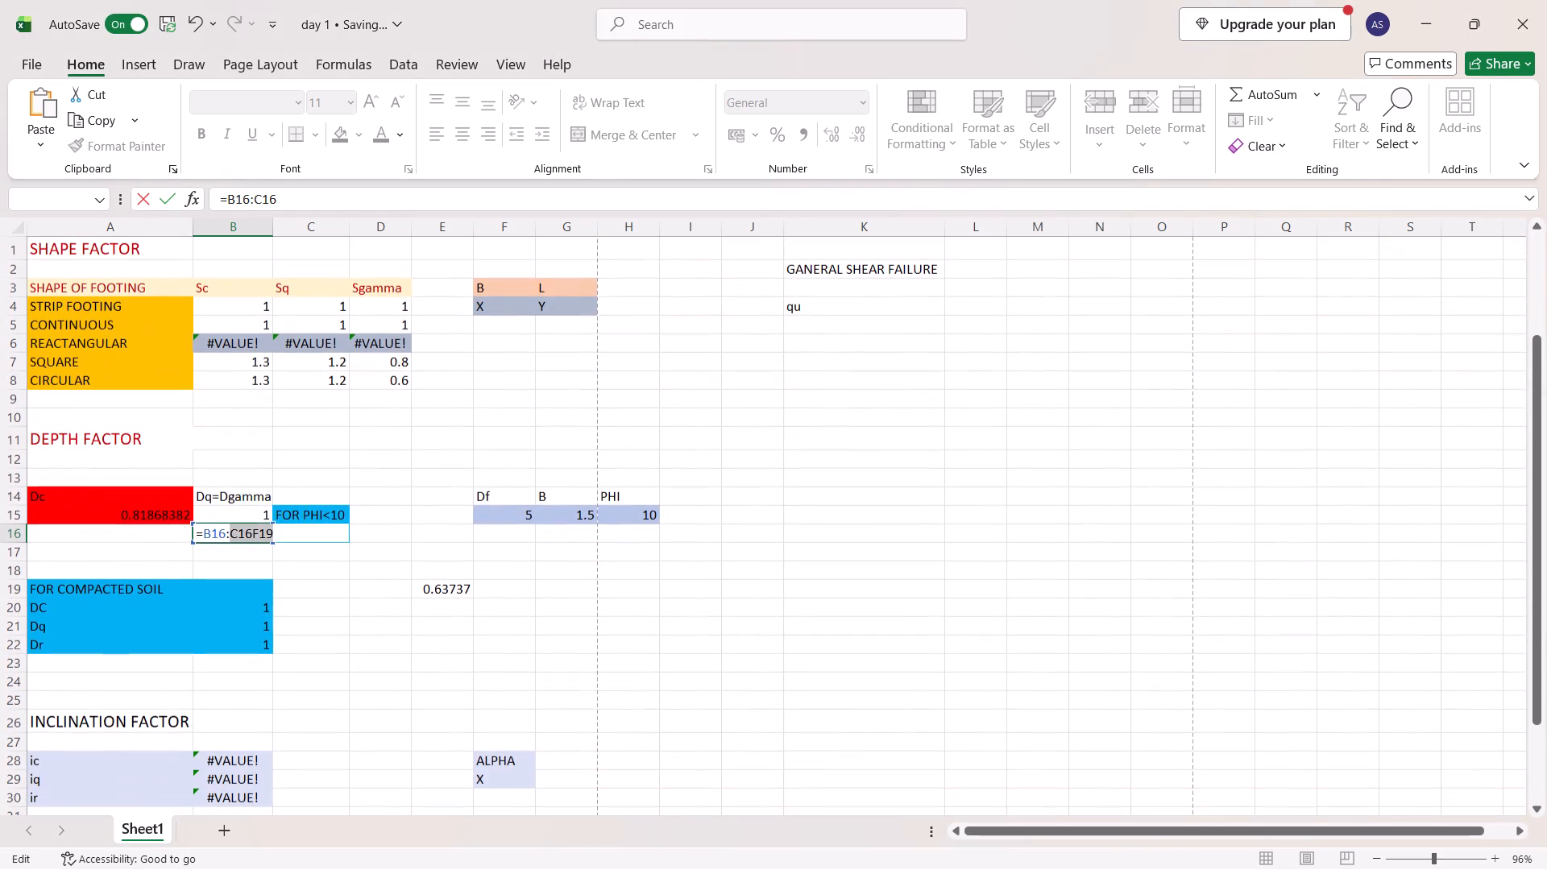
{"action": "left_click", "coordinate": [268, 532]}
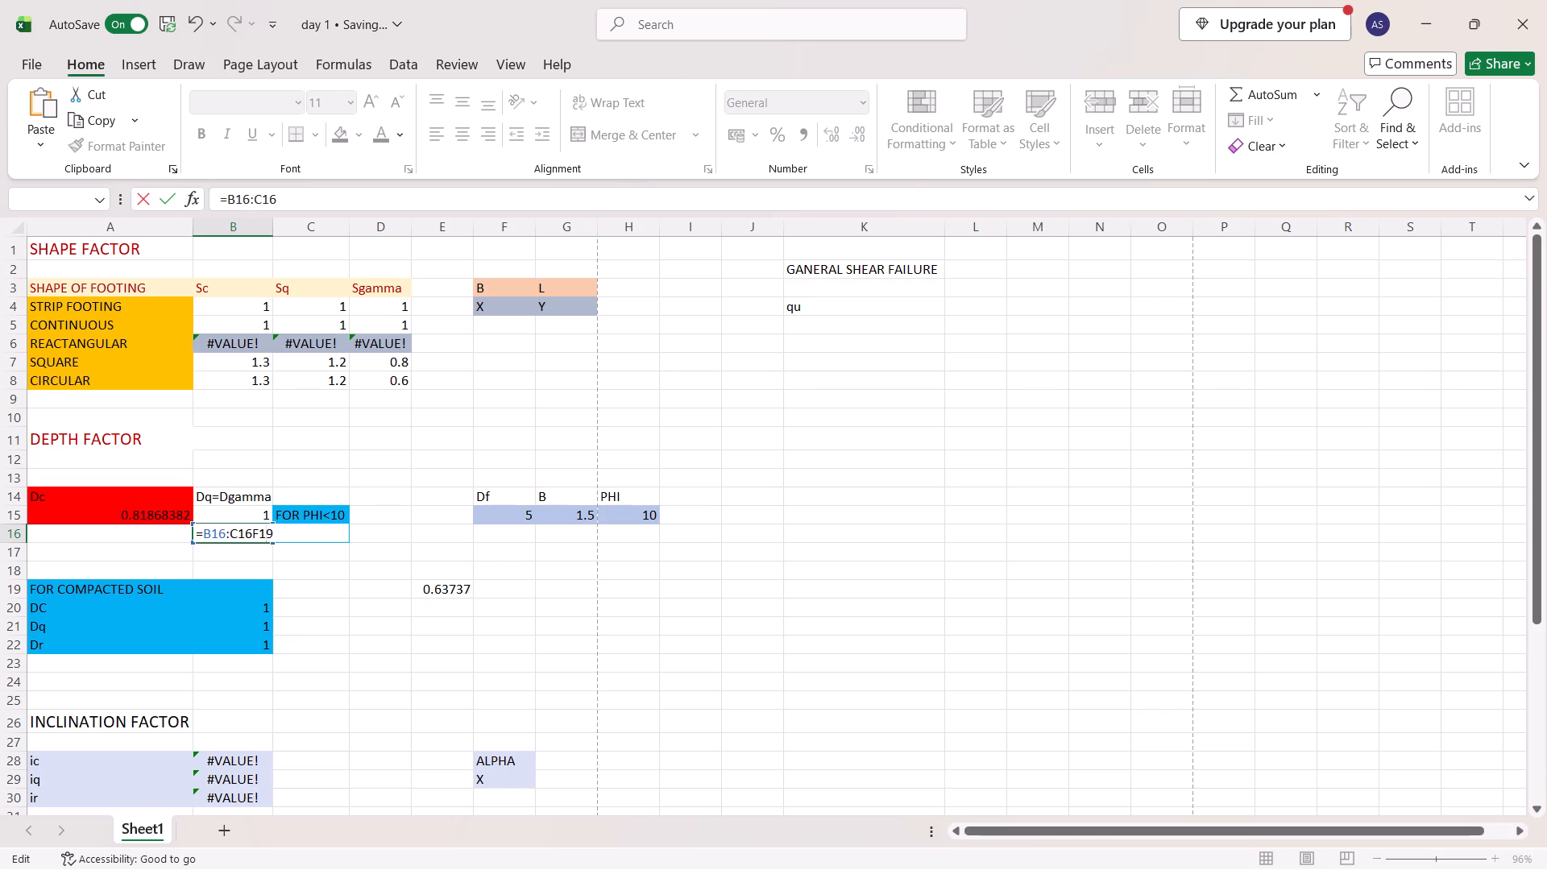
{"action": "key", "text": "BackSpace"}
{"action": "key", "text": "BackSpace"}
{"action": "key", "text": "BackSpace"}
{"action": "key", "text": "BackSpace"}
{"action": "key", "text": "BackSpace"}
{"action": "key", "text": "BackSpace"}
{"action": "key", "text": "BackSpace"}
{"action": "key", "text": "BackSpace"}
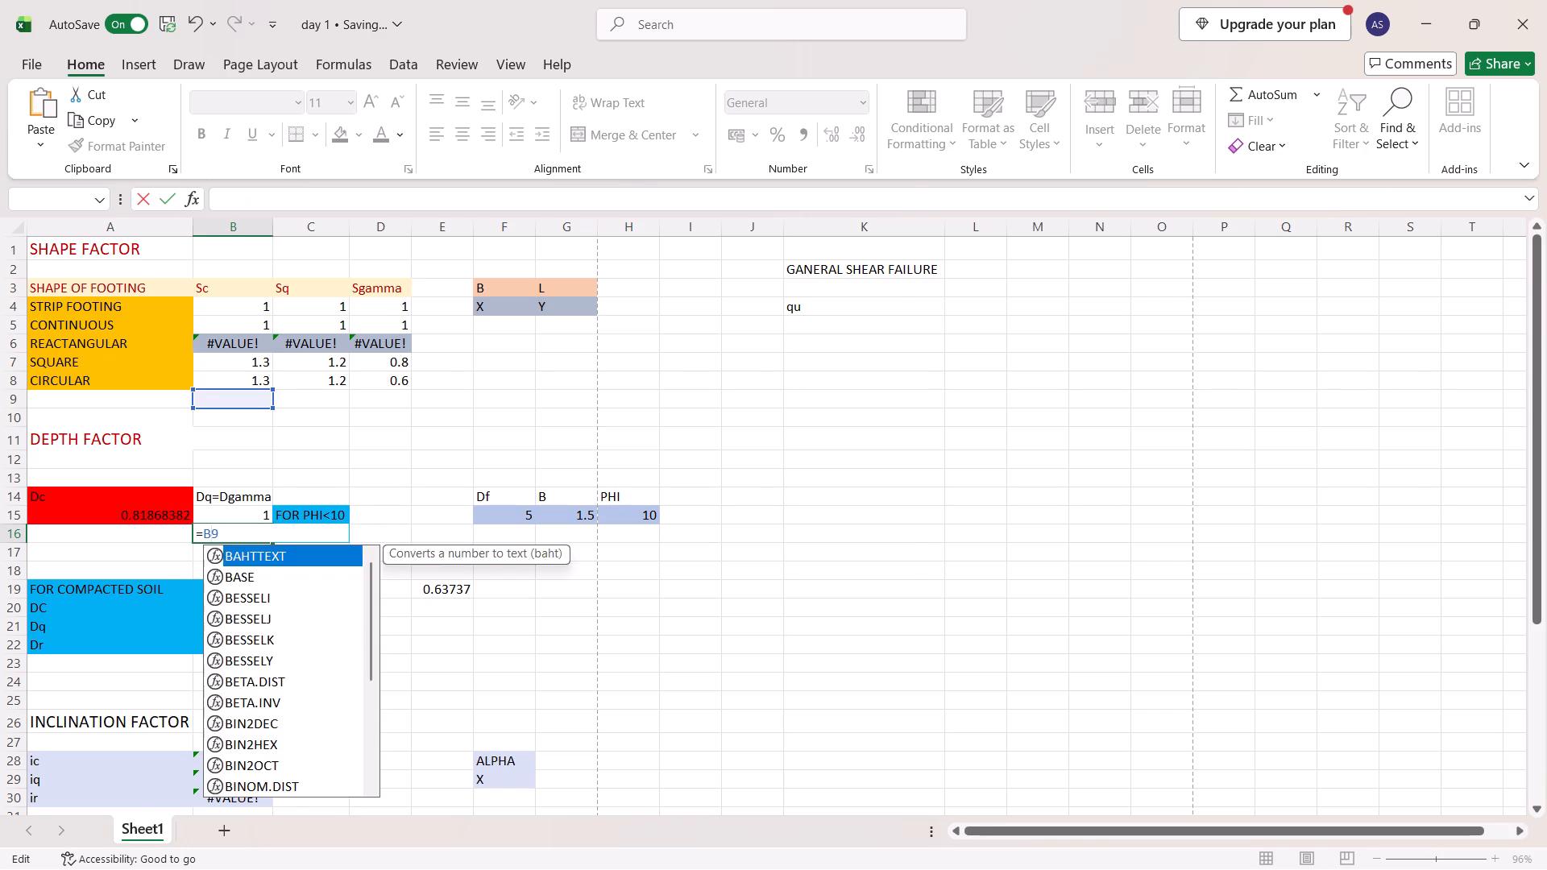
{"action": "key", "text": "BackSpace"}
{"action": "key", "text": "Right"}
{"action": "key", "text": "BackSpace"}
{"action": "key", "text": "BackSpace"}
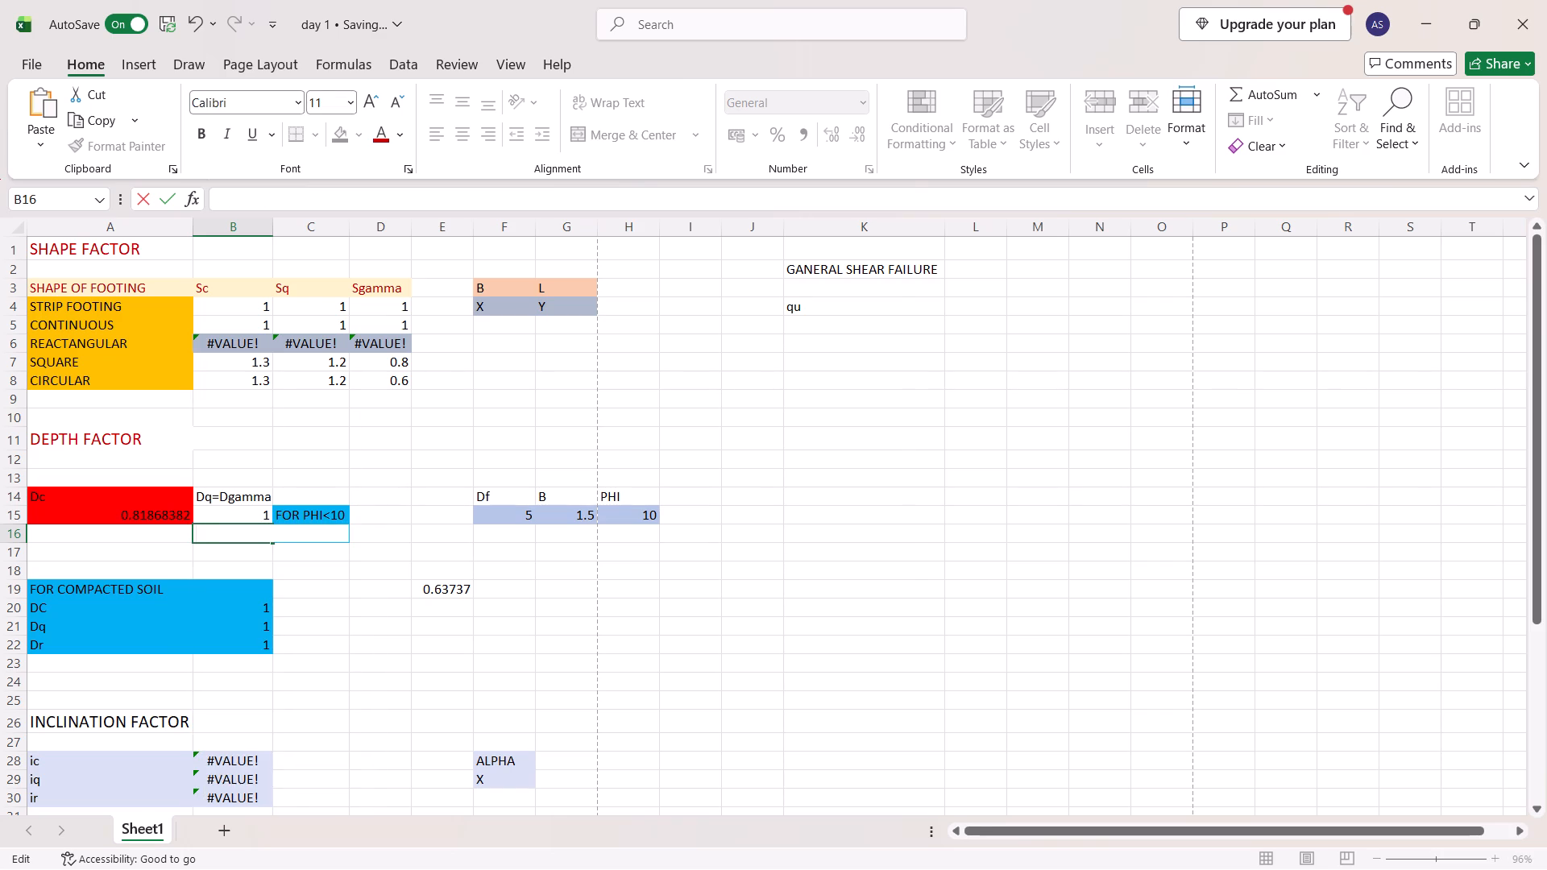
{"action": "key", "text": "equal"}
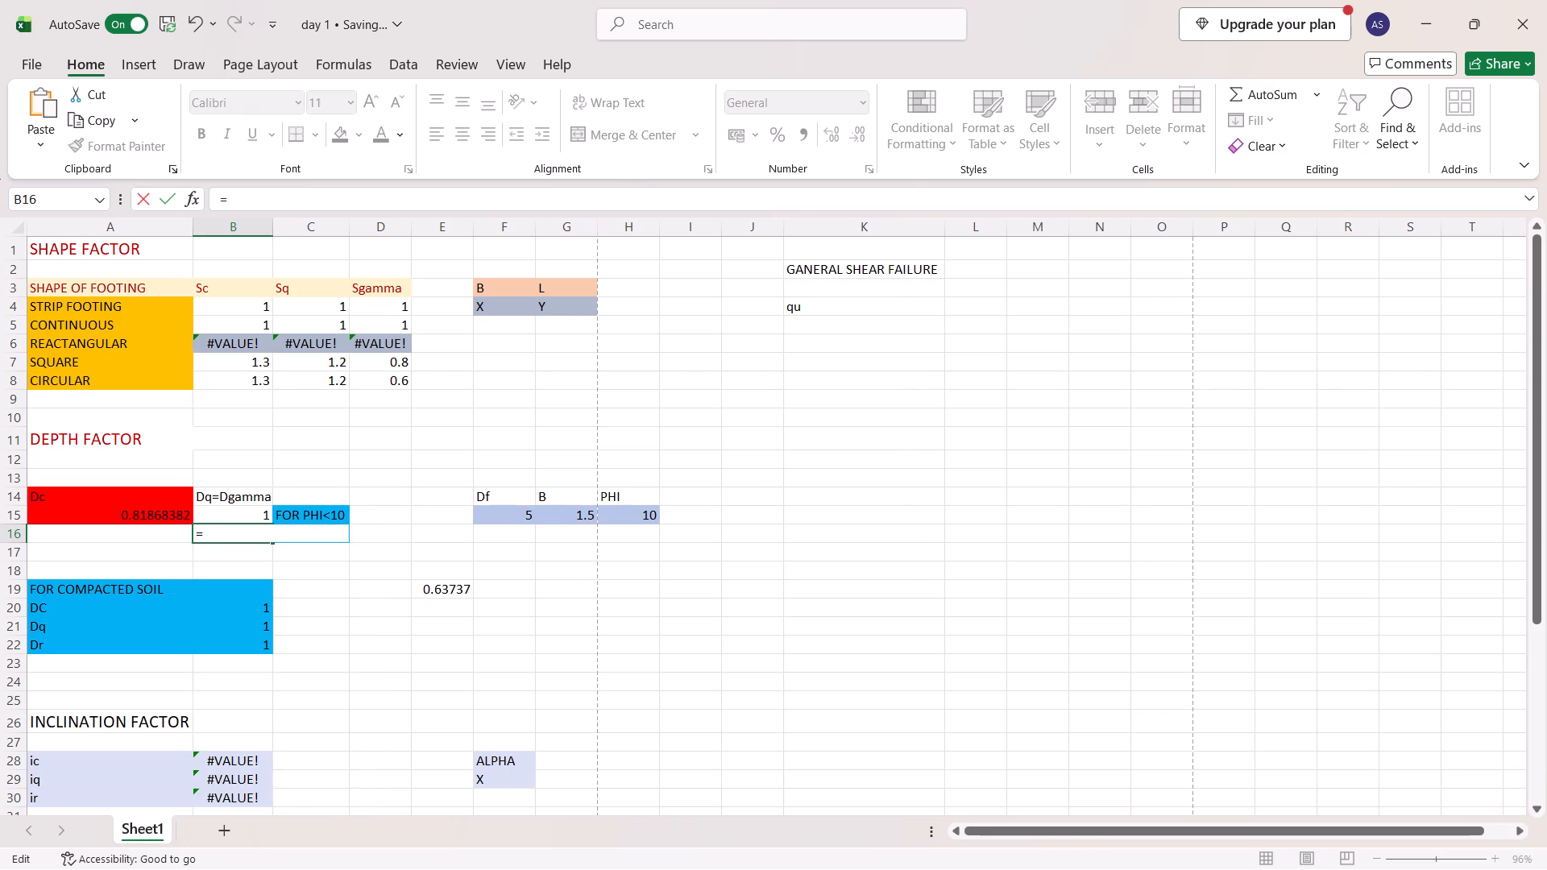
{"action": "key", "text": "ctrl+c"}
{"action": "key", "text": "ctrl+v"}
{"action": "key", "text": "Return"}
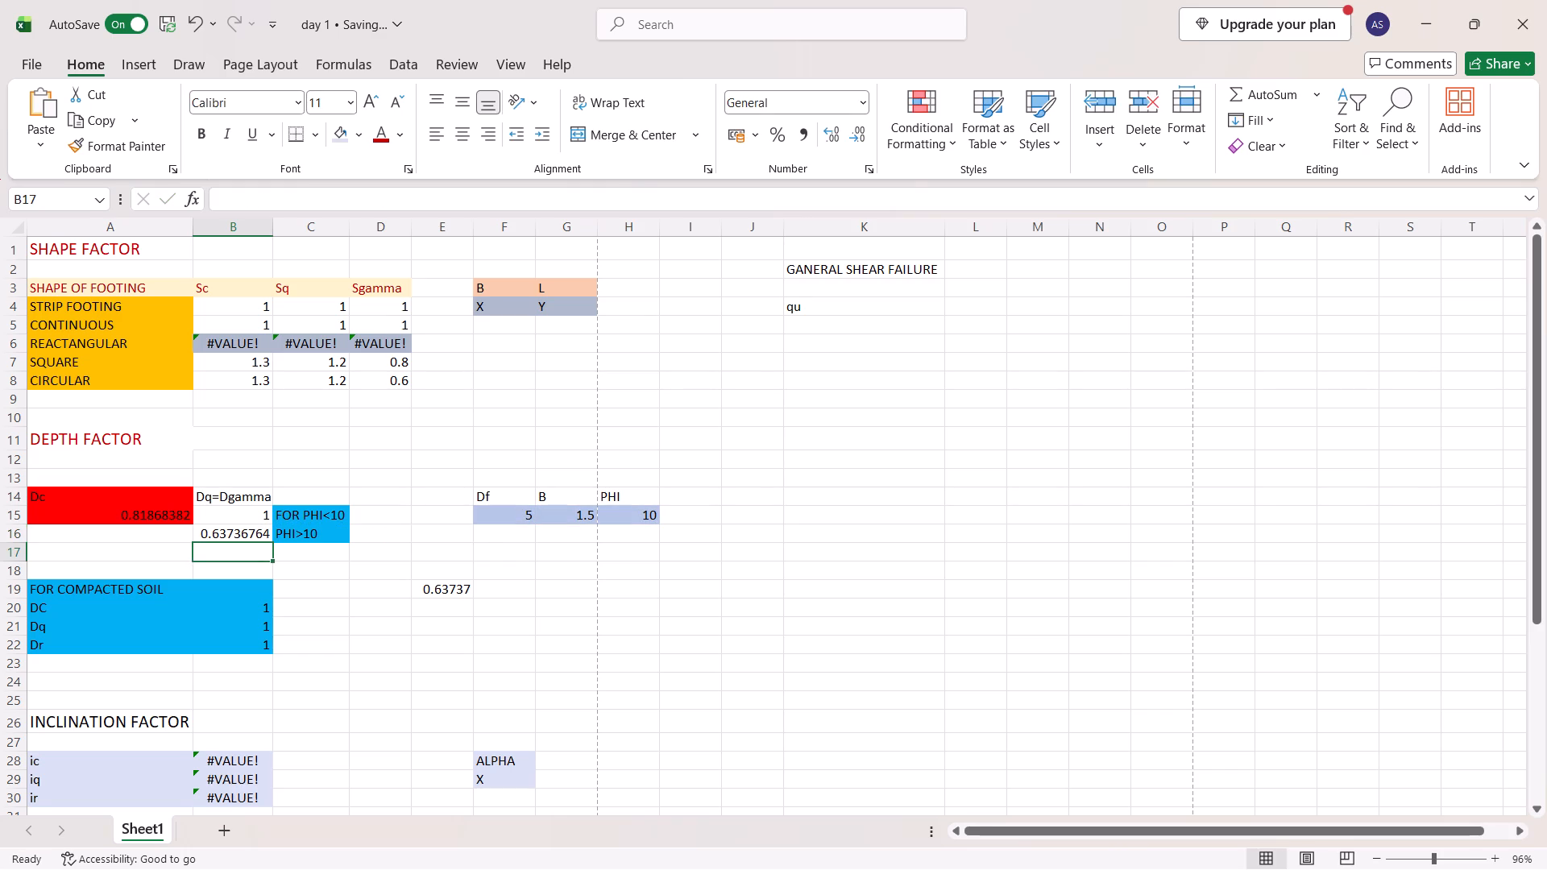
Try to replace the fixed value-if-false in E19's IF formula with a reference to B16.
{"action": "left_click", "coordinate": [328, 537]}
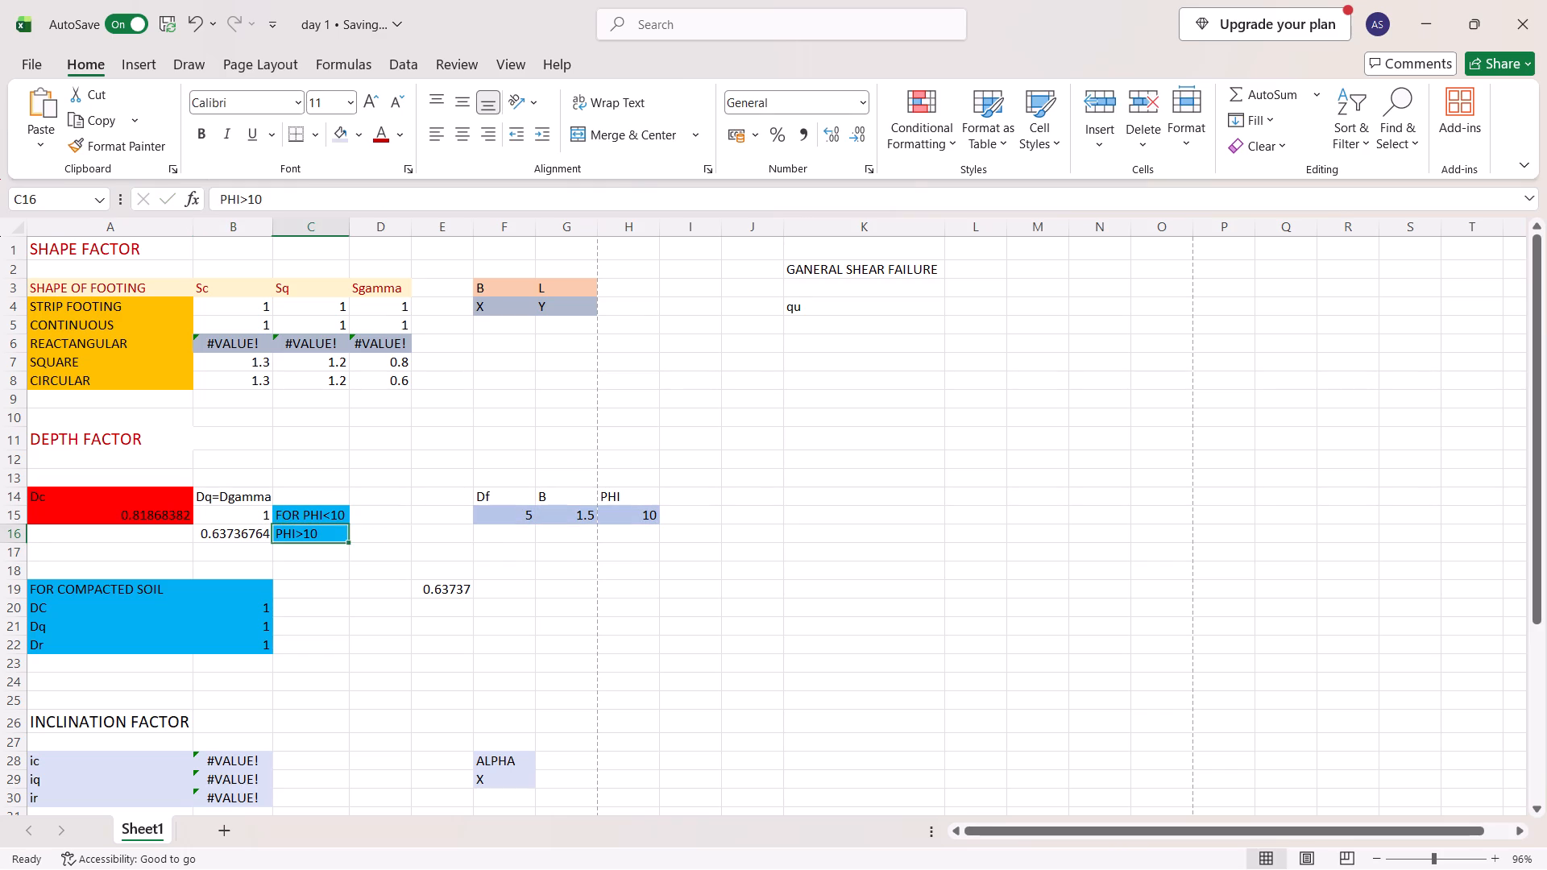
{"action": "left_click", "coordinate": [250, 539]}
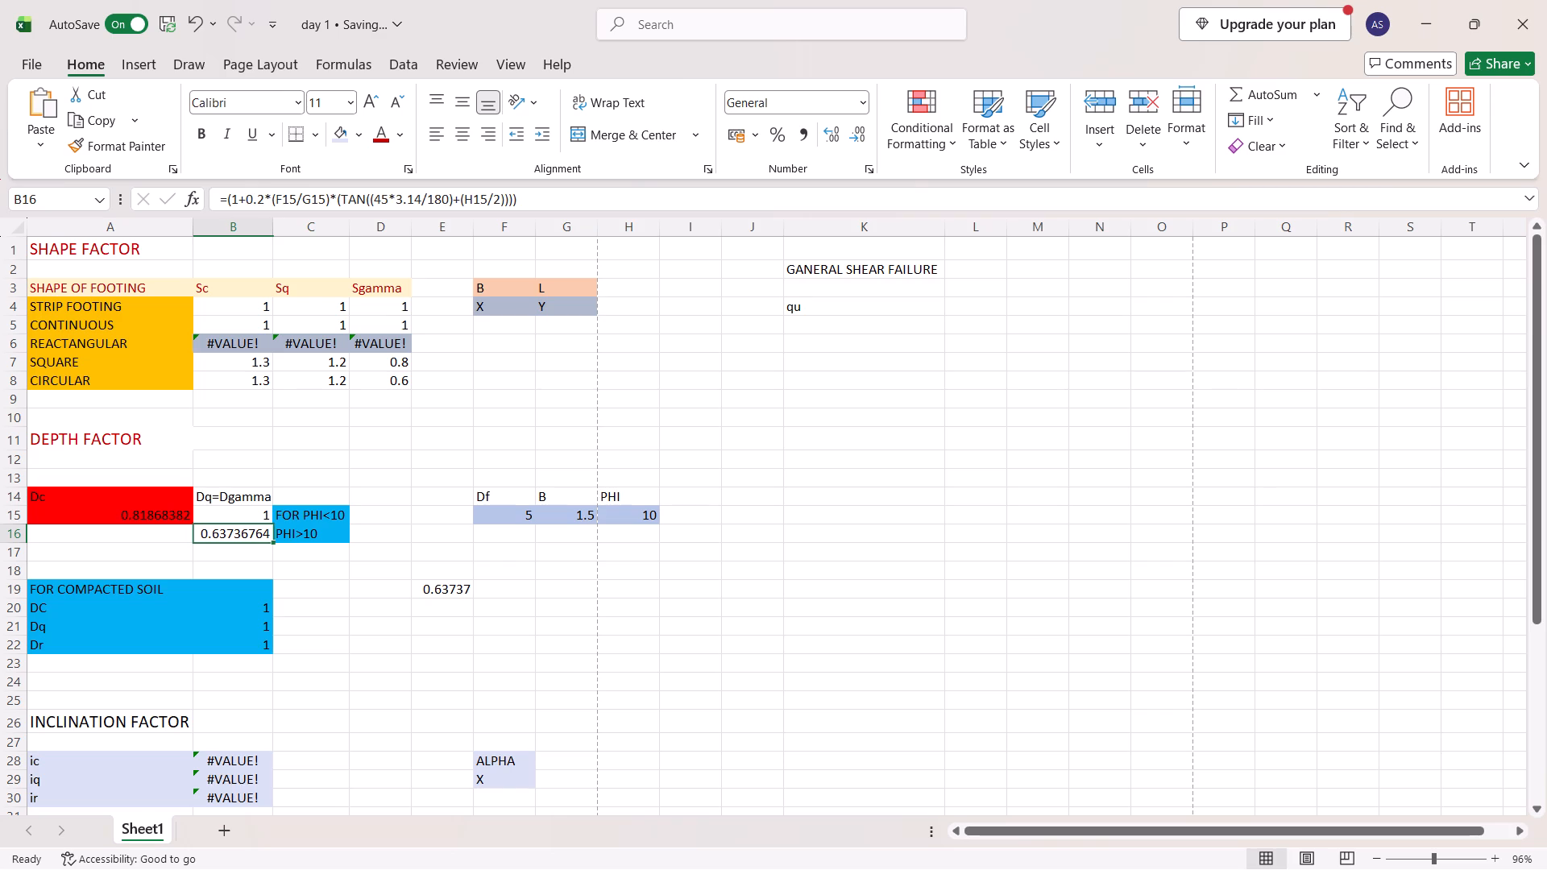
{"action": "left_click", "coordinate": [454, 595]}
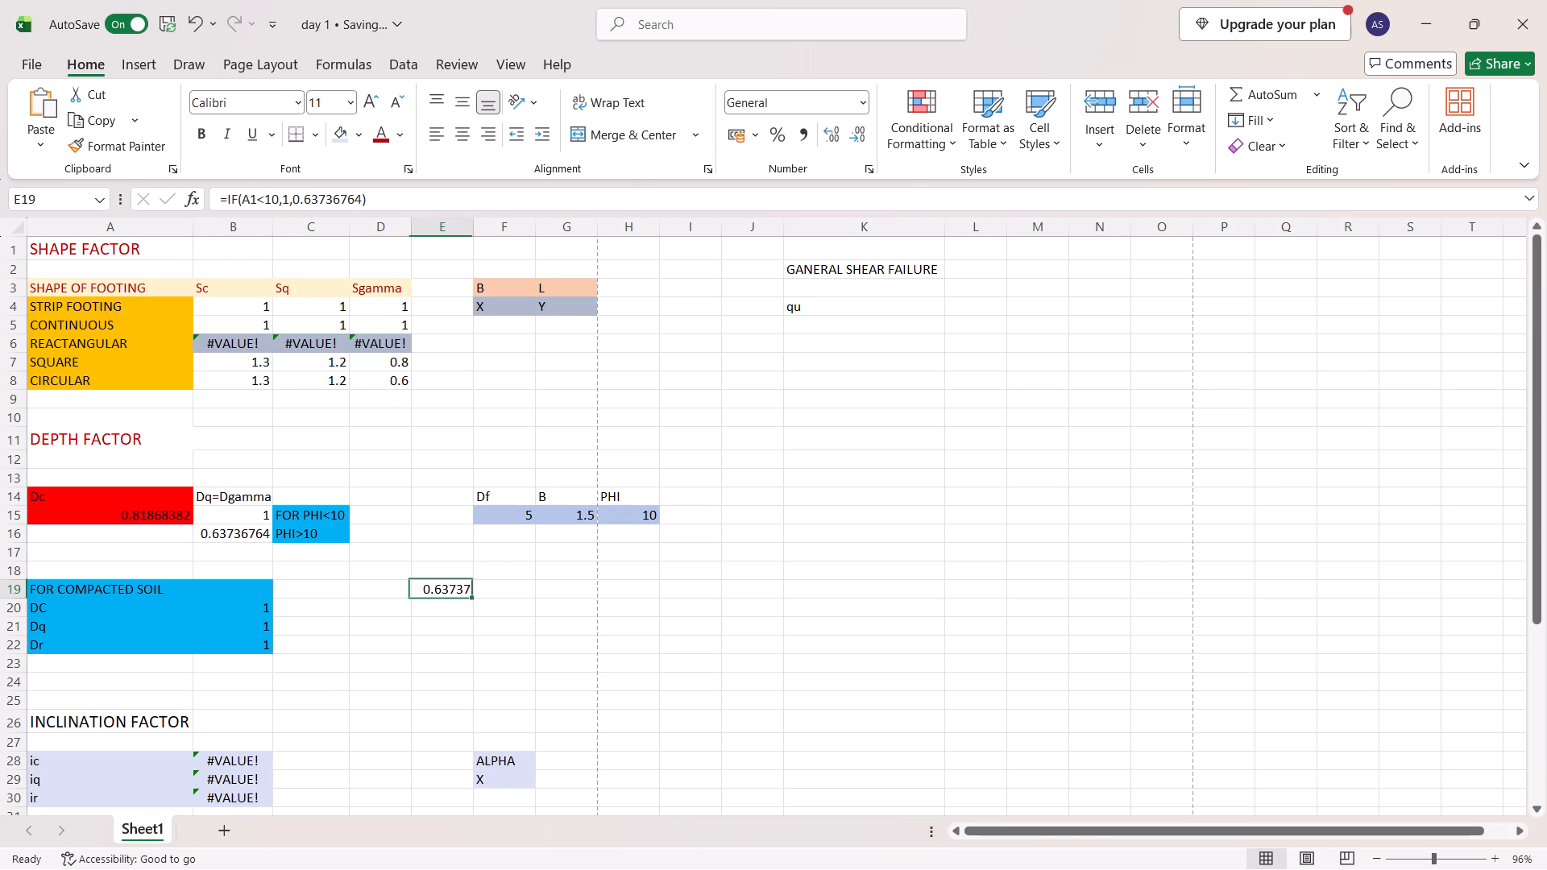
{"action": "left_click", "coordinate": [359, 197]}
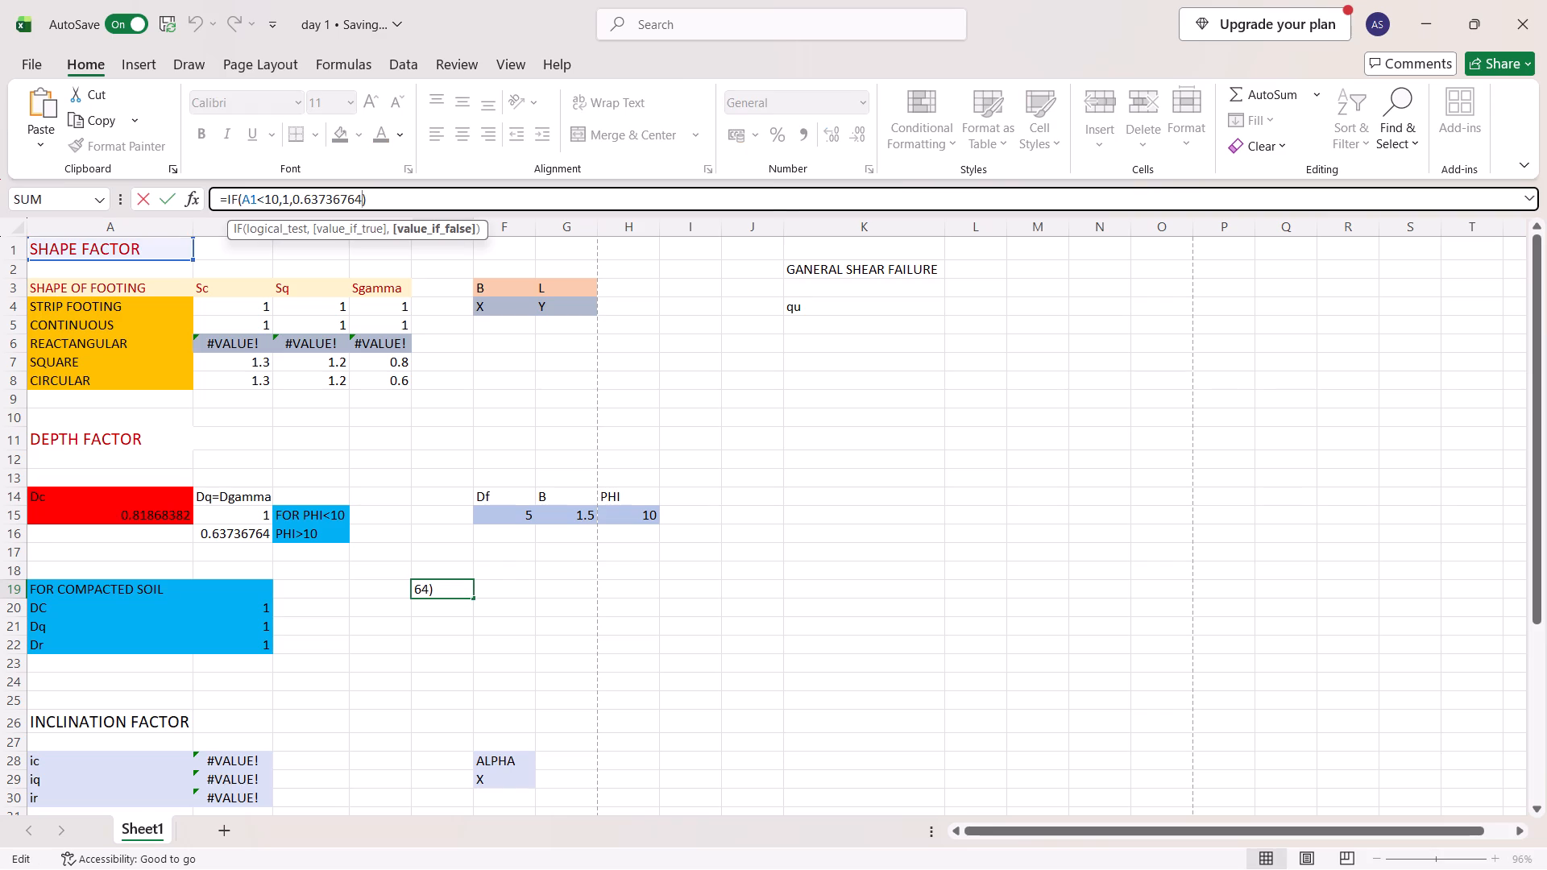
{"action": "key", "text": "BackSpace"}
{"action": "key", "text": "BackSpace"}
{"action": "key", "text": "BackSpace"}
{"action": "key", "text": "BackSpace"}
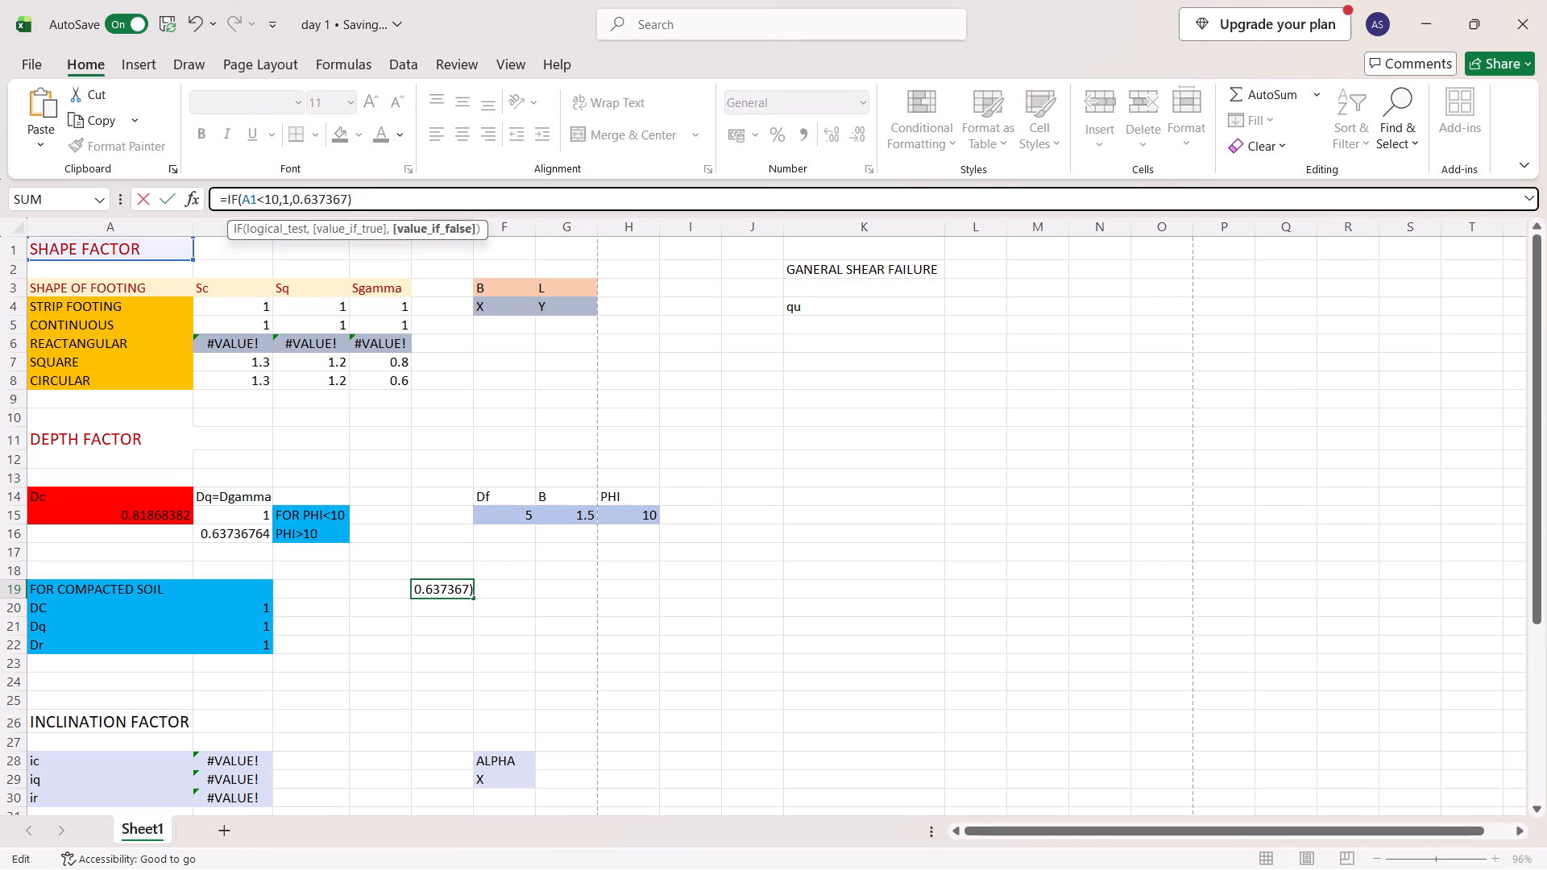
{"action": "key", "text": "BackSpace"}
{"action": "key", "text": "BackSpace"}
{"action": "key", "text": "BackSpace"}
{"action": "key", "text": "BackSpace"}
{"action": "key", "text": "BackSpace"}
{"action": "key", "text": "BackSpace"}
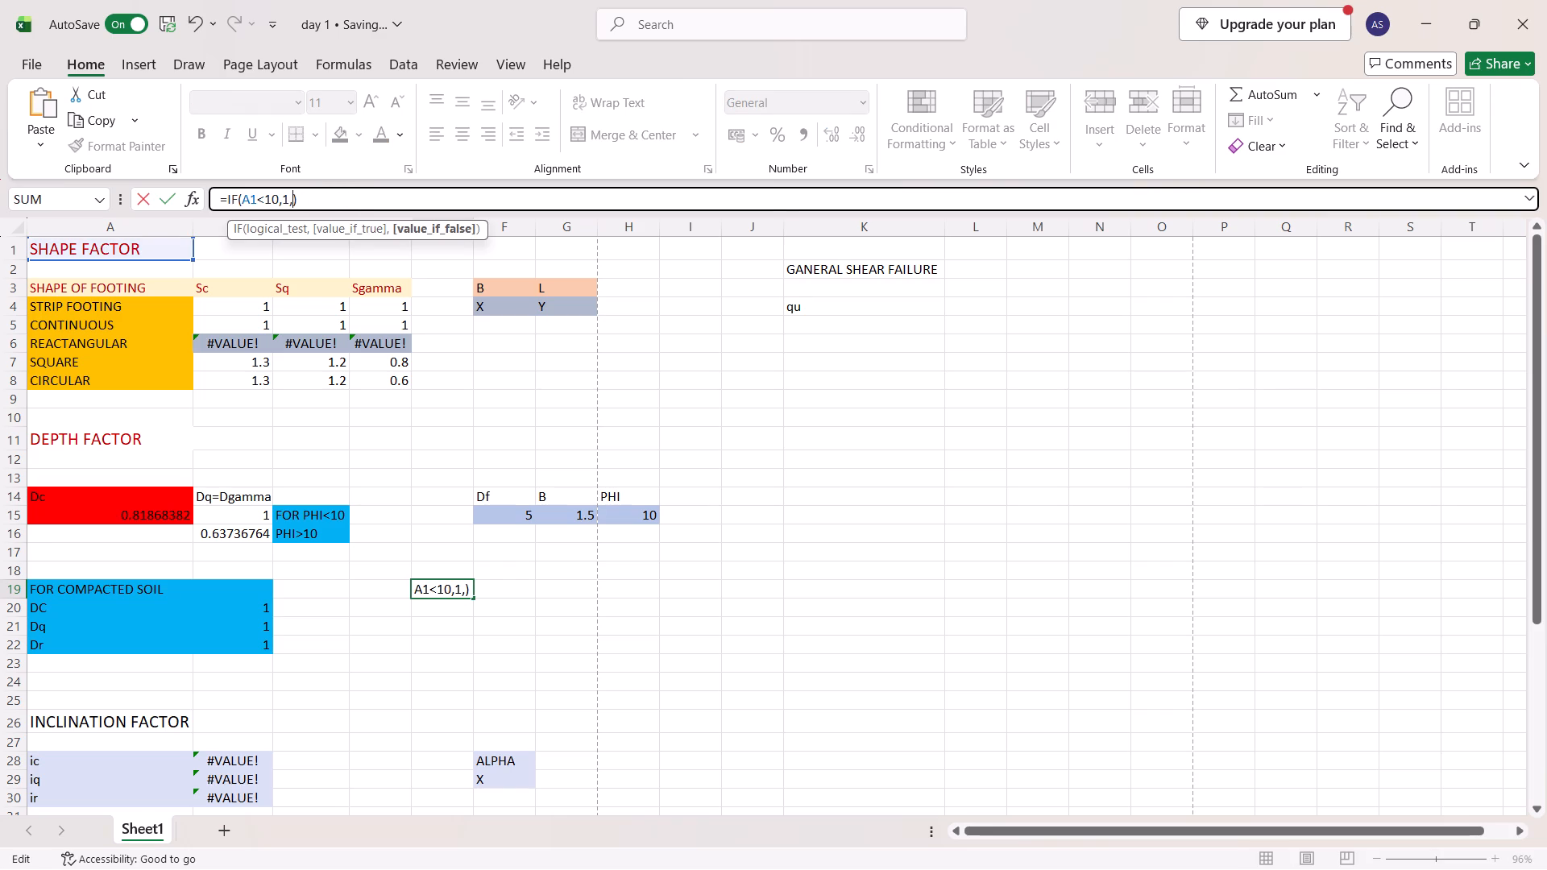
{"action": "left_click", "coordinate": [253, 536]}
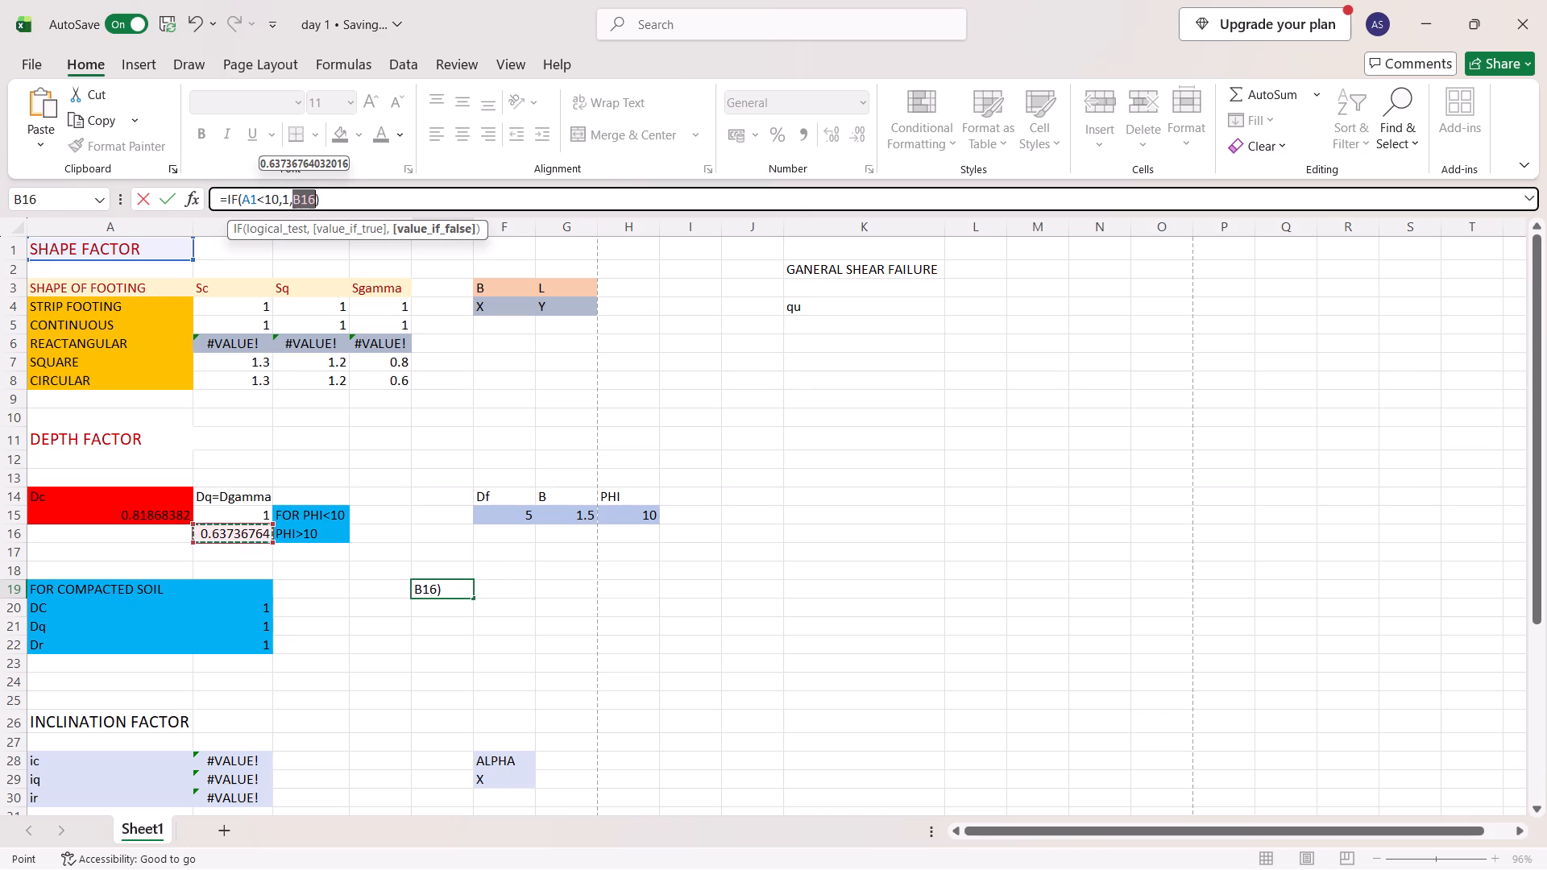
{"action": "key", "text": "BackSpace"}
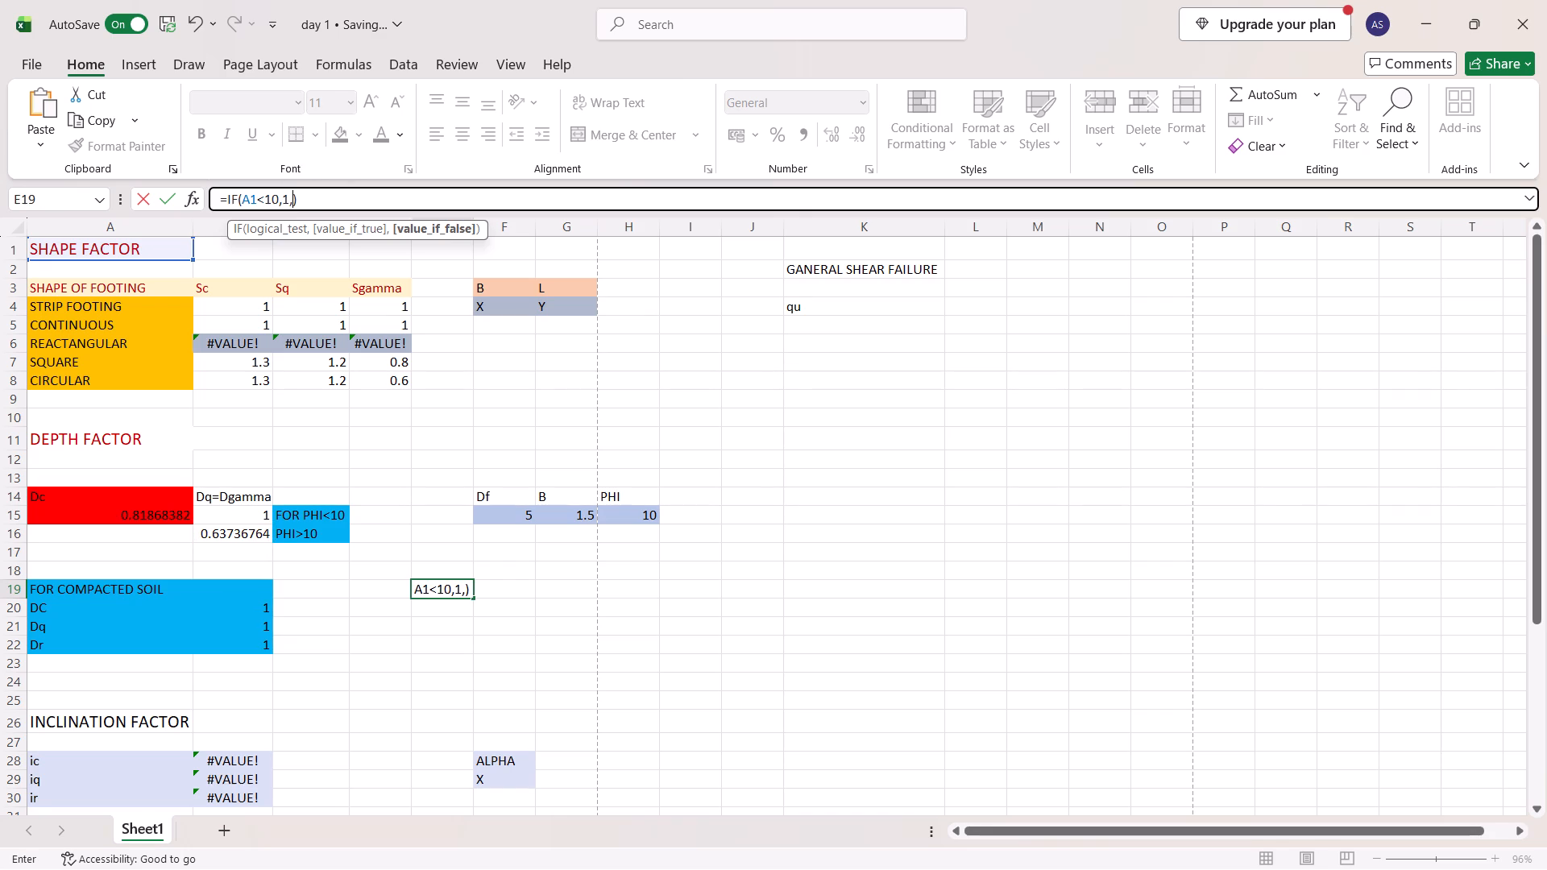
Clear the whole IF formula from cell E19, including the leftover closing bracket.
{"action": "key", "text": "BackSpace"}
{"action": "key", "text": "BackSpace"}
{"action": "key", "text": "BackSpace"}
{"action": "key", "text": "BackSpace"}
{"action": "key", "text": "BackSpace"}
{"action": "key", "text": "BackSpace"}
{"action": "key", "text": "BackSpace"}
{"action": "key", "text": "BackSpace"}
{"action": "key", "text": "BackSpace"}
{"action": "key", "text": "BackSpace"}
{"action": "key", "text": "BackSpace"}
{"action": "key", "text": "BackSpace"}
{"action": "key", "text": "BackSpace"}
{"action": "key", "text": "BackSpace"}
{"action": "key", "text": "BackSpace"}
{"action": "key", "text": "BackSpace"}
{"action": "key", "text": "BackSpace"}
{"action": "key", "text": "BackSpace"}
{"action": "key", "text": "BackSpace"}
{"action": "key", "text": "Right"}
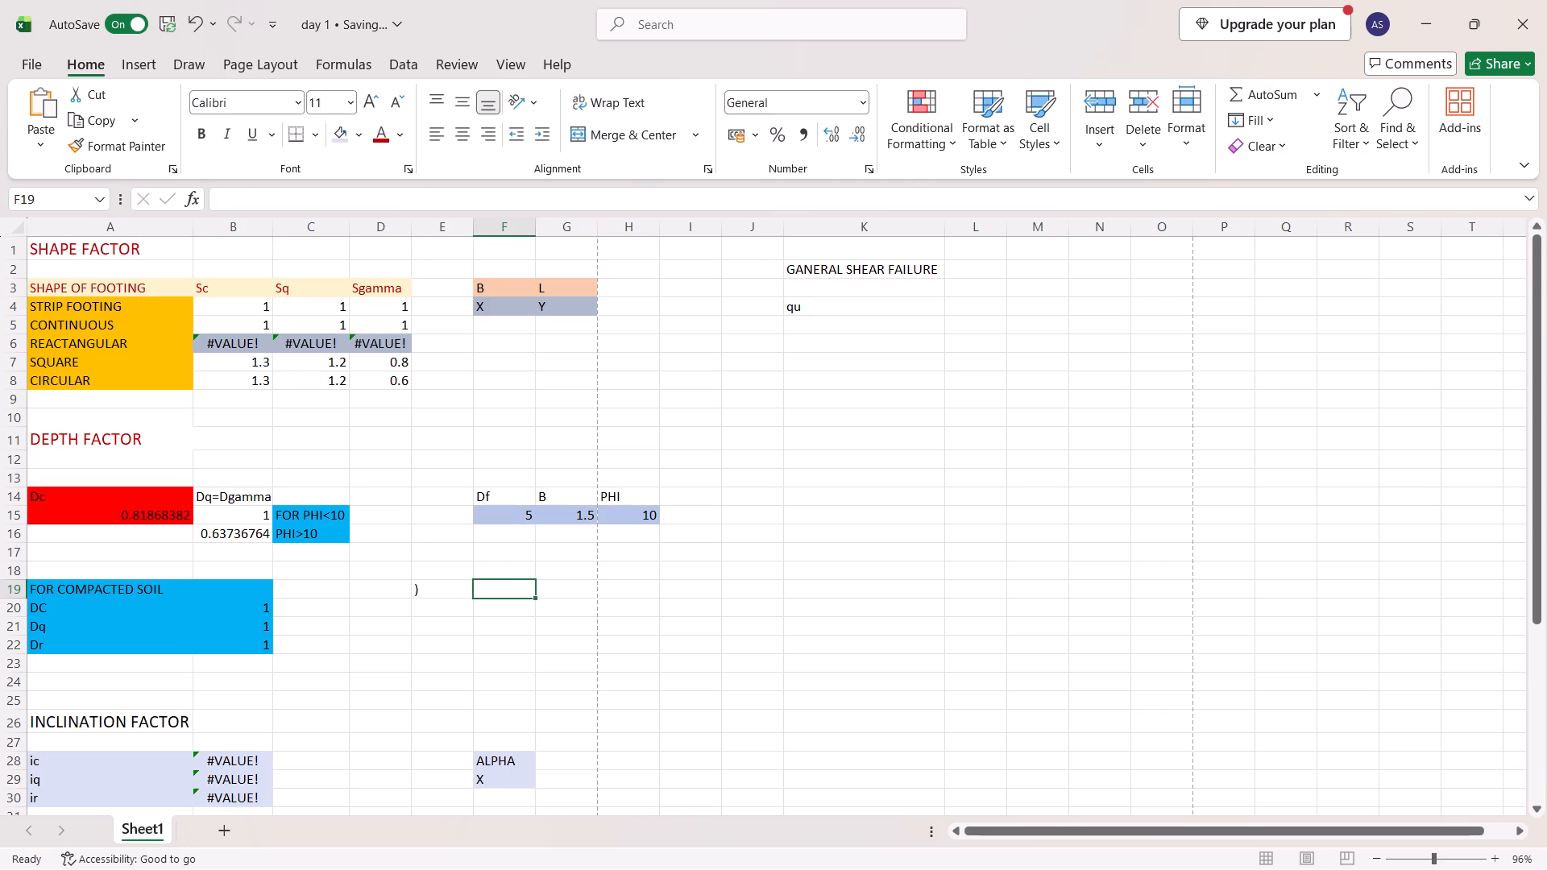
{"action": "key", "text": "BackSpace"}
{"action": "key", "text": "Left"}
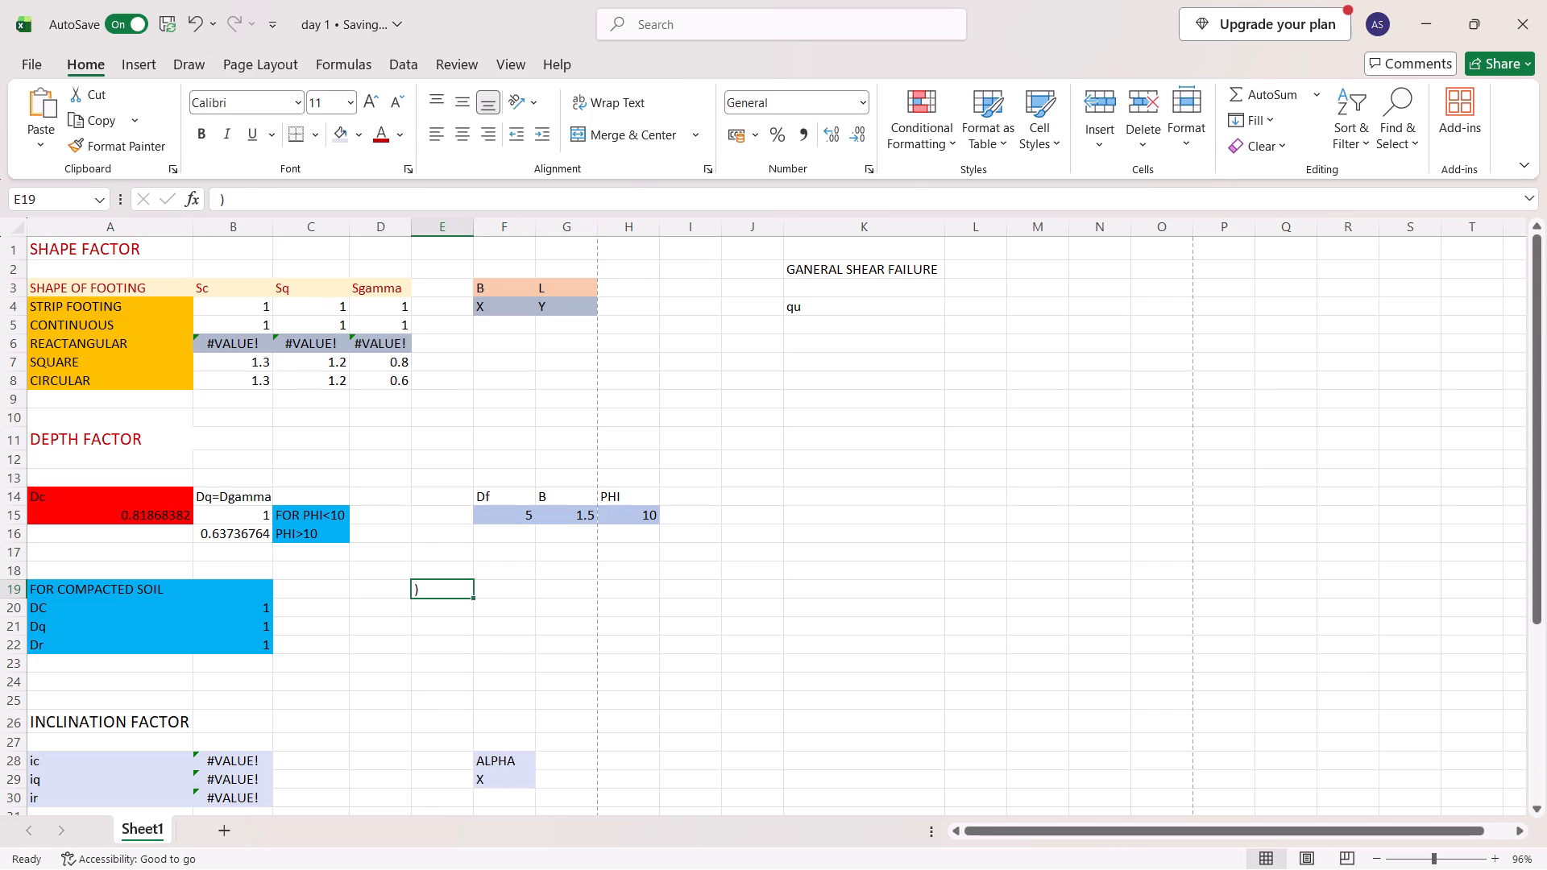
{"action": "left_click", "coordinate": [275, 197]}
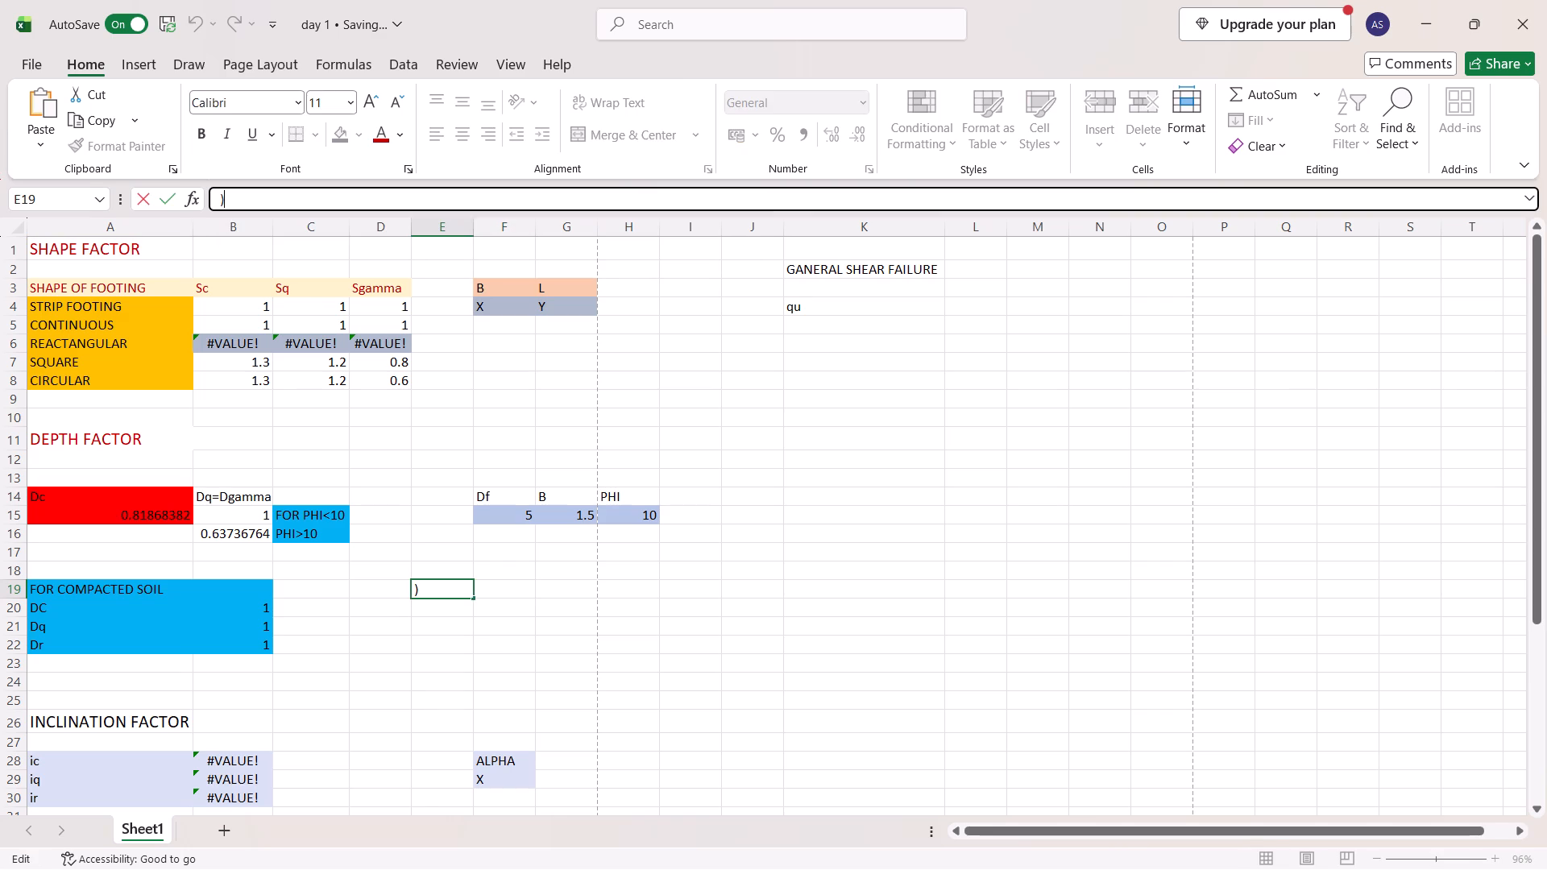
{"action": "key", "text": "BackSpace"}
Paste the copied depth factor expression into E19 and delete its end back to (1+0.2*(F15/G15)*(TAN((.
{"action": "key", "text": "ctrl+v"}
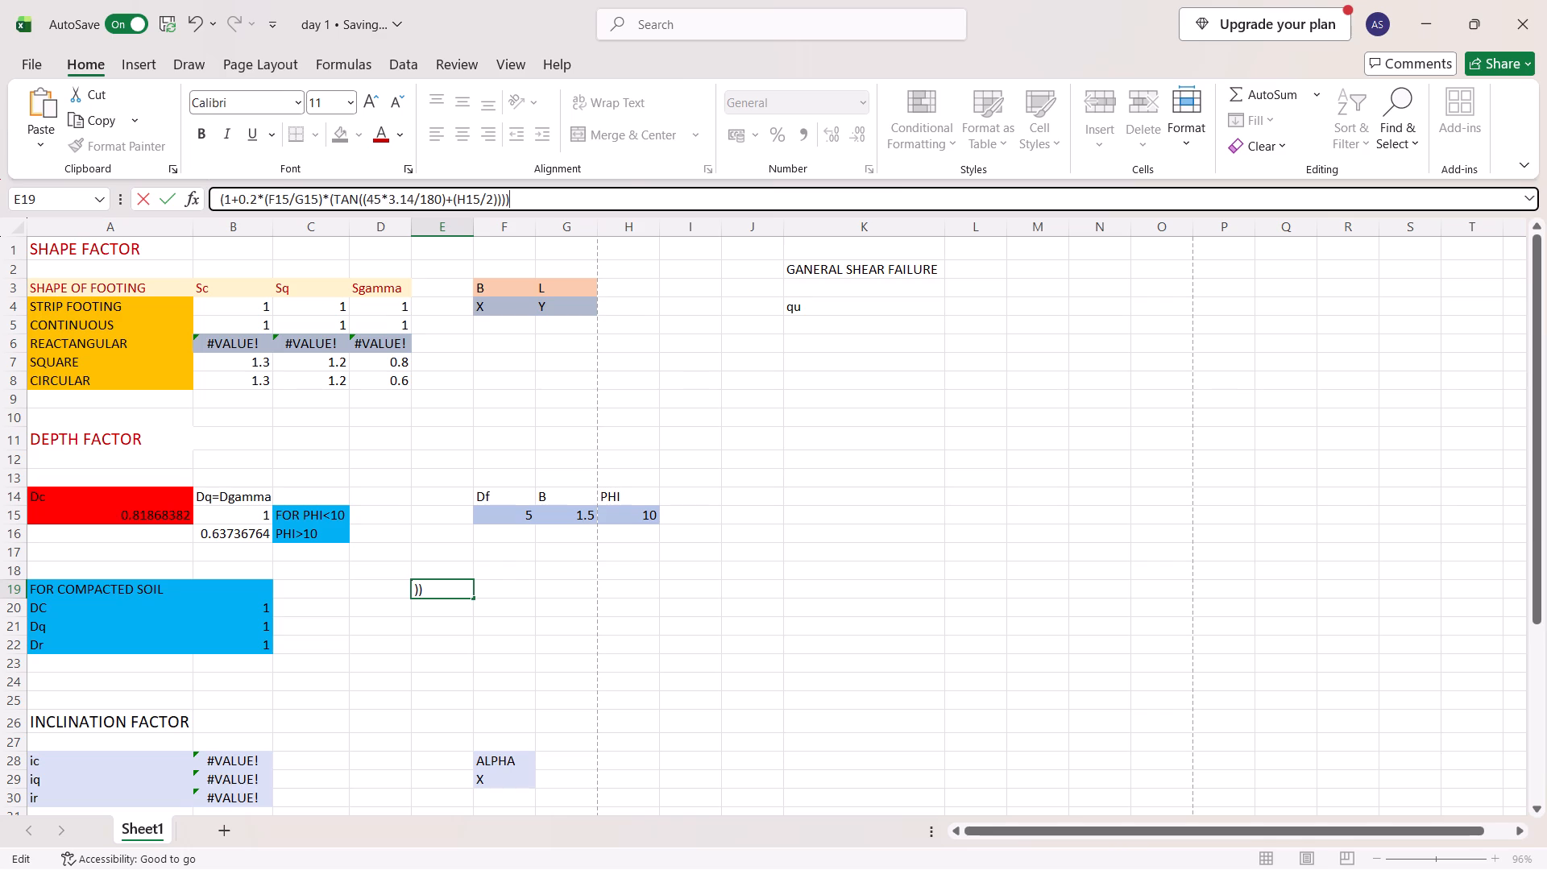
{"action": "key", "text": "BackSpace"}
{"action": "key", "text": "BackSpace"}
{"action": "key", "text": "BackSpace"}
{"action": "key", "text": "BackSpace"}
{"action": "key", "text": "BackSpace"}
{"action": "key", "text": "BackSpace"}
{"action": "key", "text": "BackSpace"}
{"action": "key", "text": "BackSpace"}
{"action": "key", "text": "BackSpace"}
{"action": "key", "text": "BackSpace"}
{"action": "key", "text": "BackSpace"}
{"action": "key", "text": "BackSpace"}
{"action": "key", "text": "BackSpace"}
{"action": "key", "text": "BackSpace"}
{"action": "key", "text": "BackSpace"}
{"action": "key", "text": "BackSpace"}
{"action": "key", "text": "BackSpace"}
{"action": "key", "text": "BackSpace"}
{"action": "key", "text": "BackSpace"}
{"action": "key", "text": "BackSpace"}
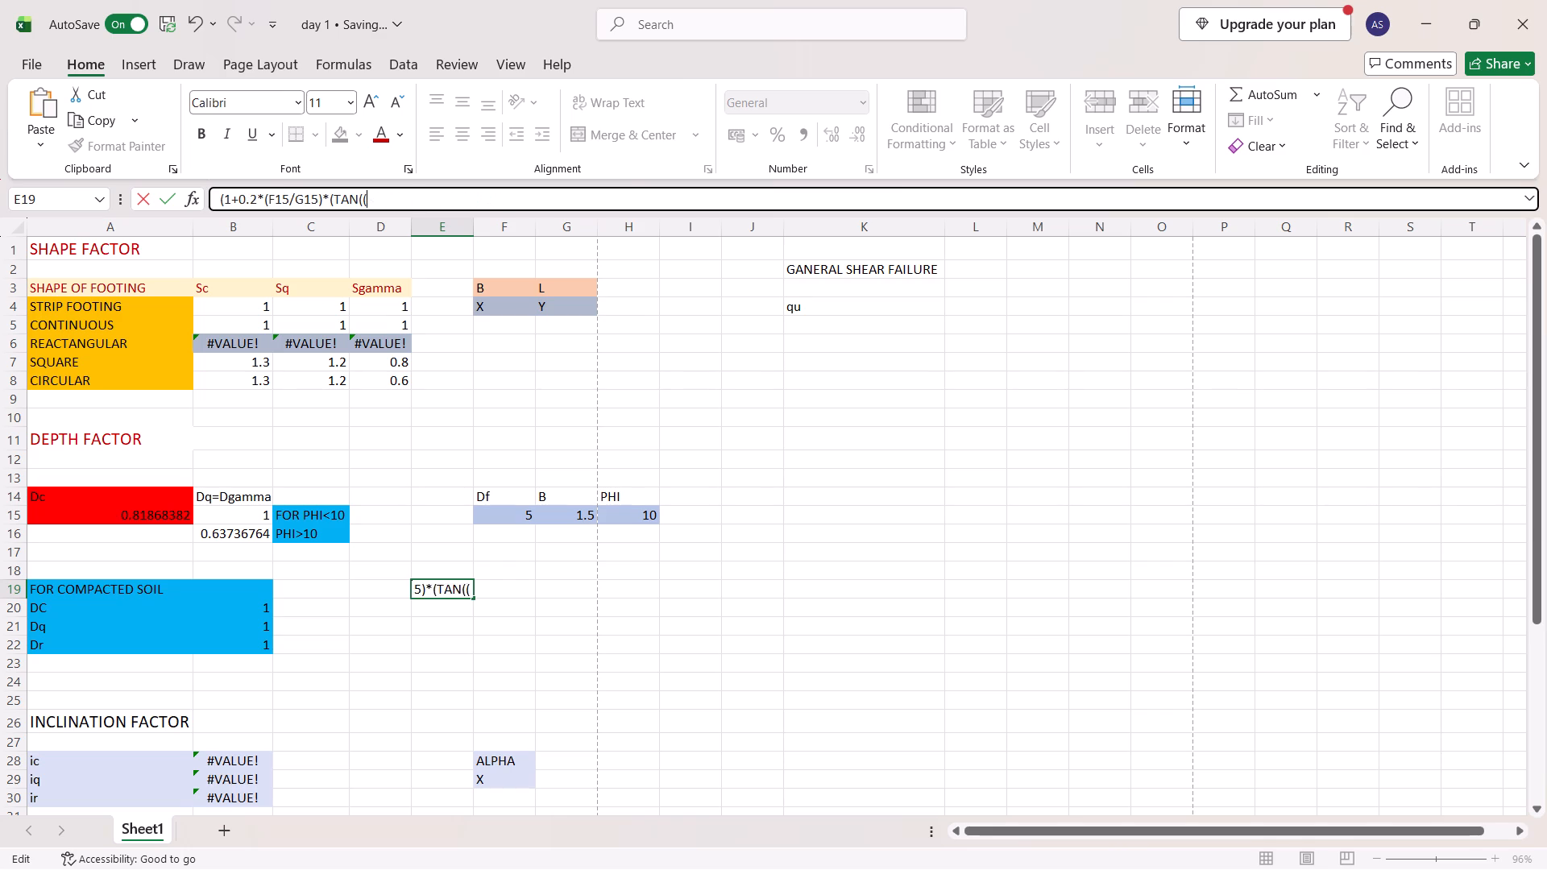
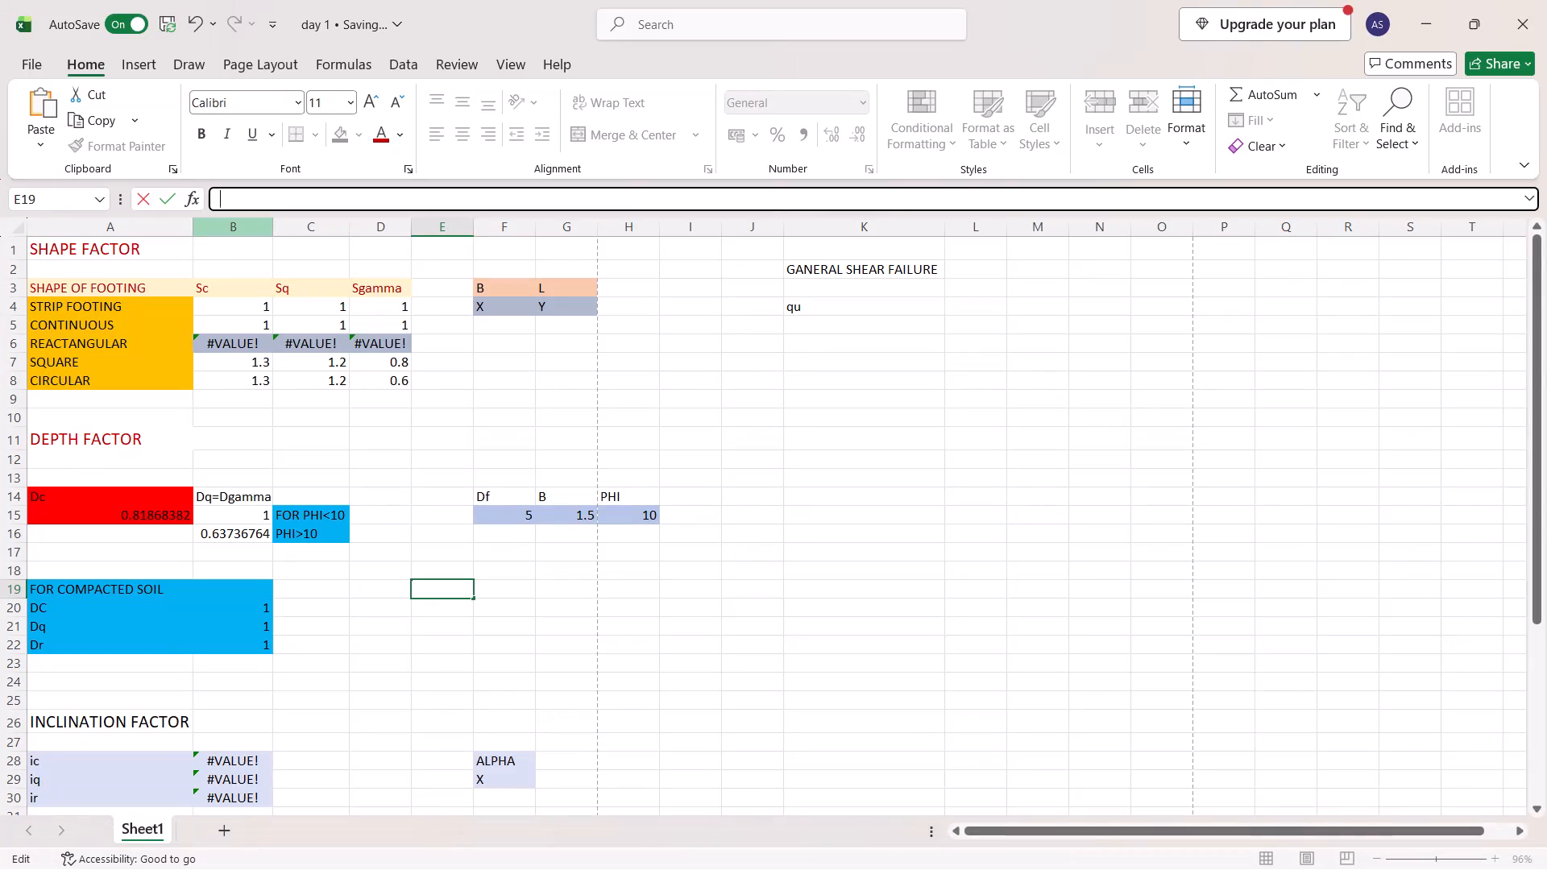
Paste the copied formula =IF(A1<10,1,0.63736764) back into the empty cell E19.
{"action": "key", "text": "equal"}
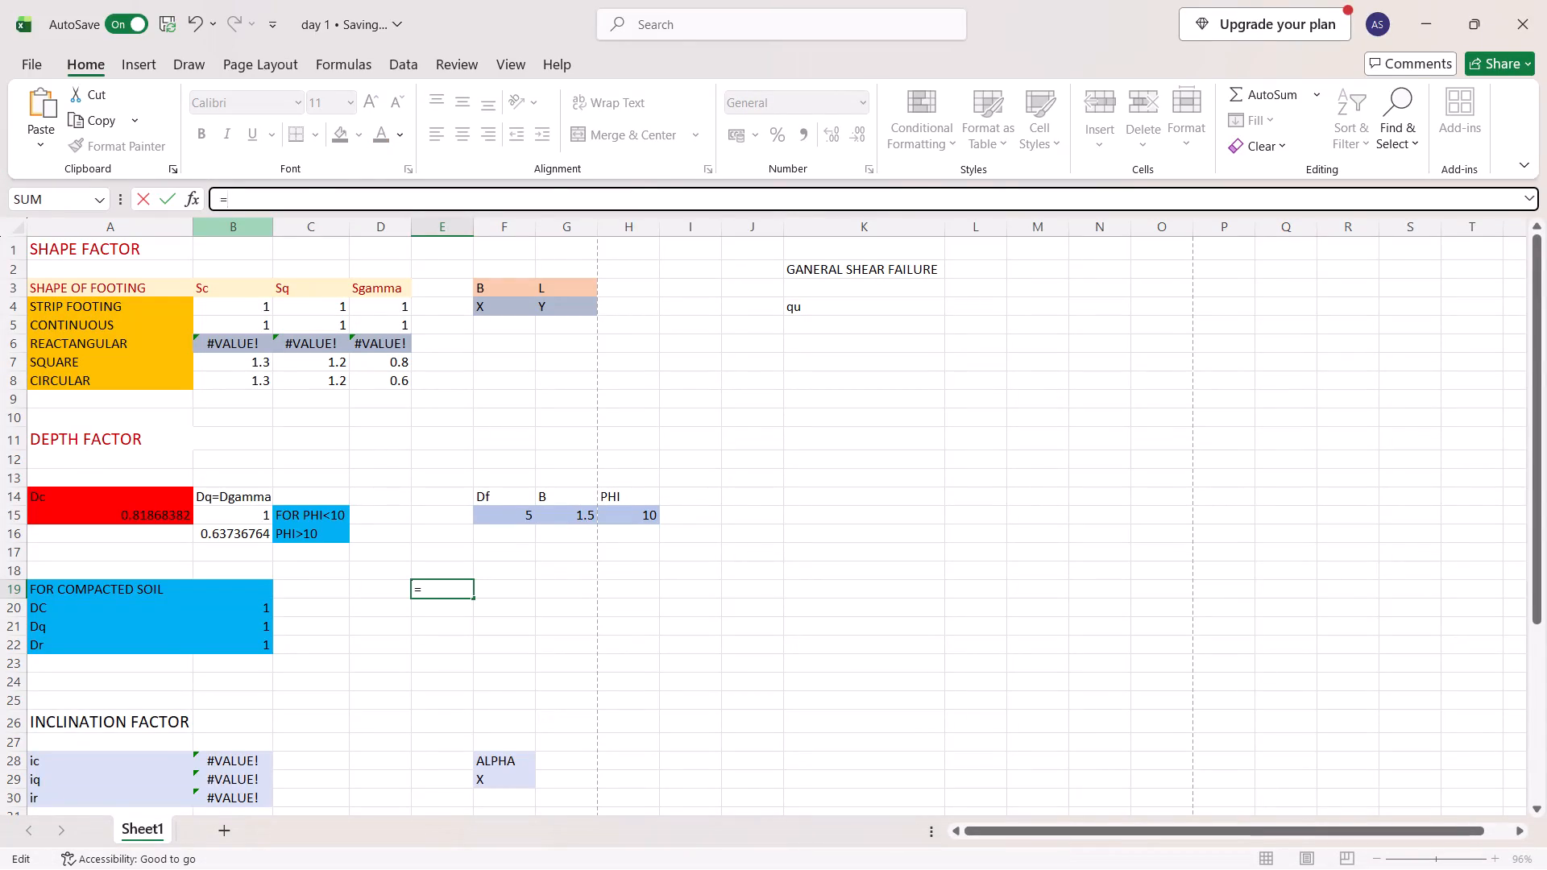
{"action": "key", "text": "BackSpace"}
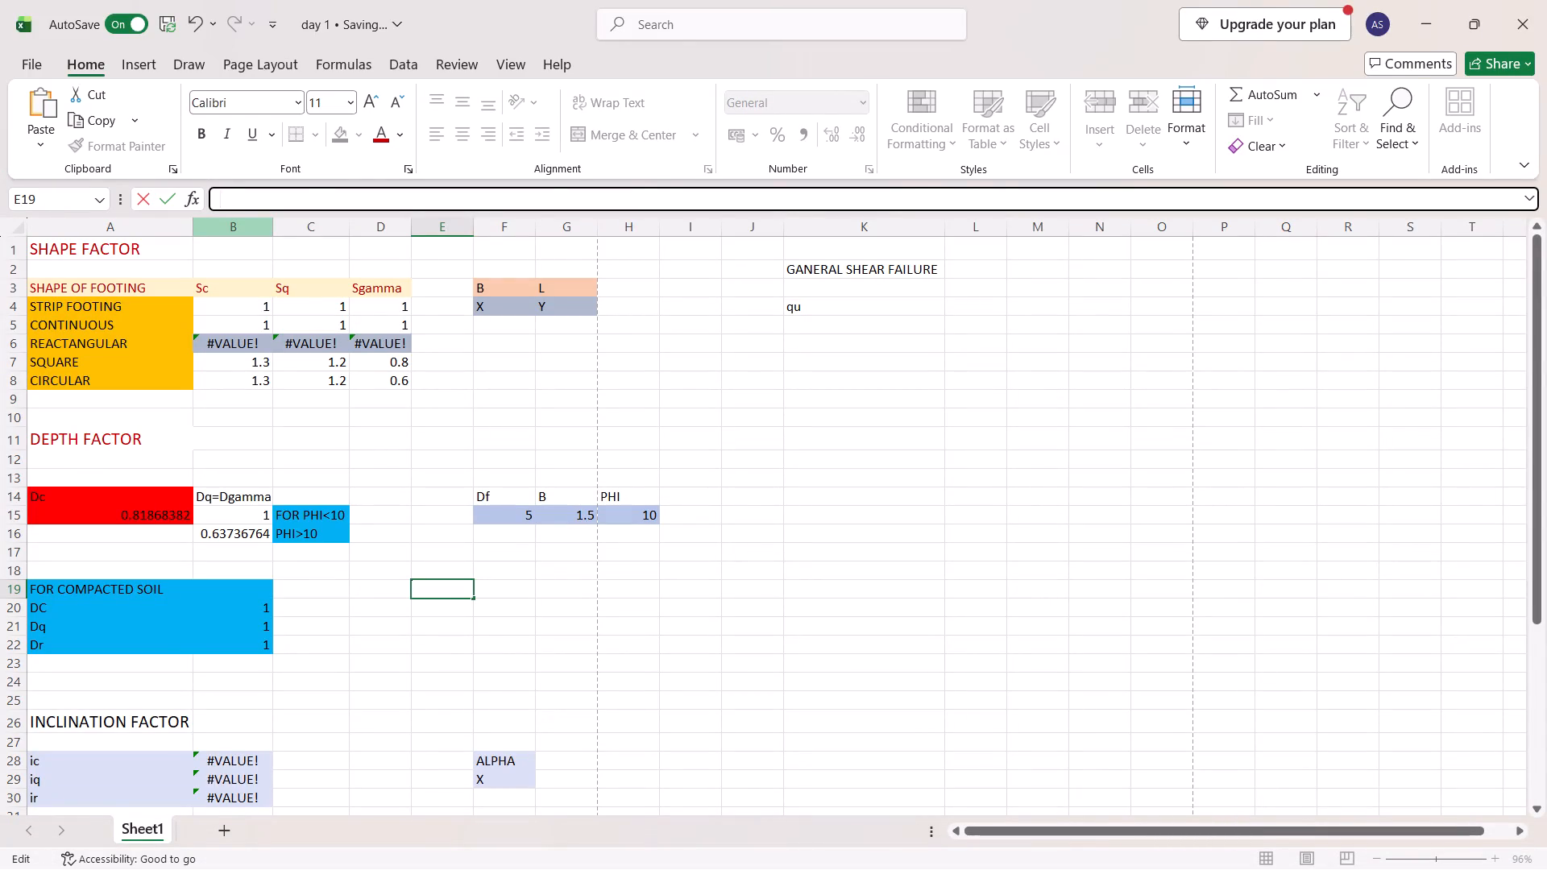
{"action": "key", "text": "ctrl+v"}
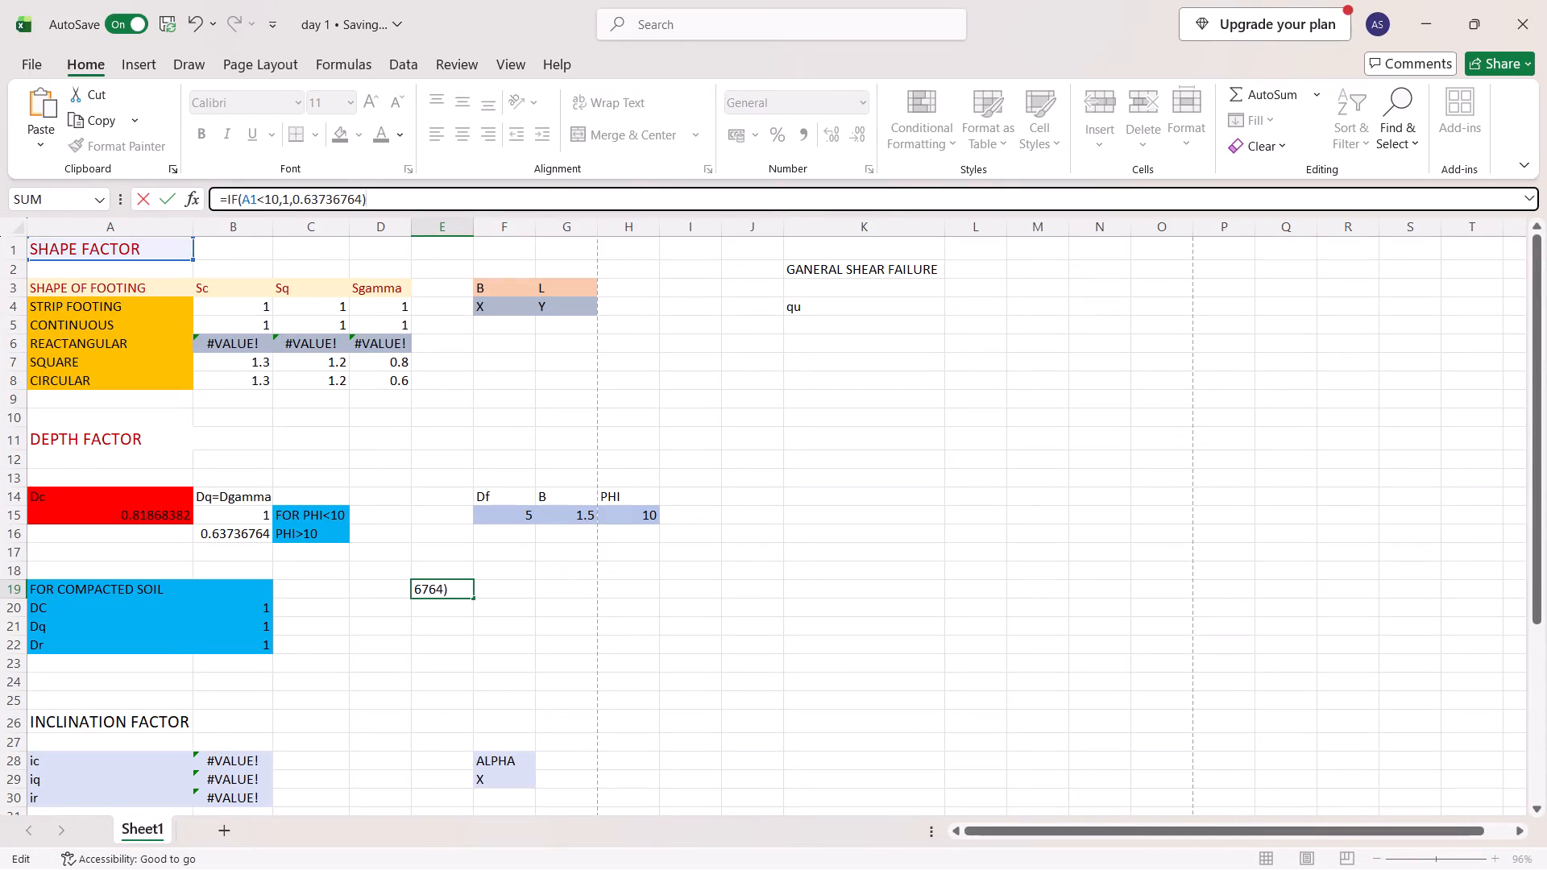
Copy the expression (1+0.2*(F15/G15)*(TAN((45*3.14/180)+(H15/2)))) without its equals sign from the formula in B16.
{"action": "left_click", "coordinate": [242, 538]}
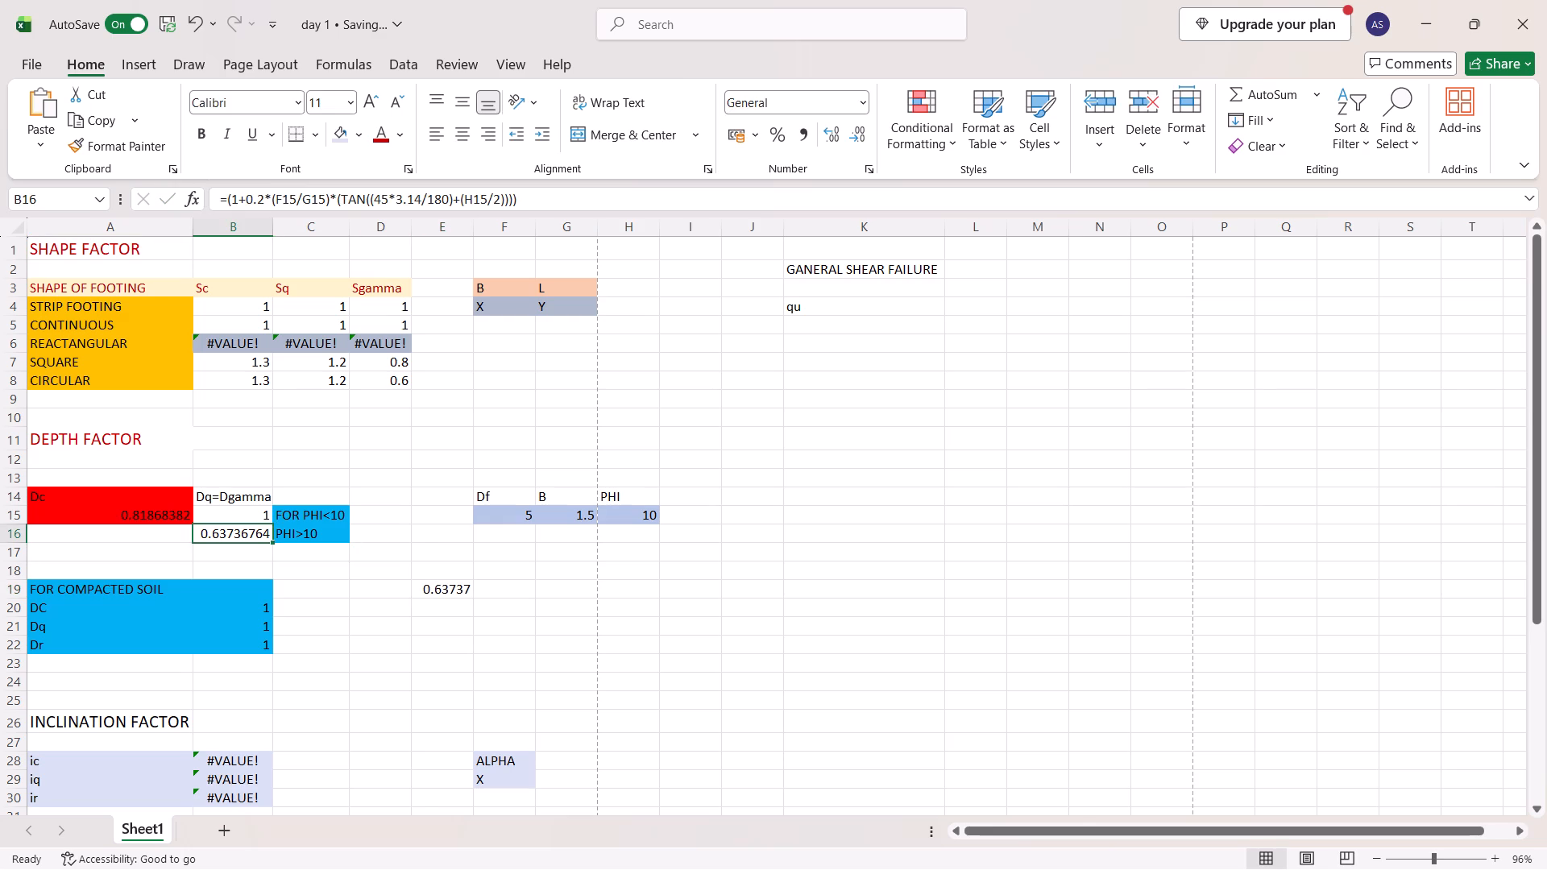
{"action": "left_click", "coordinate": [228, 197]}
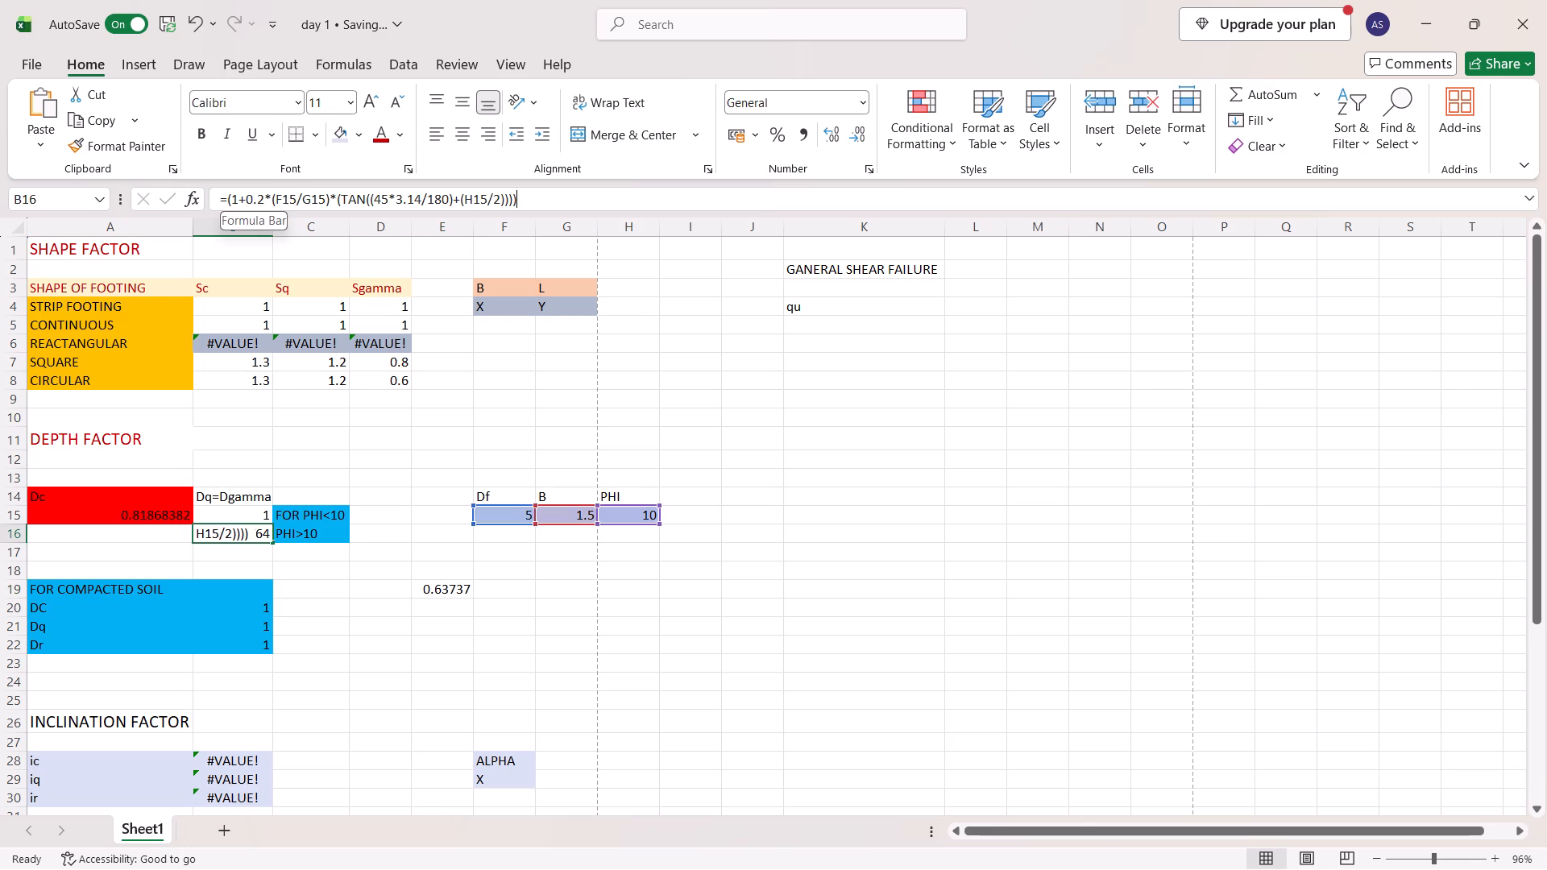
{"action": "left_click", "coordinate": [228, 197]}
{"action": "left_click_drag", "start_coordinate": [228, 197], "coordinate": [523, 222]}
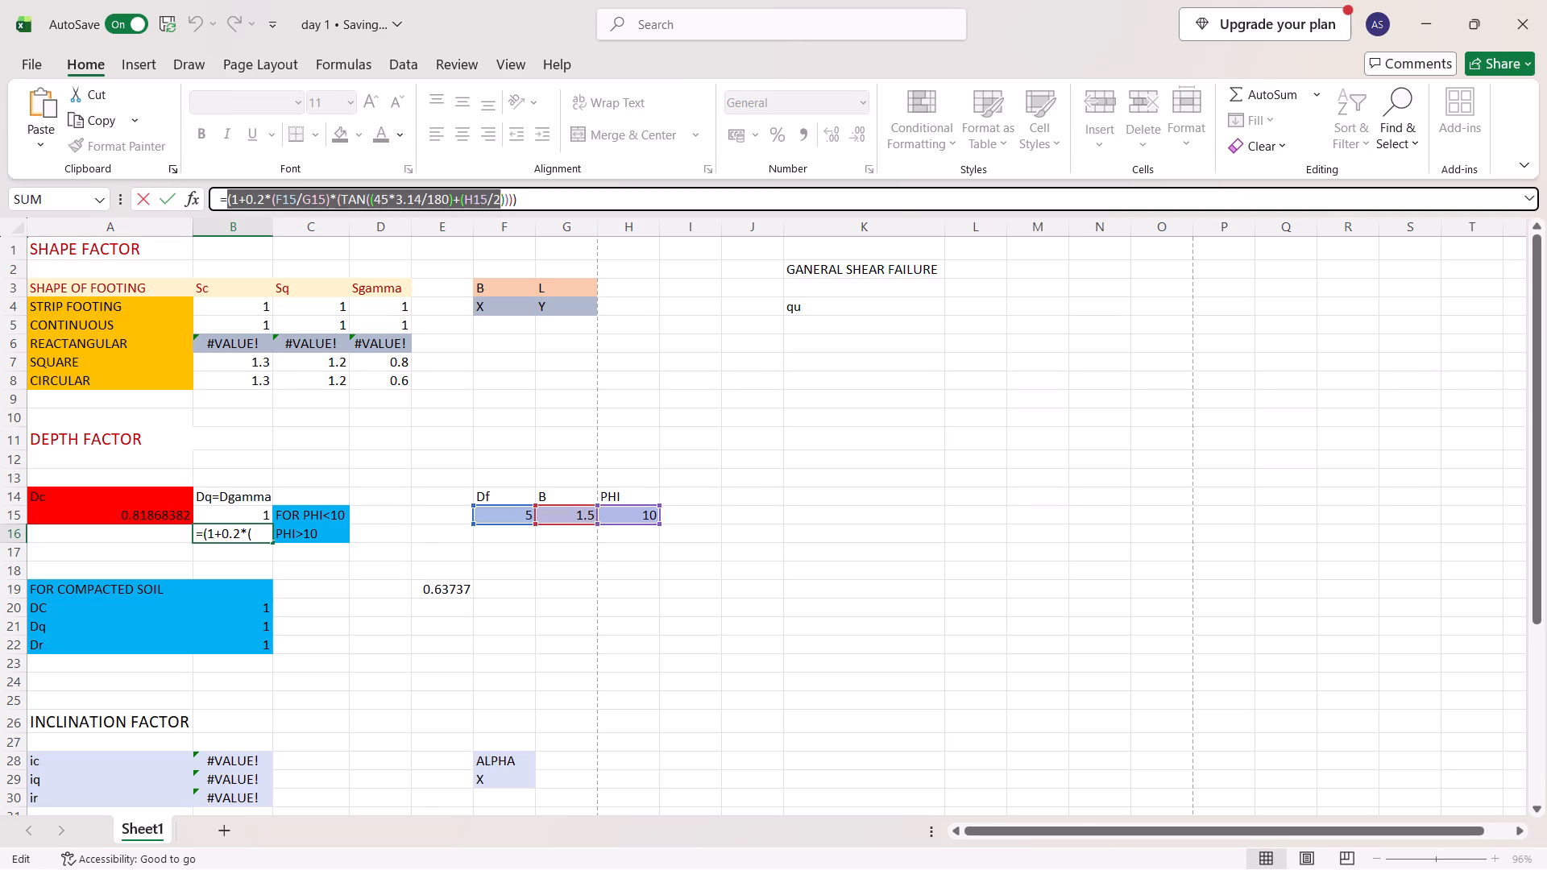
{"action": "left_click_drag", "start_coordinate": [523, 222], "coordinate": [596, 231]}
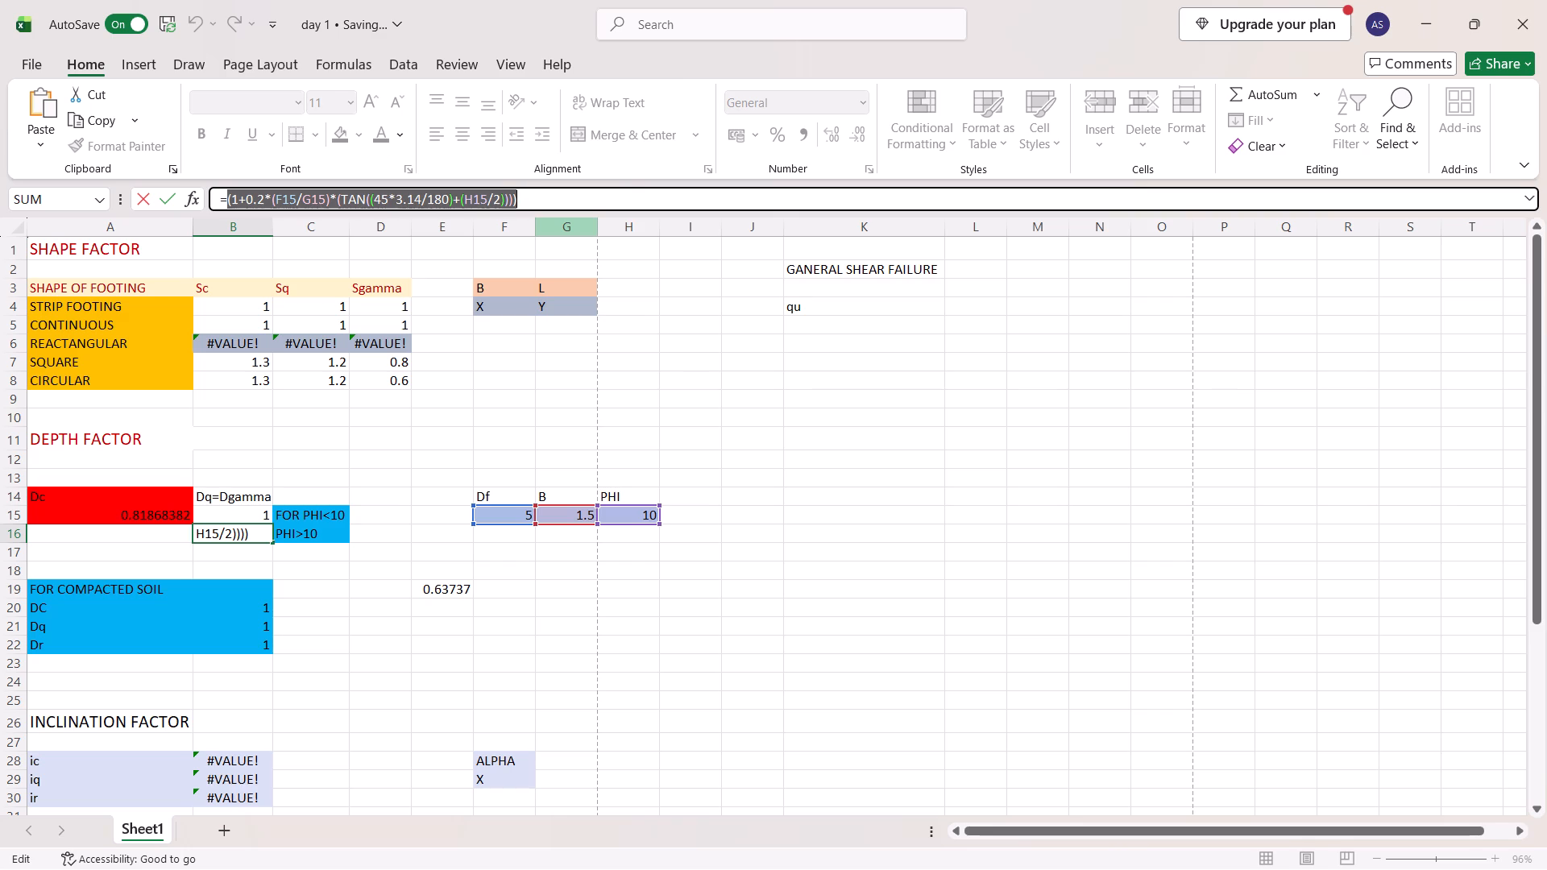
{"action": "key", "text": "ctrl+c"}
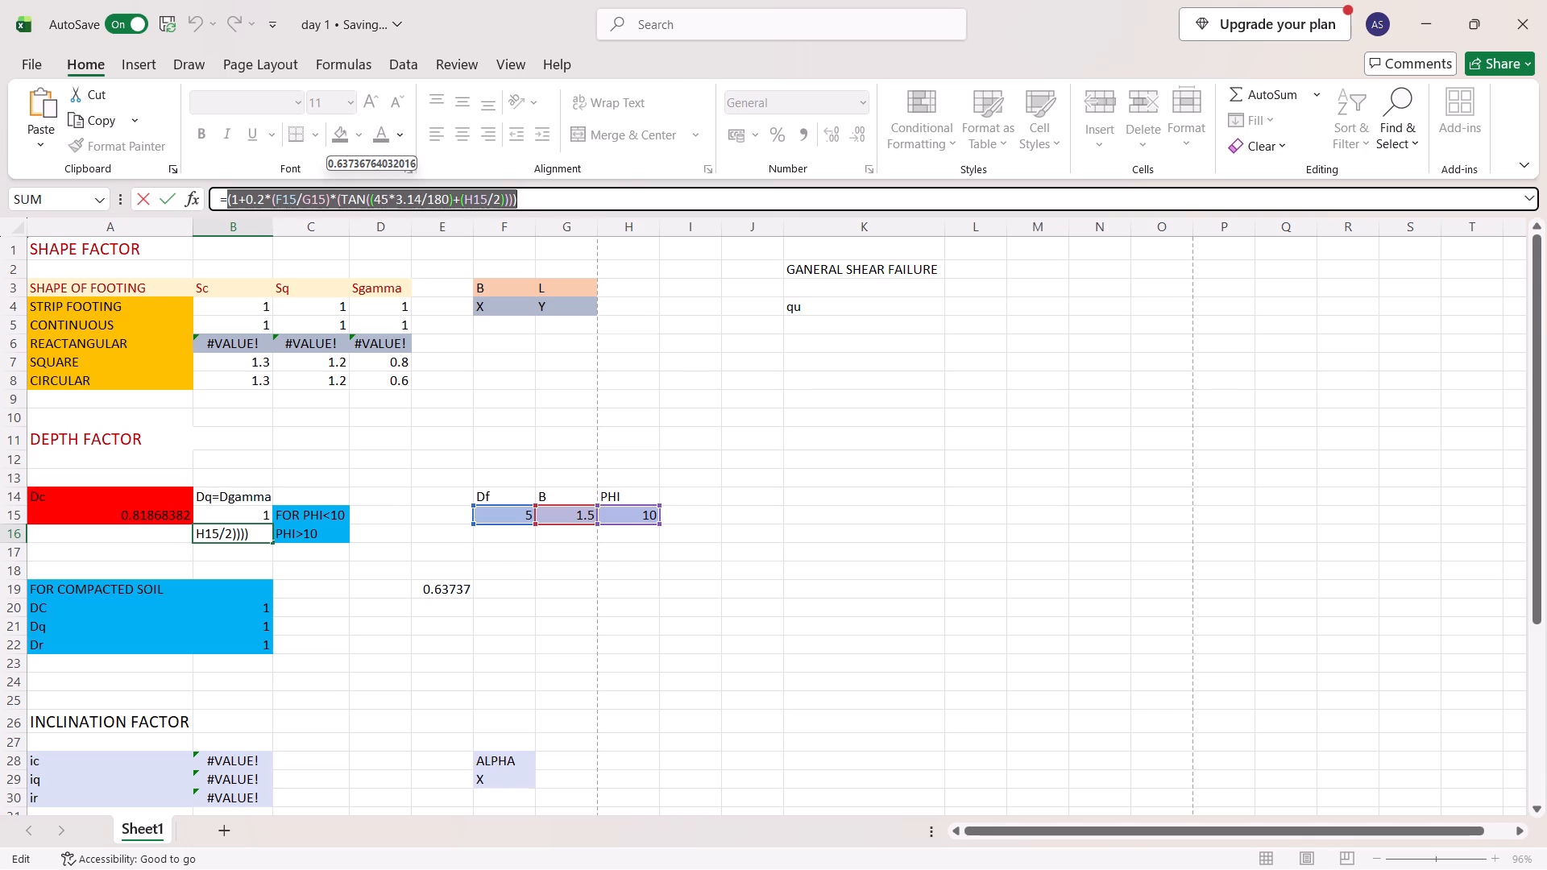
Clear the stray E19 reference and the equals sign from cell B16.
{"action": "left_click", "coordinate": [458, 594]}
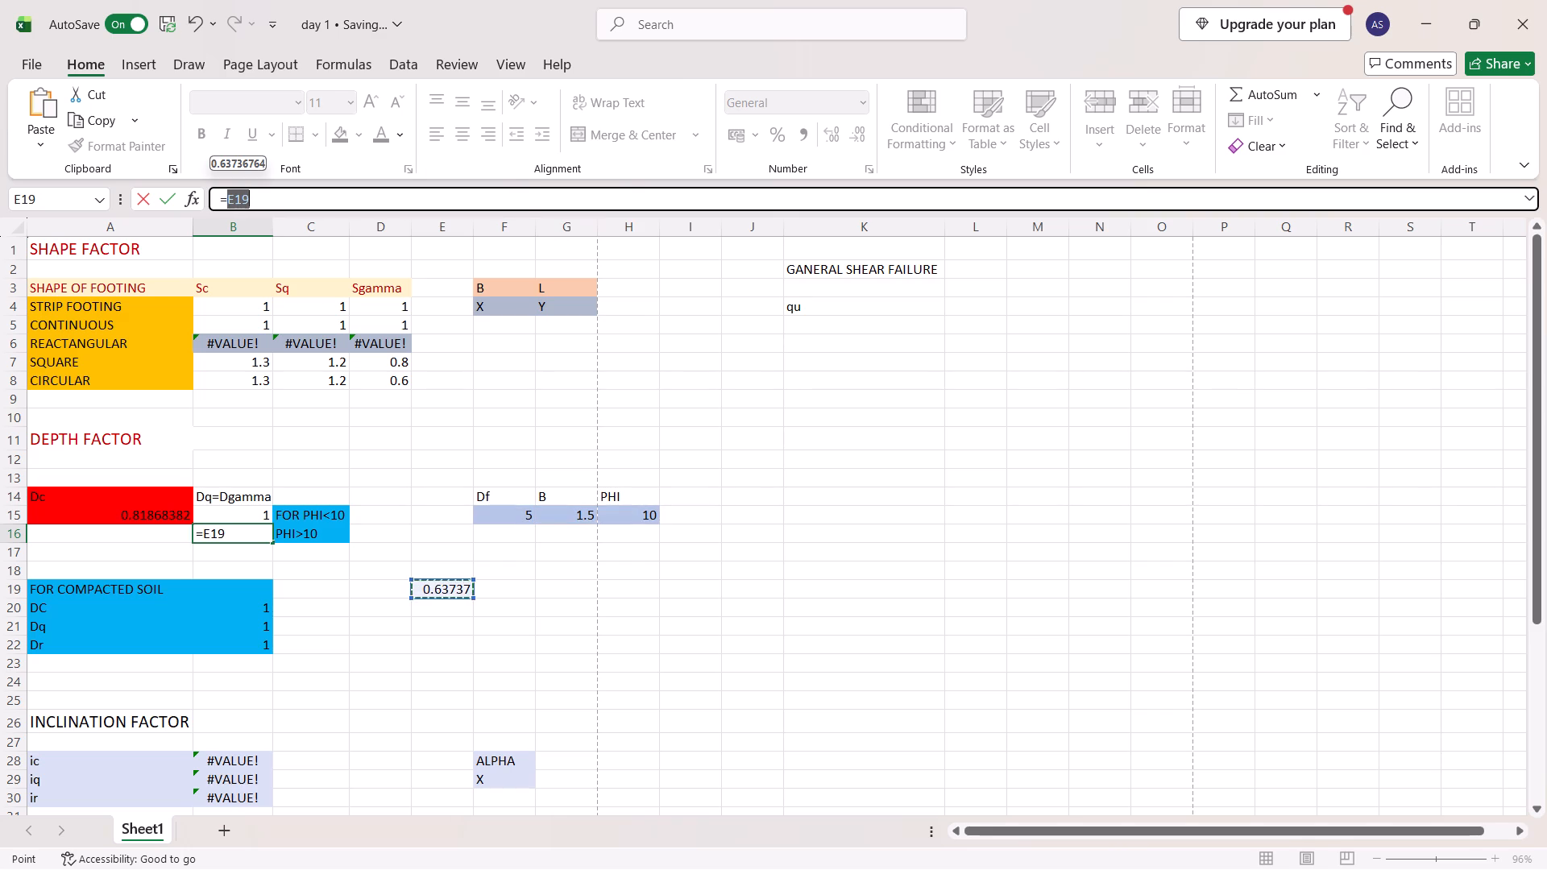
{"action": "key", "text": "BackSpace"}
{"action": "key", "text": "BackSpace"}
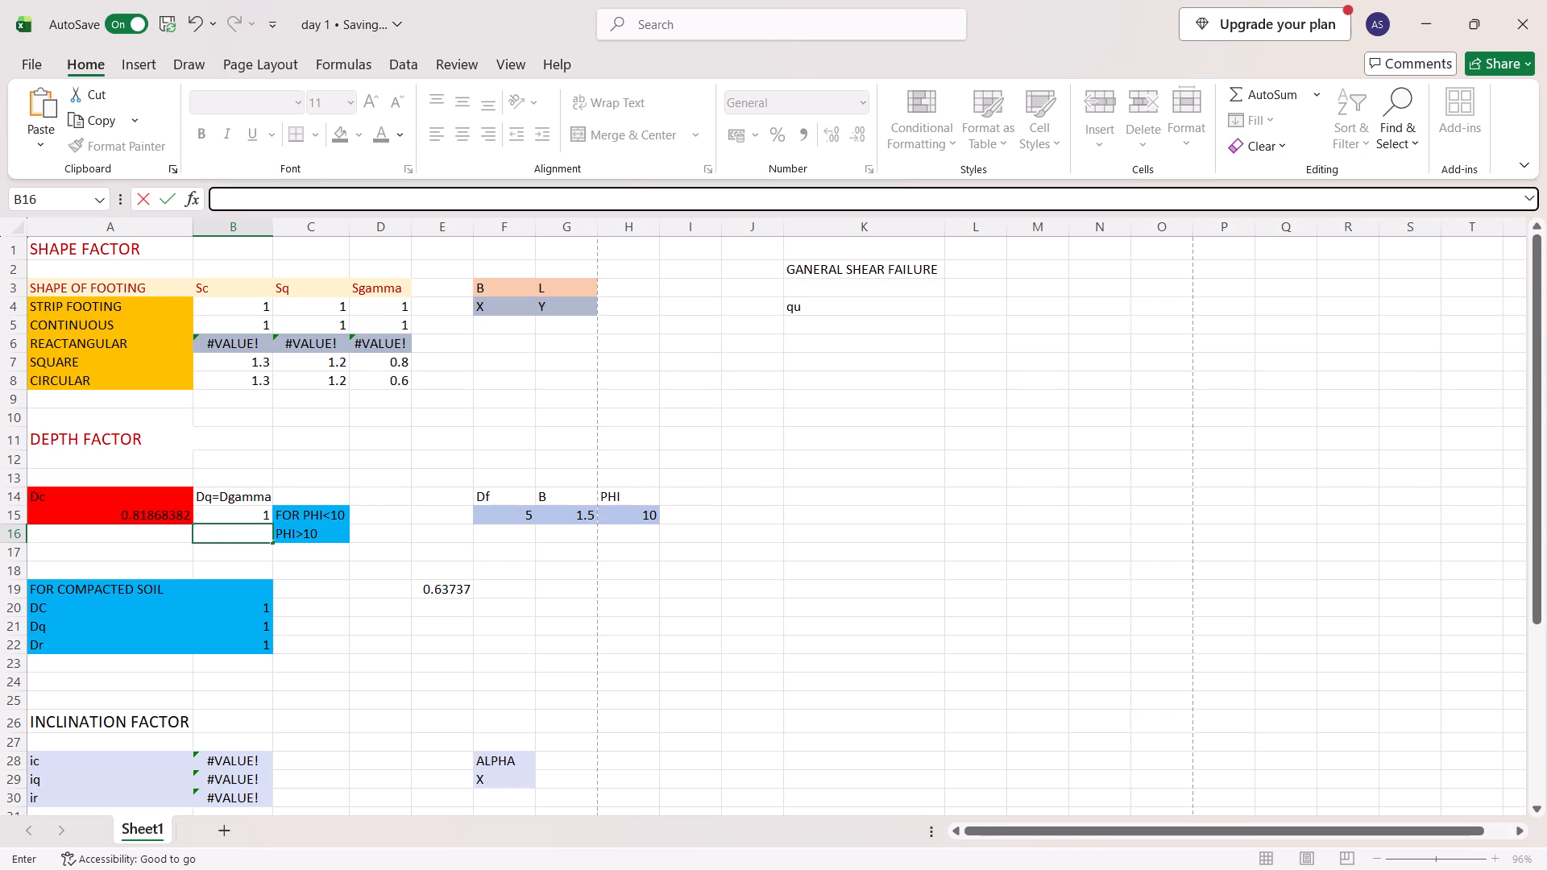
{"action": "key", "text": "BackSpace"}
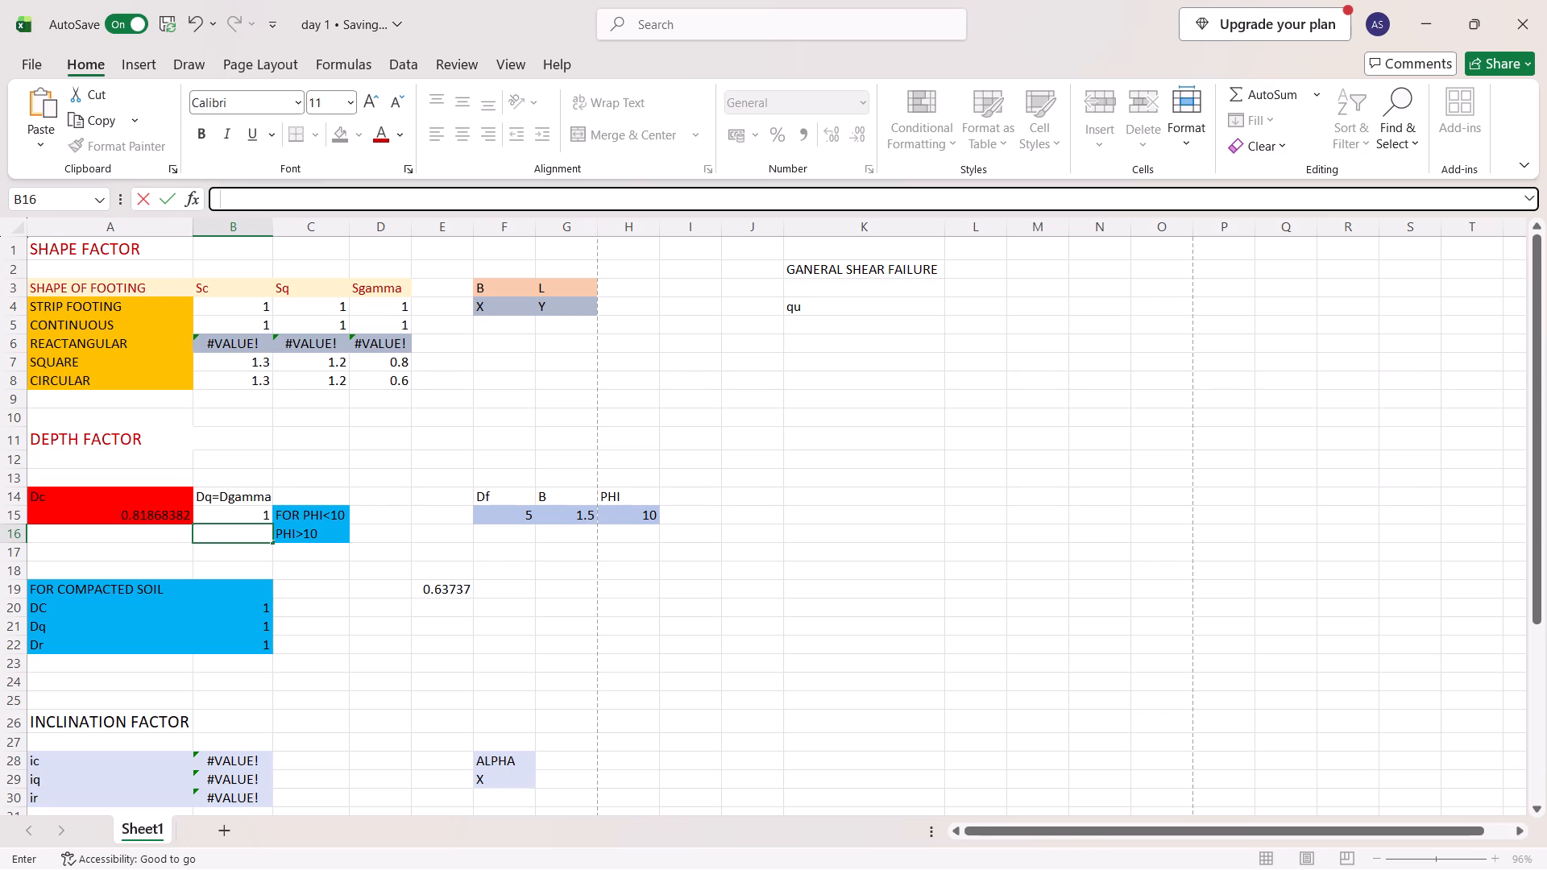
Replace the fixed value-if-false 0.63736764 in E19's IF formula with the copied expression (1+0.2*(F15/G15)*(TAN((45*3.14/180)+(H15/2)))).
{"action": "left_click", "coordinate": [458, 586]}
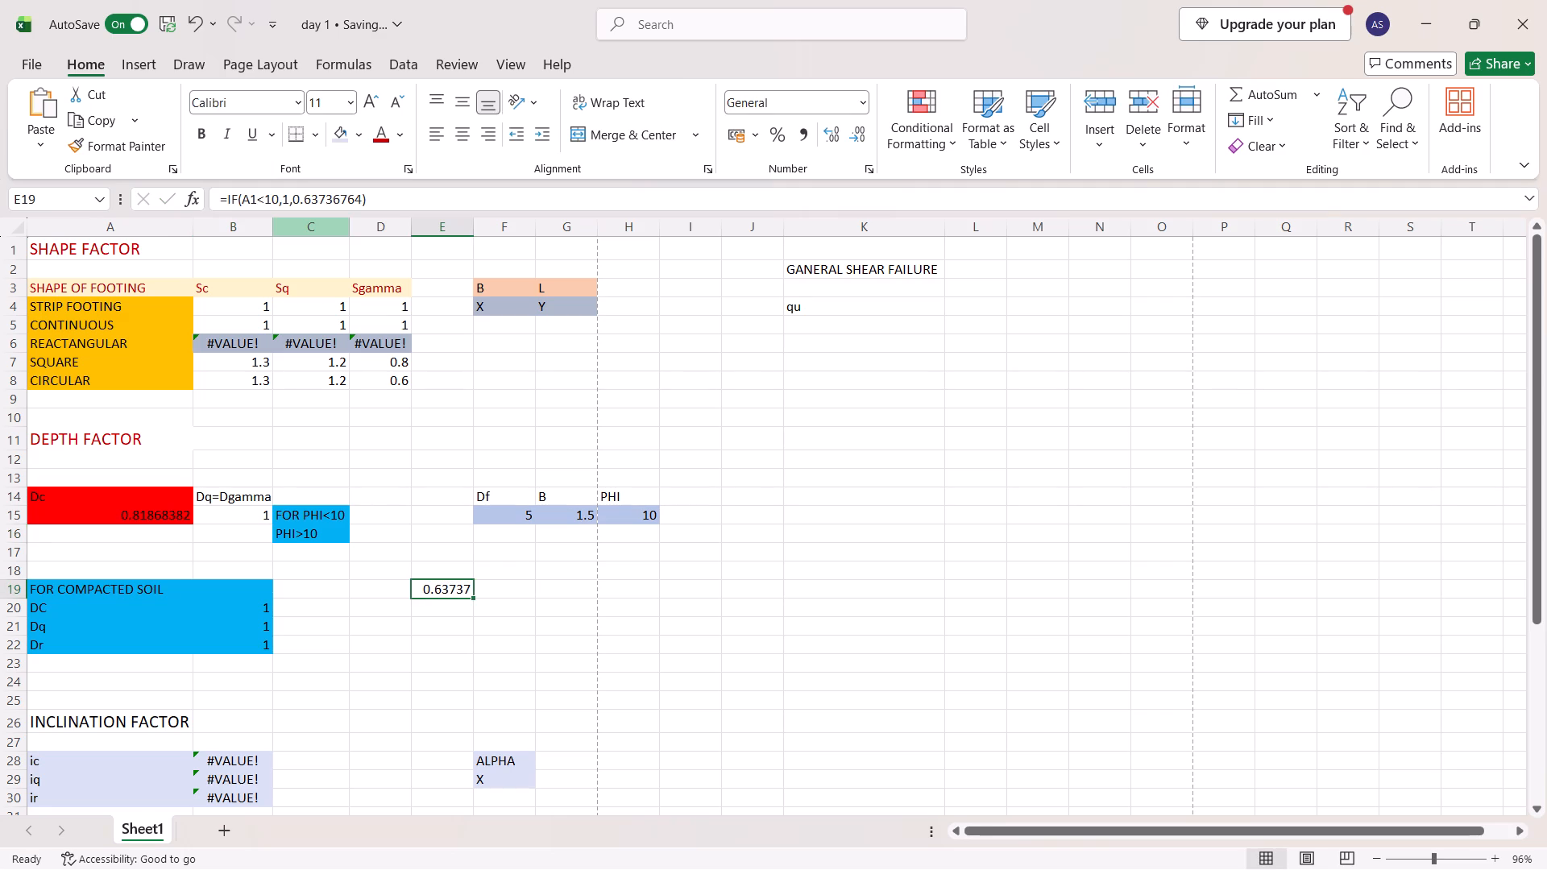
{"action": "left_click", "coordinate": [358, 198]}
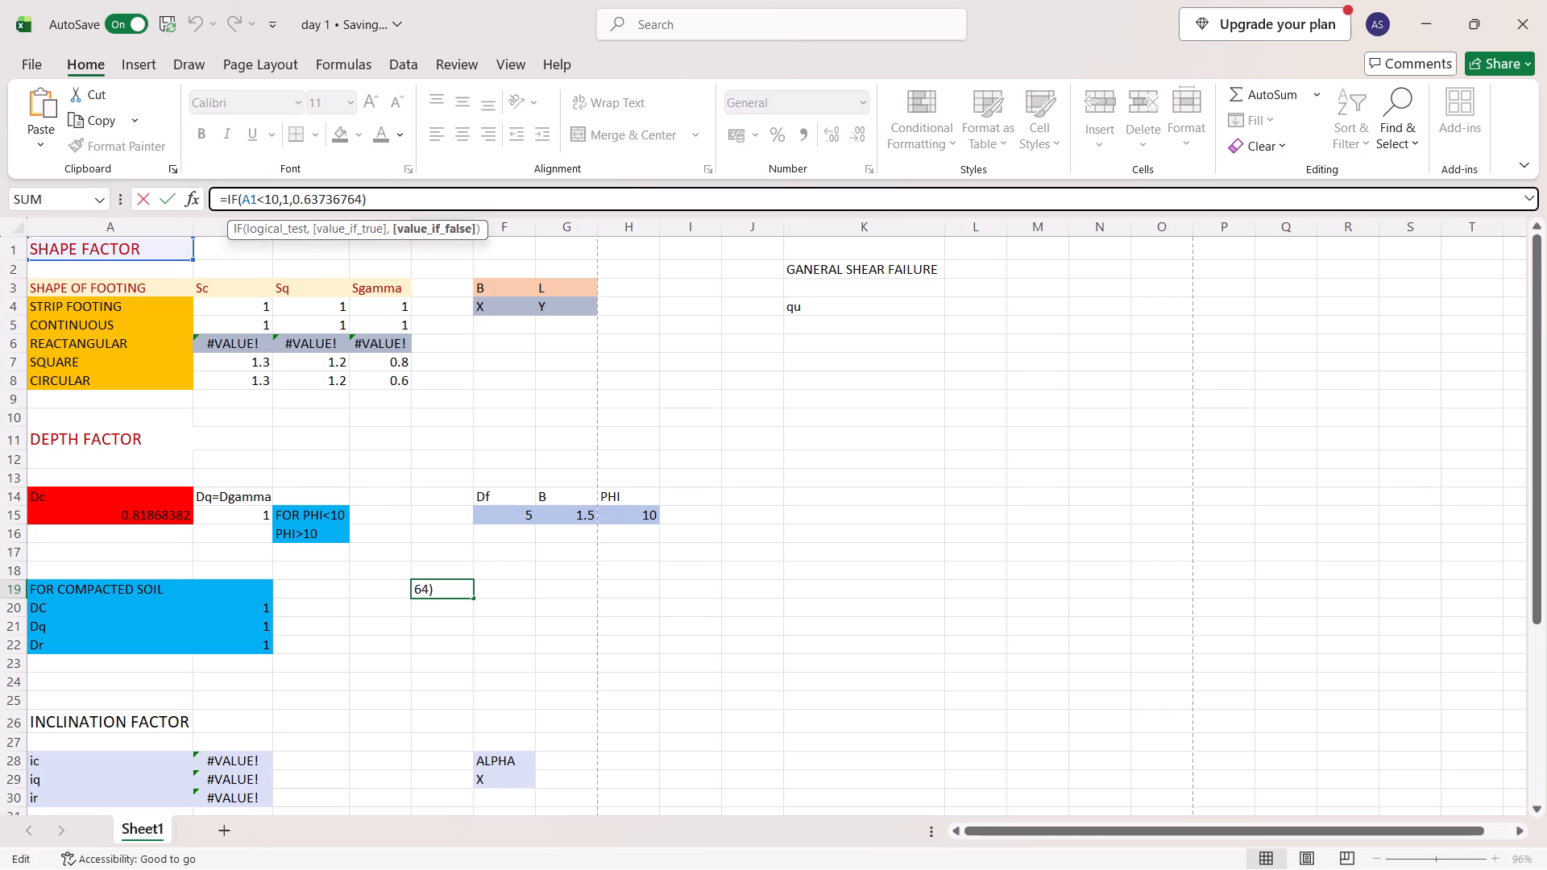
{"action": "left_click", "coordinate": [359, 198]}
{"action": "key", "text": "BackSpace"}
{"action": "key", "text": "BackSpace"}
{"action": "key", "text": "BackSpace"}
{"action": "key", "text": "BackSpace"}
{"action": "key", "text": "BackSpace"}
{"action": "key", "text": "BackSpace"}
{"action": "key", "text": "BackSpace"}
{"action": "key", "text": "BackSpace"}
{"action": "key", "text": "BackSpace"}
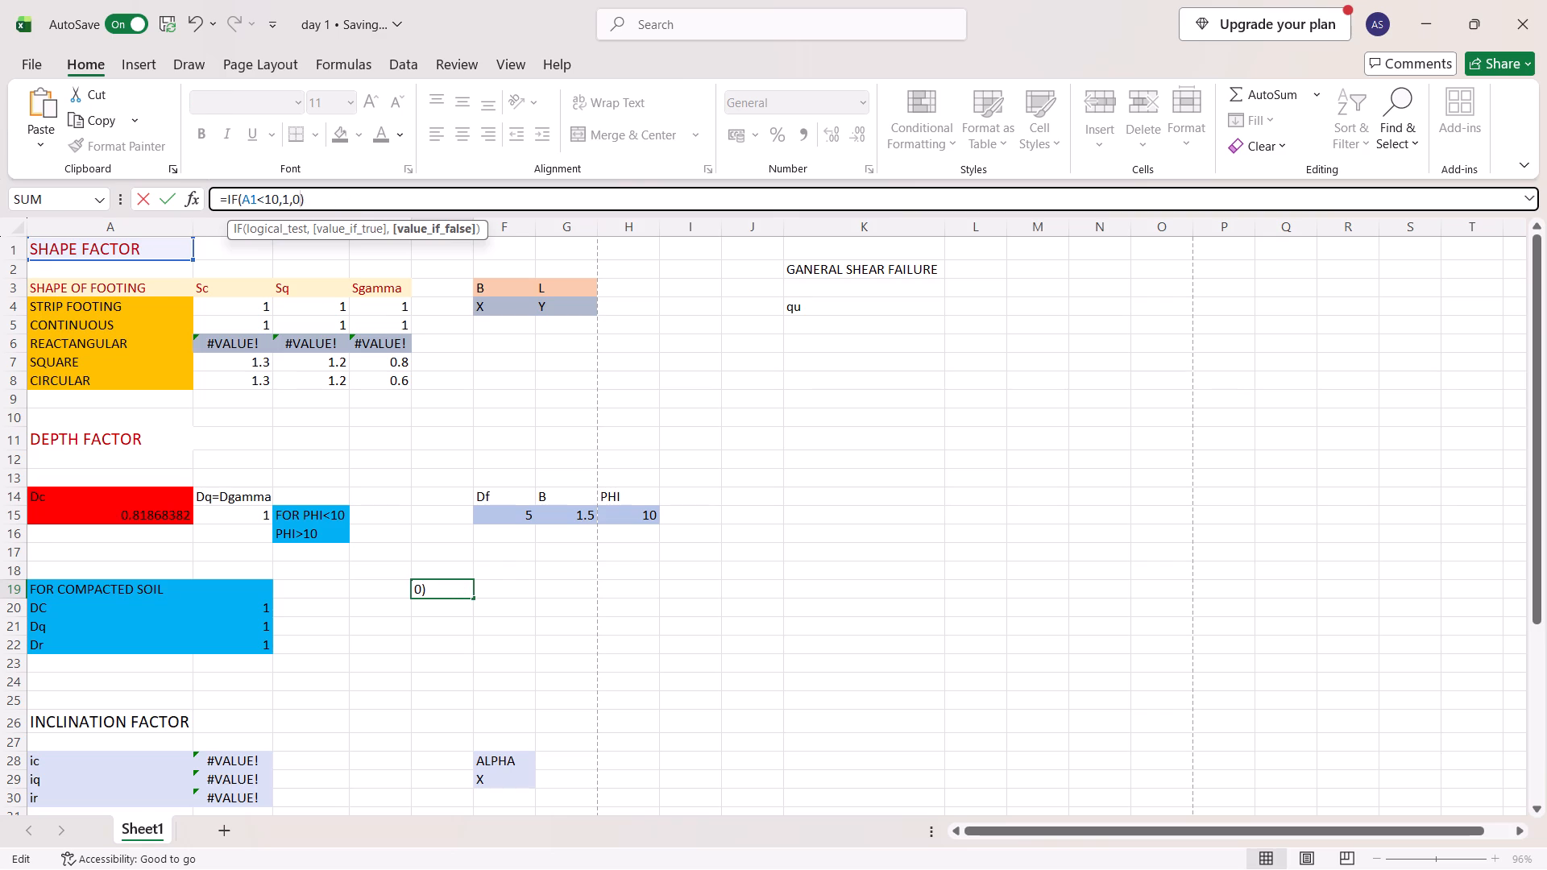
{"action": "key", "text": "BackSpace"}
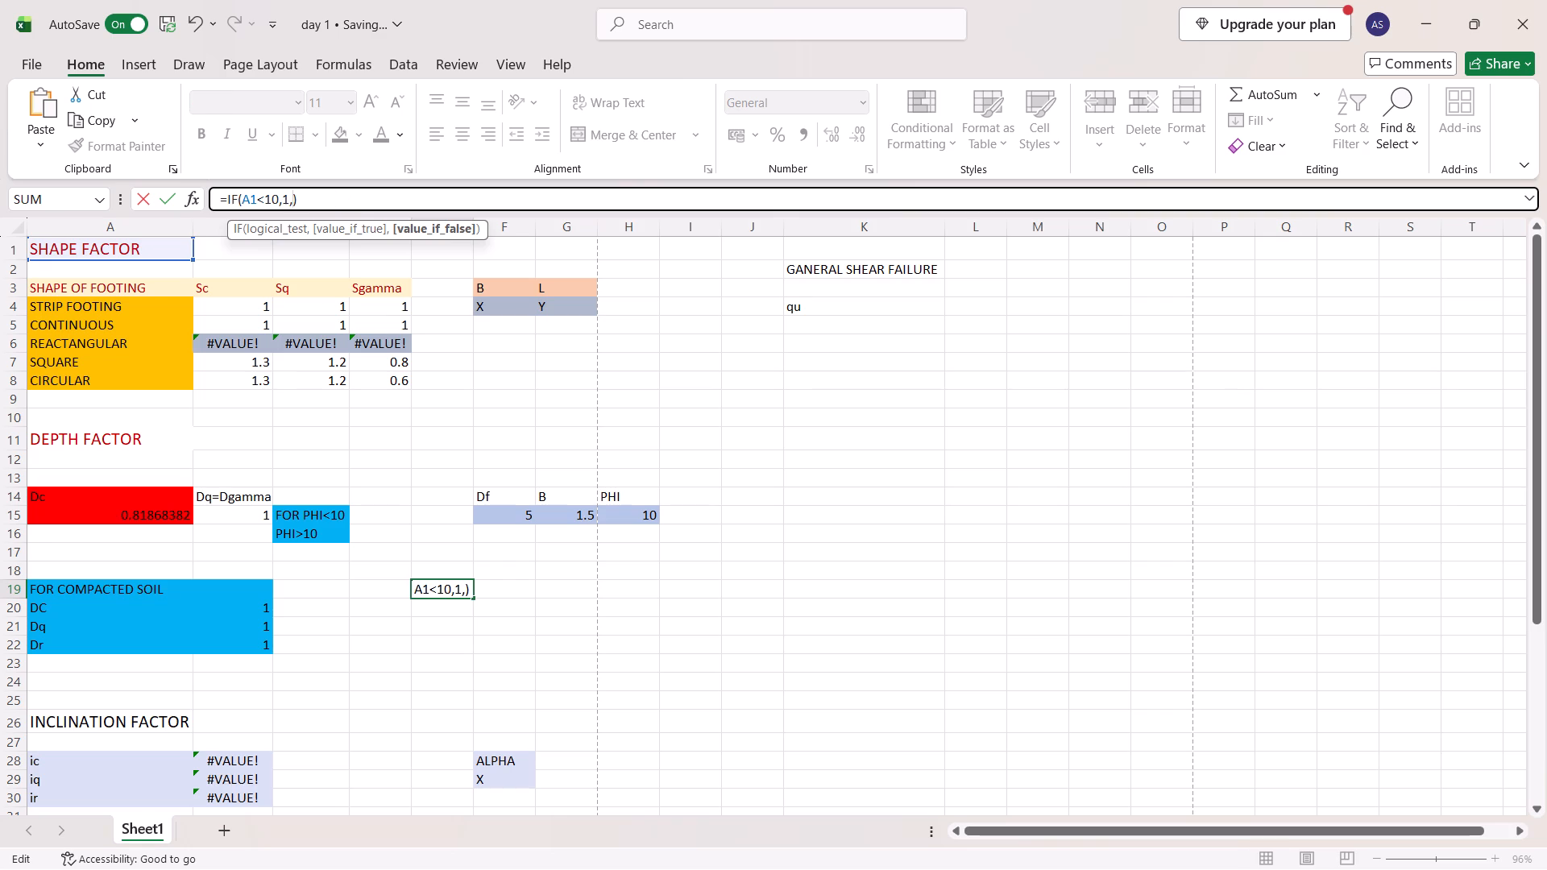
{"action": "key", "text": "ctrl+v"}
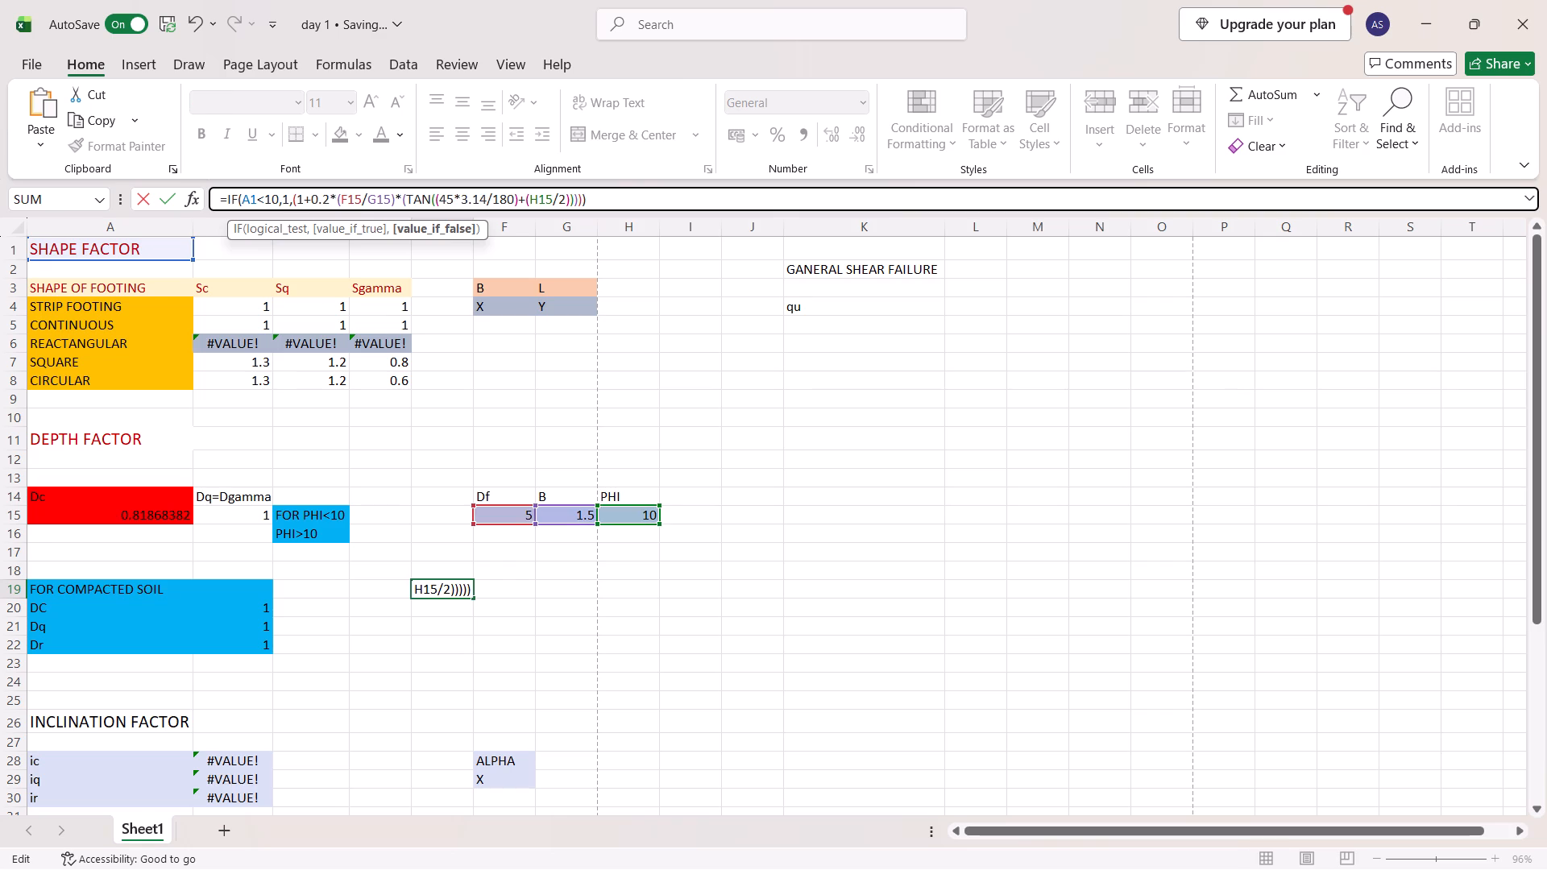
{"action": "key", "text": "Return"}
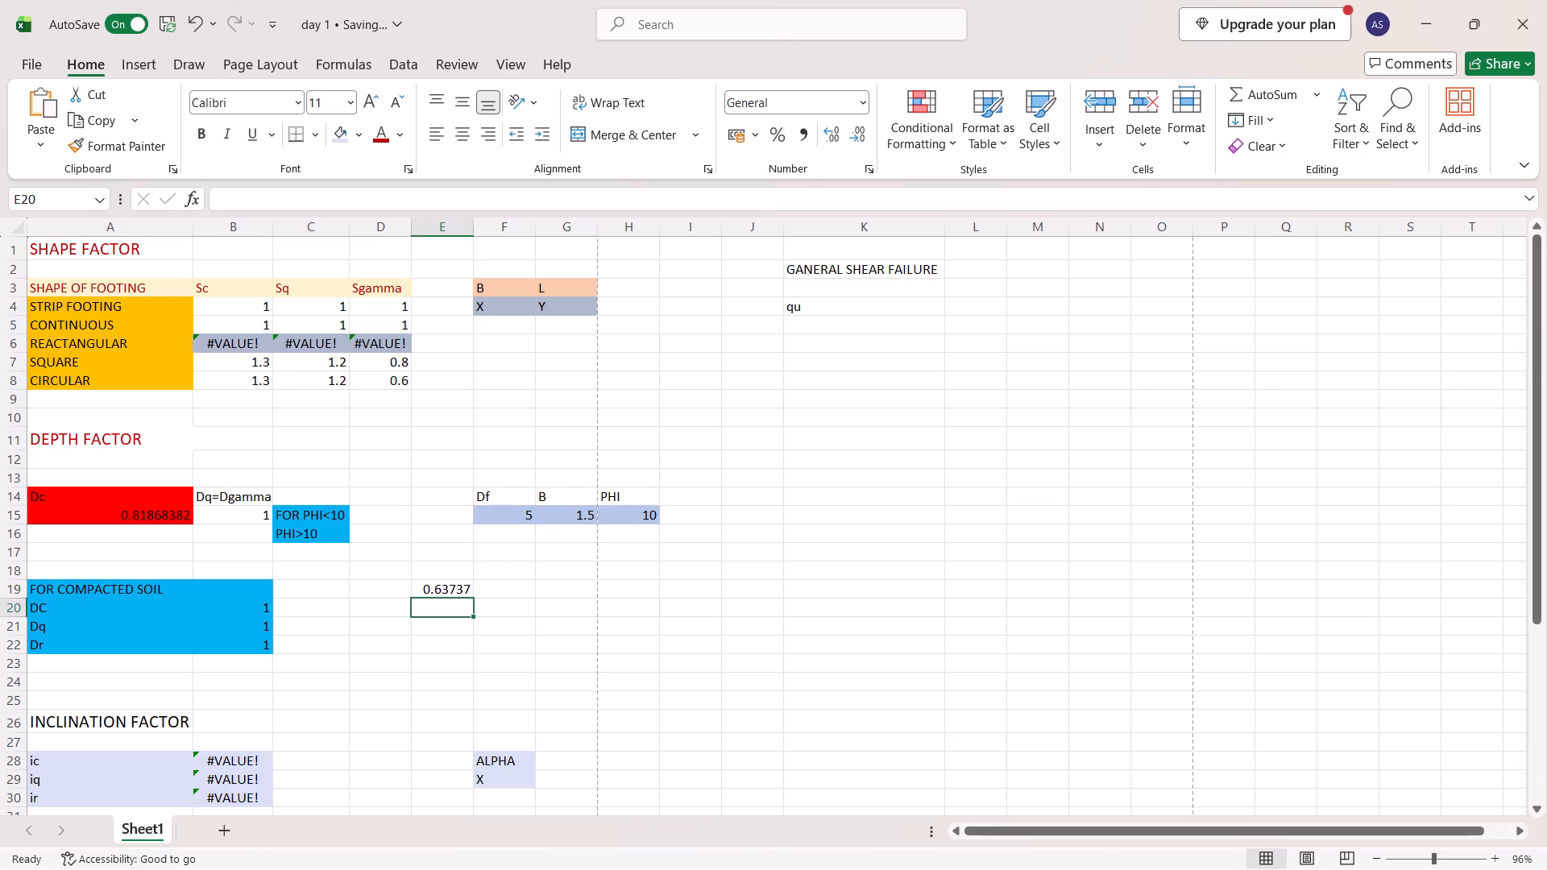
Test the IF formula by setting PHI in H15 to 11 and then to 9.
{"action": "left_click", "coordinate": [256, 535]}
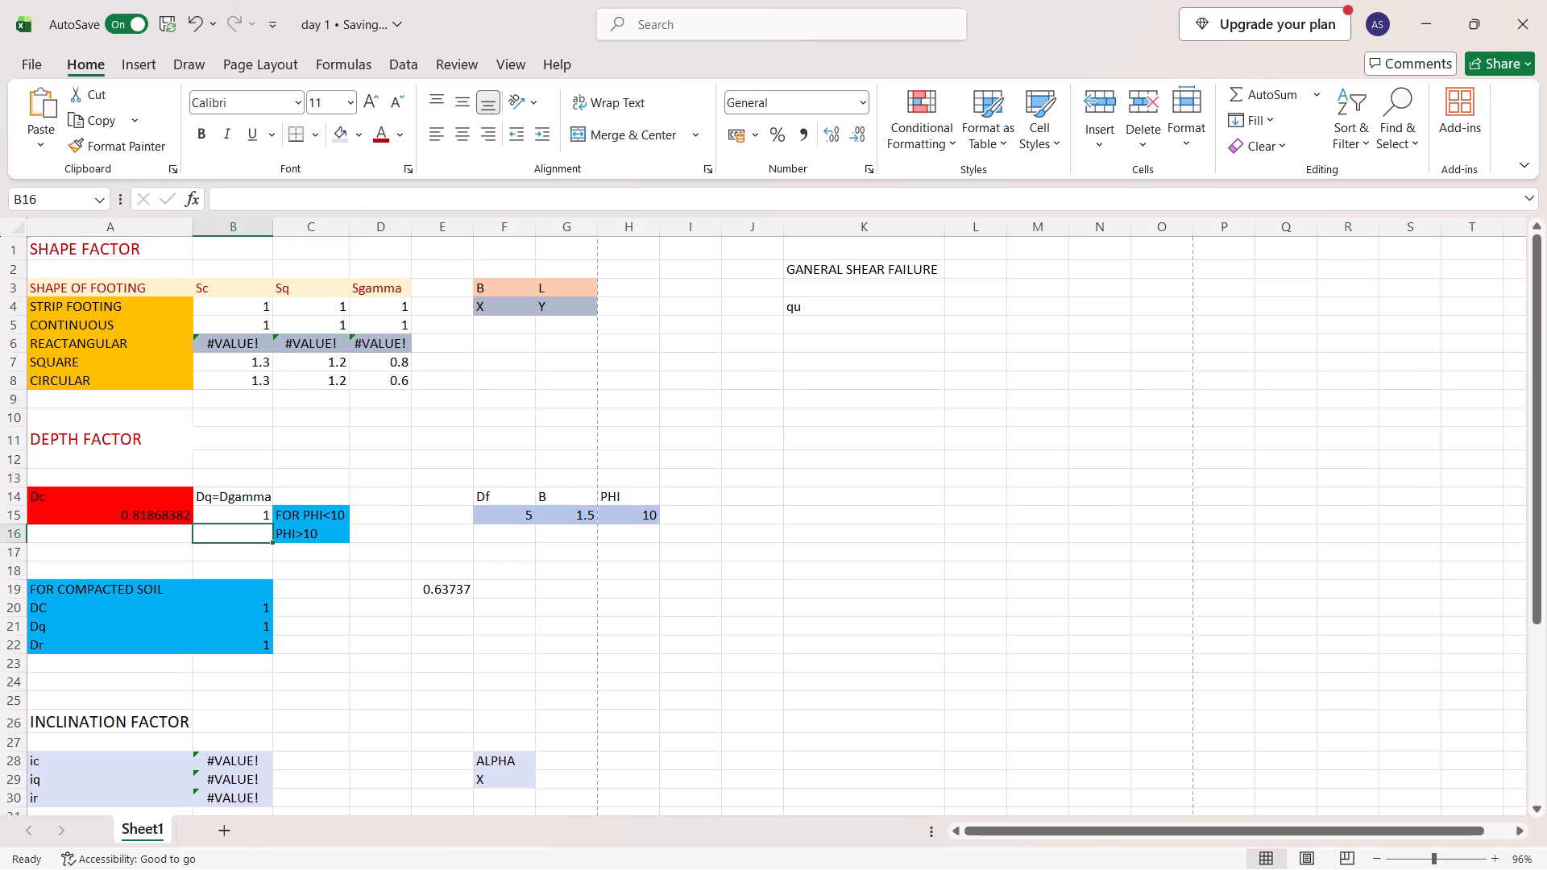
{"action": "left_click", "coordinate": [641, 512]}
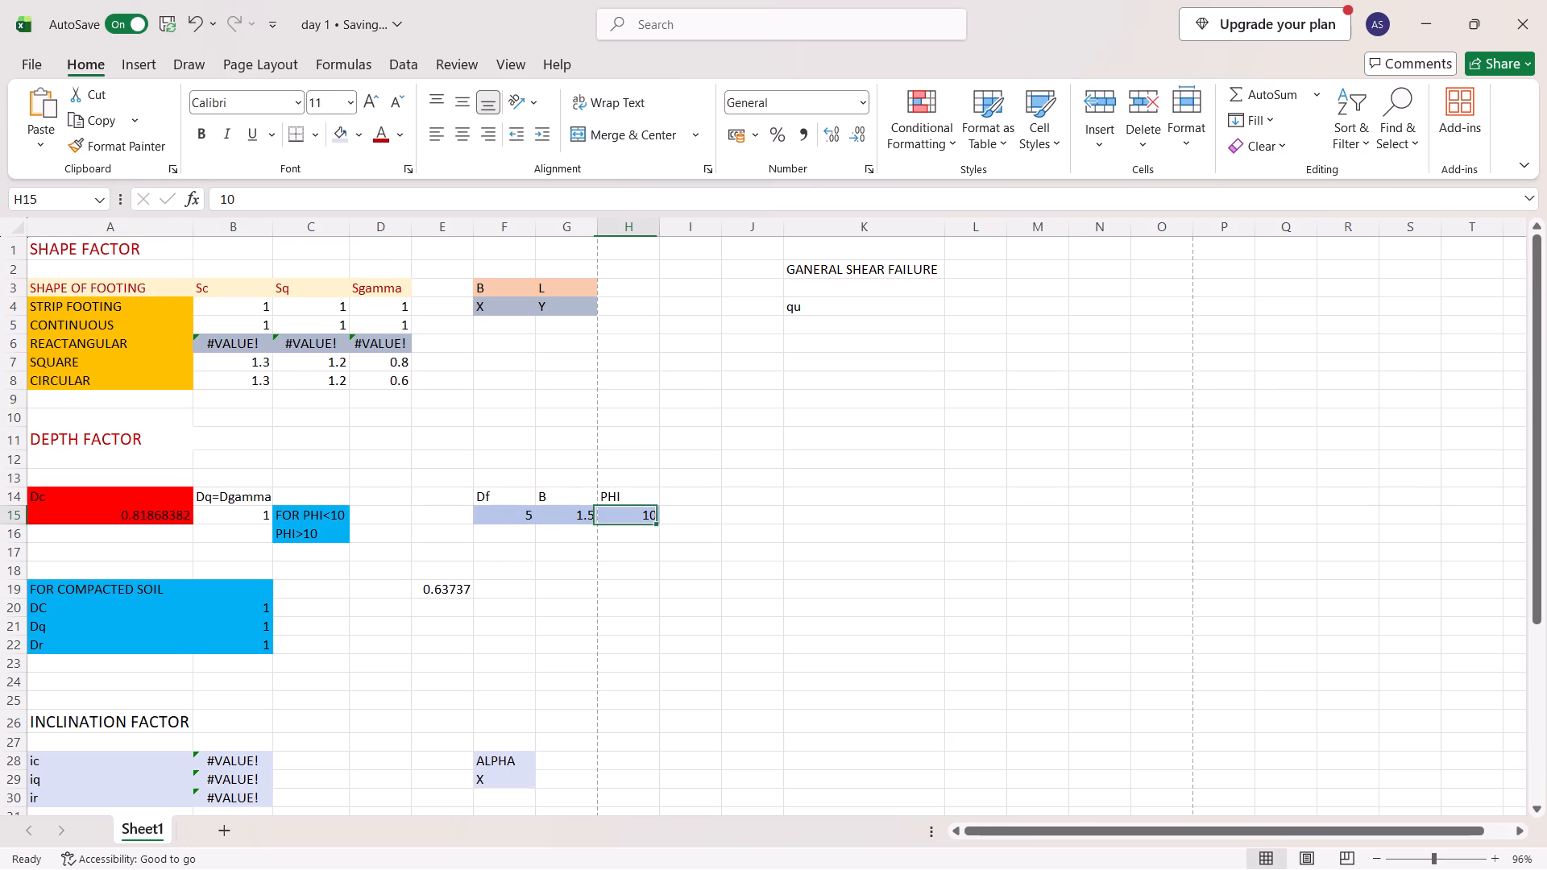
{"action": "type", "text": "11"}
{"action": "key", "text": "Return"}
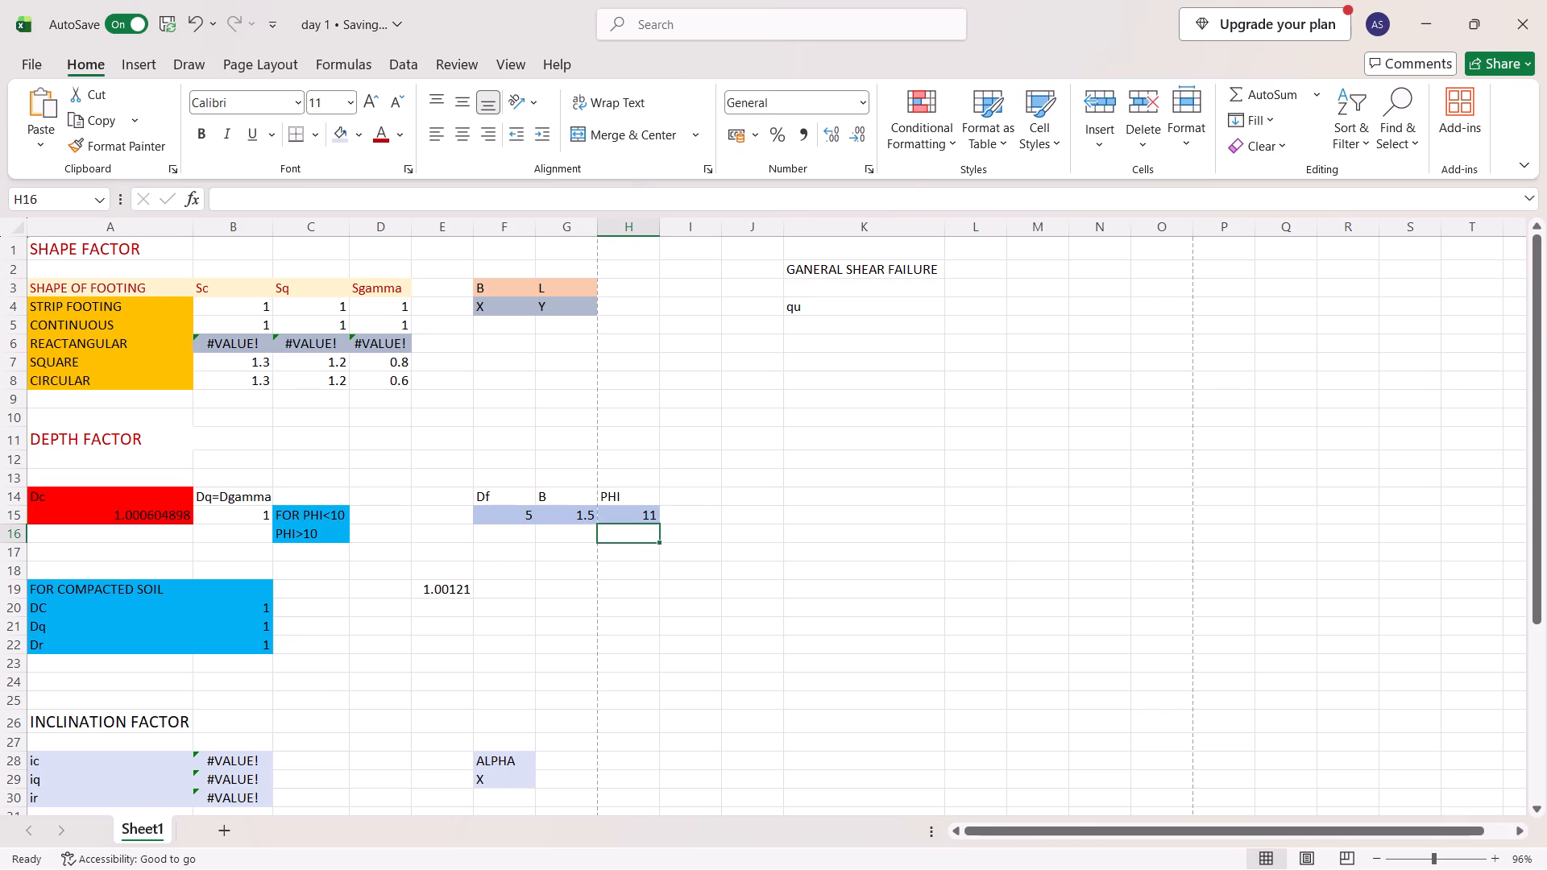
{"action": "key", "text": "Up"}
{"action": "key", "text": "9"}
{"action": "key", "text": "Return"}
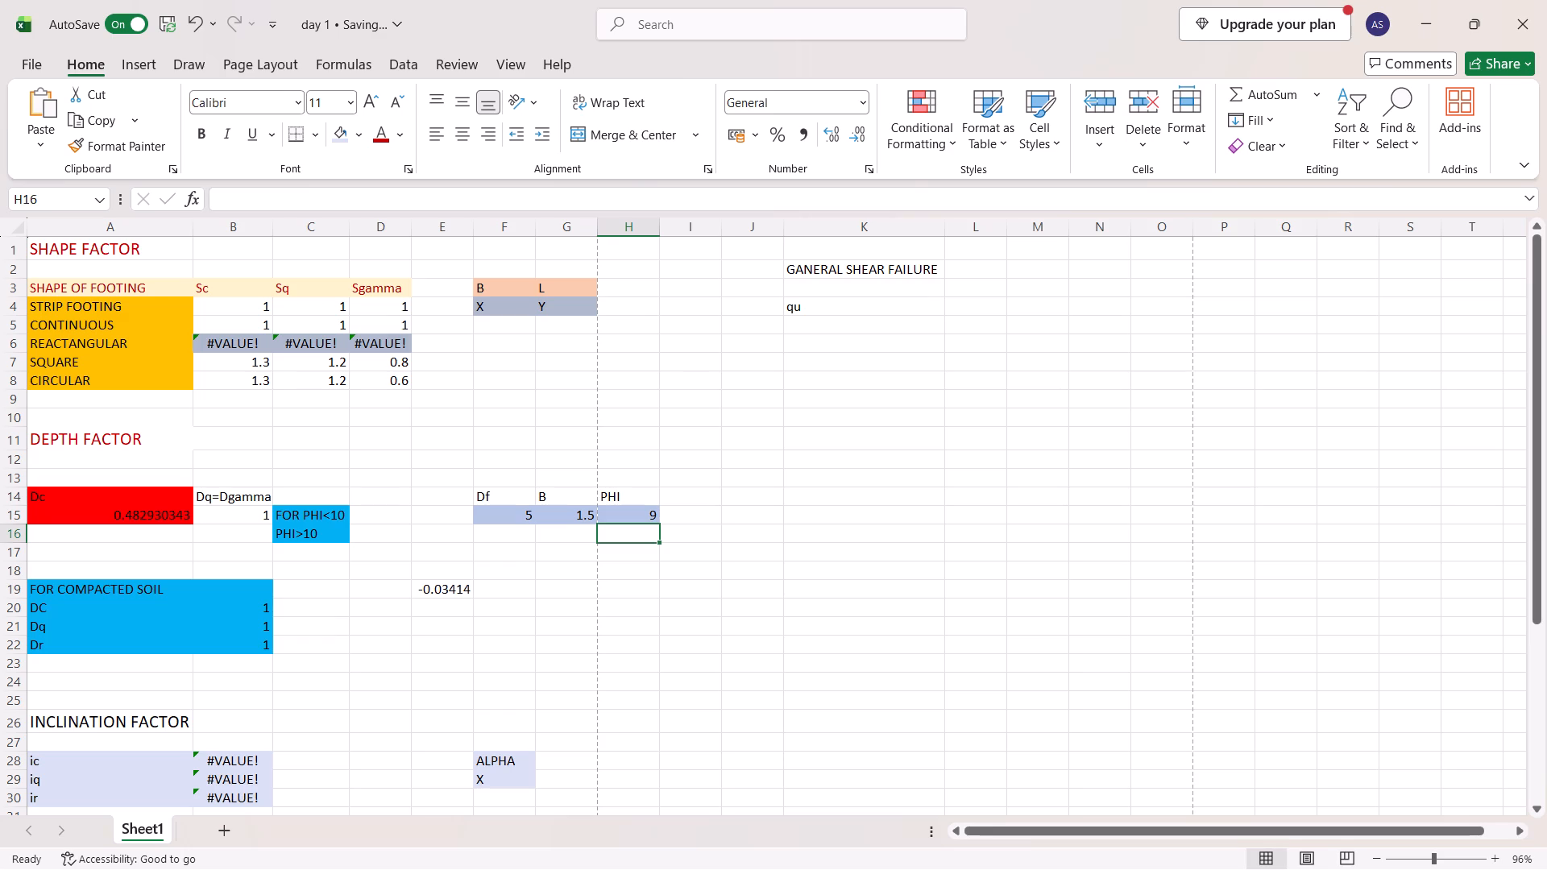
Re-enter the copied expression in B16 as the formula =(1+0.2*(F15/G15)*(TAN((45*3.14/180)+(H15/2)))).
{"action": "left_click", "coordinate": [240, 530]}
{"action": "key", "text": "ctrl+v"}
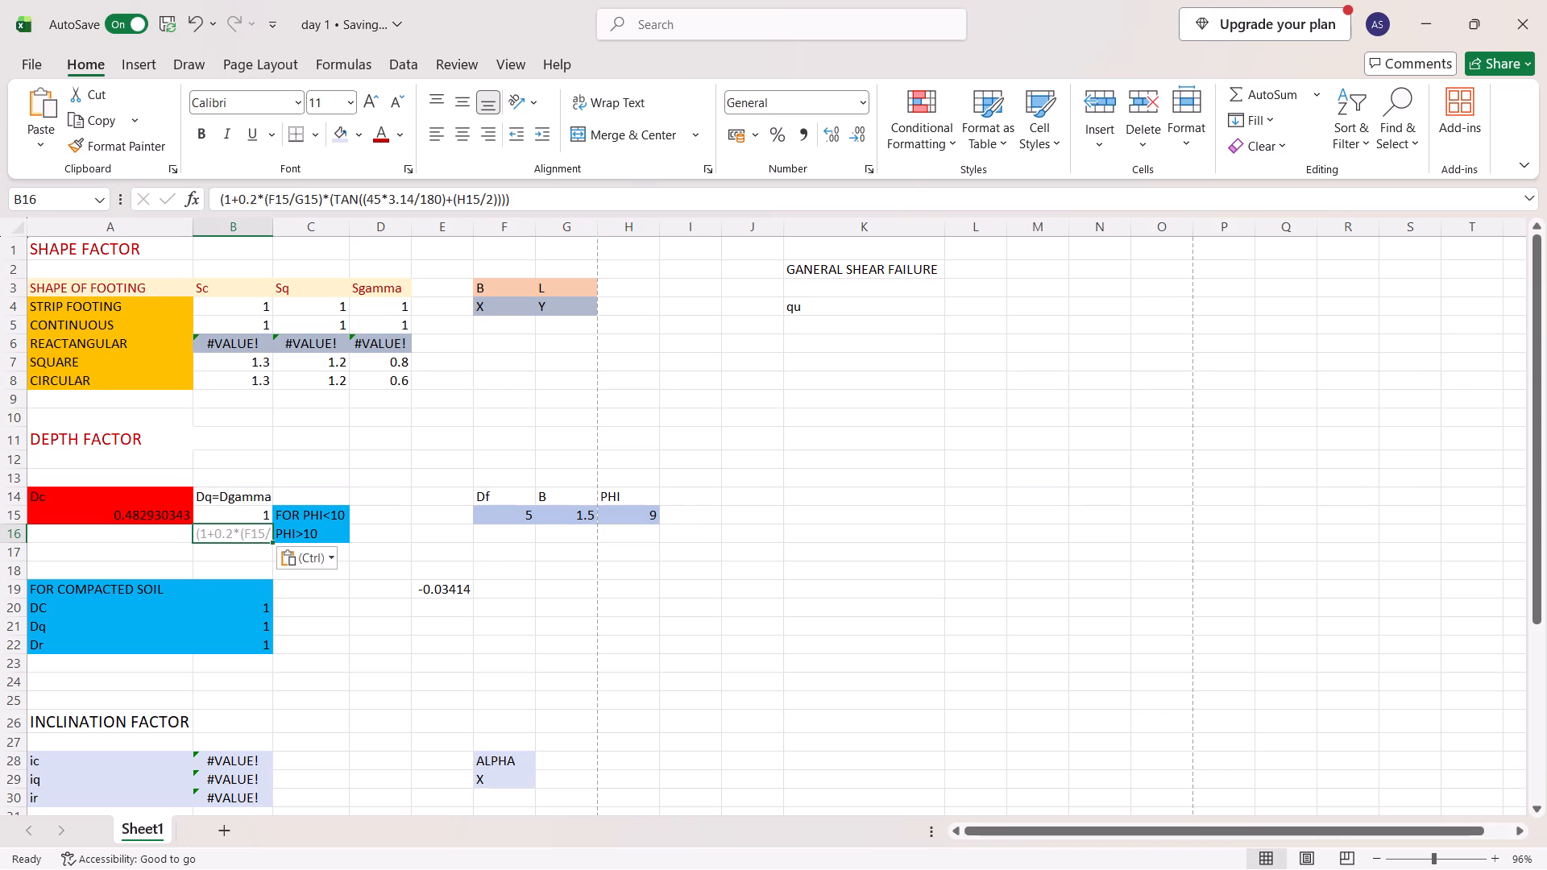
{"action": "key", "text": "Return"}
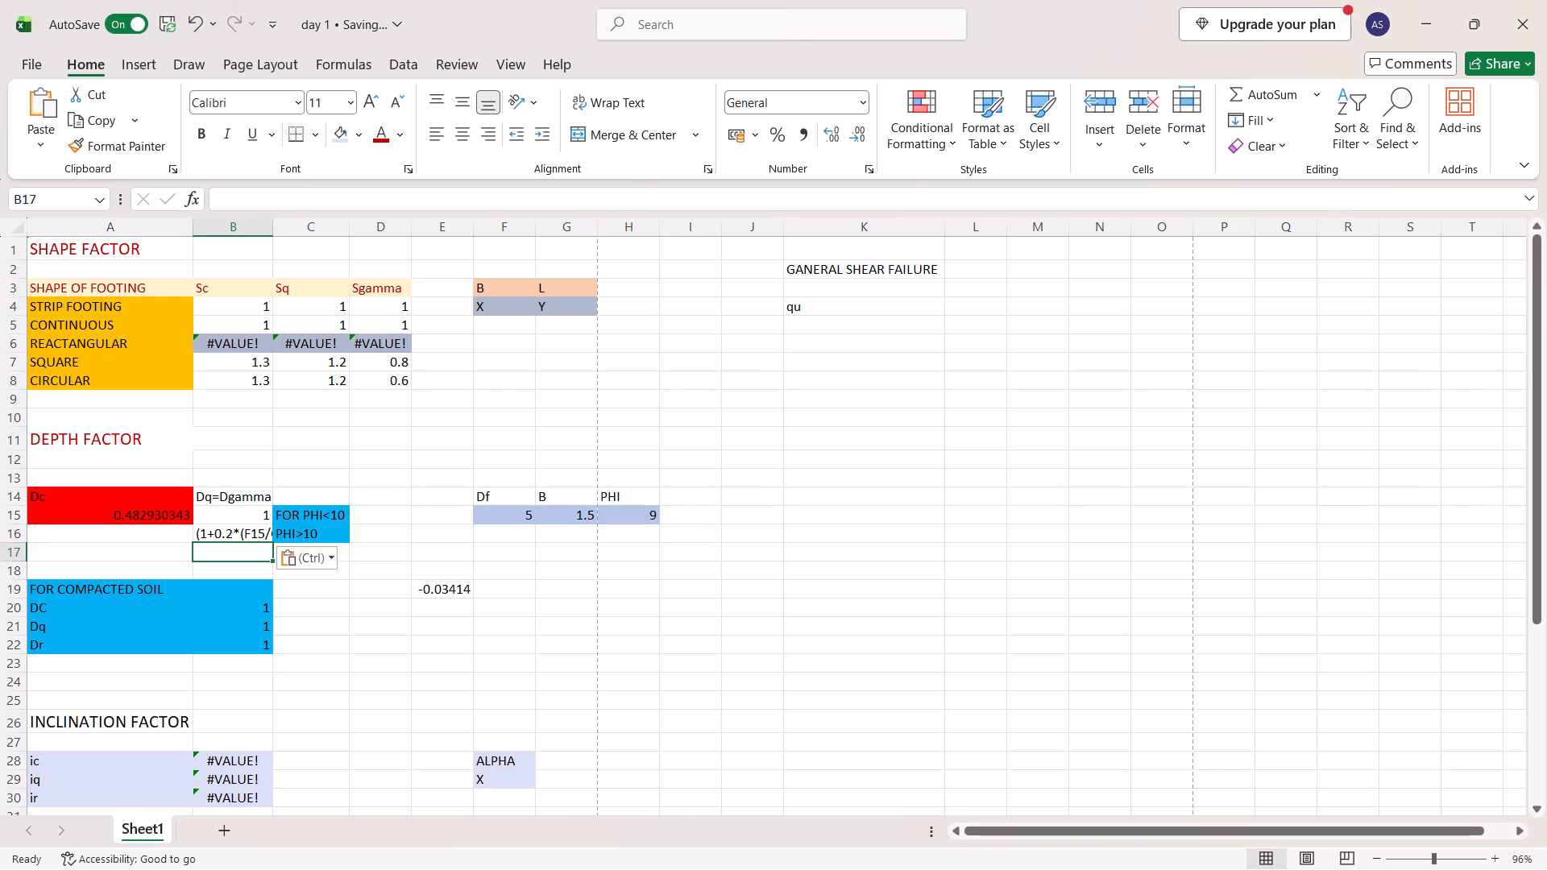
{"action": "left_click", "coordinate": [205, 532]}
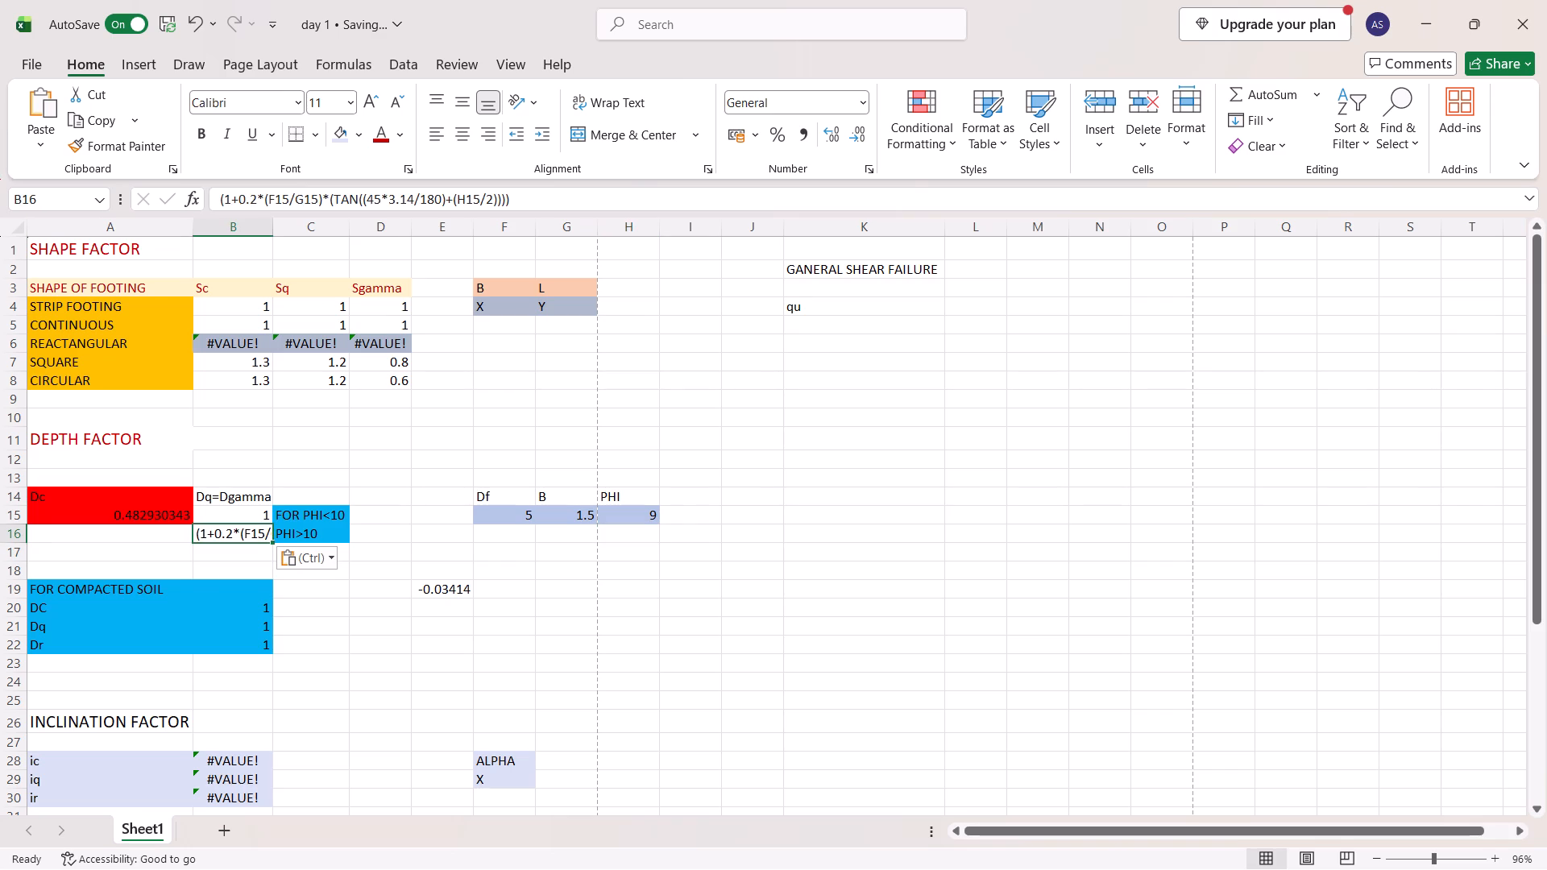
{"action": "left_click", "coordinate": [216, 196]}
{"action": "key", "text": "equal"}
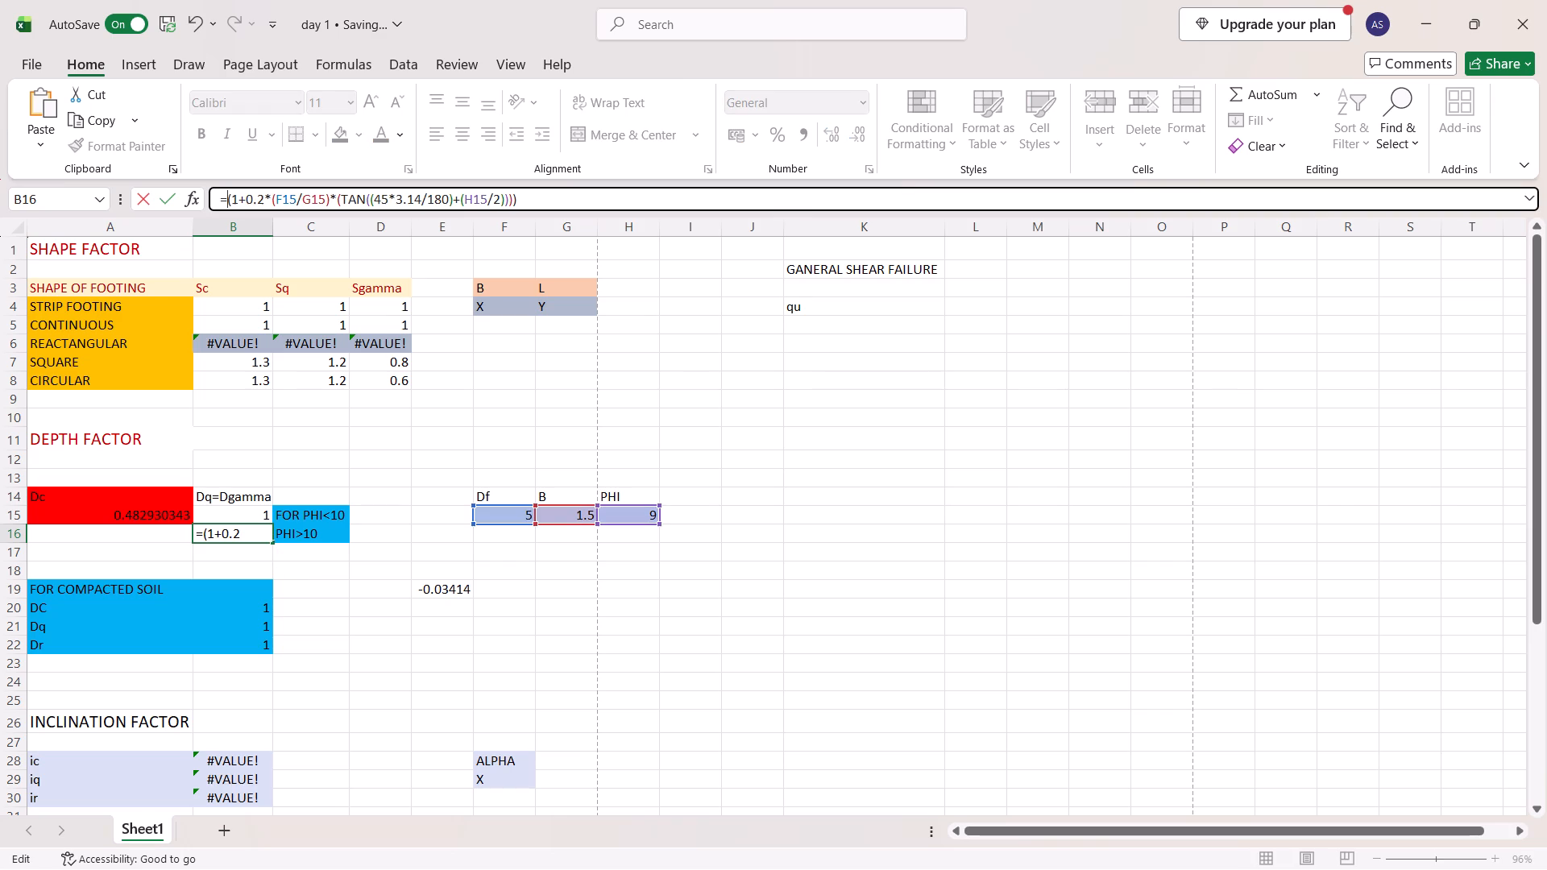
{"action": "key", "text": "Return"}
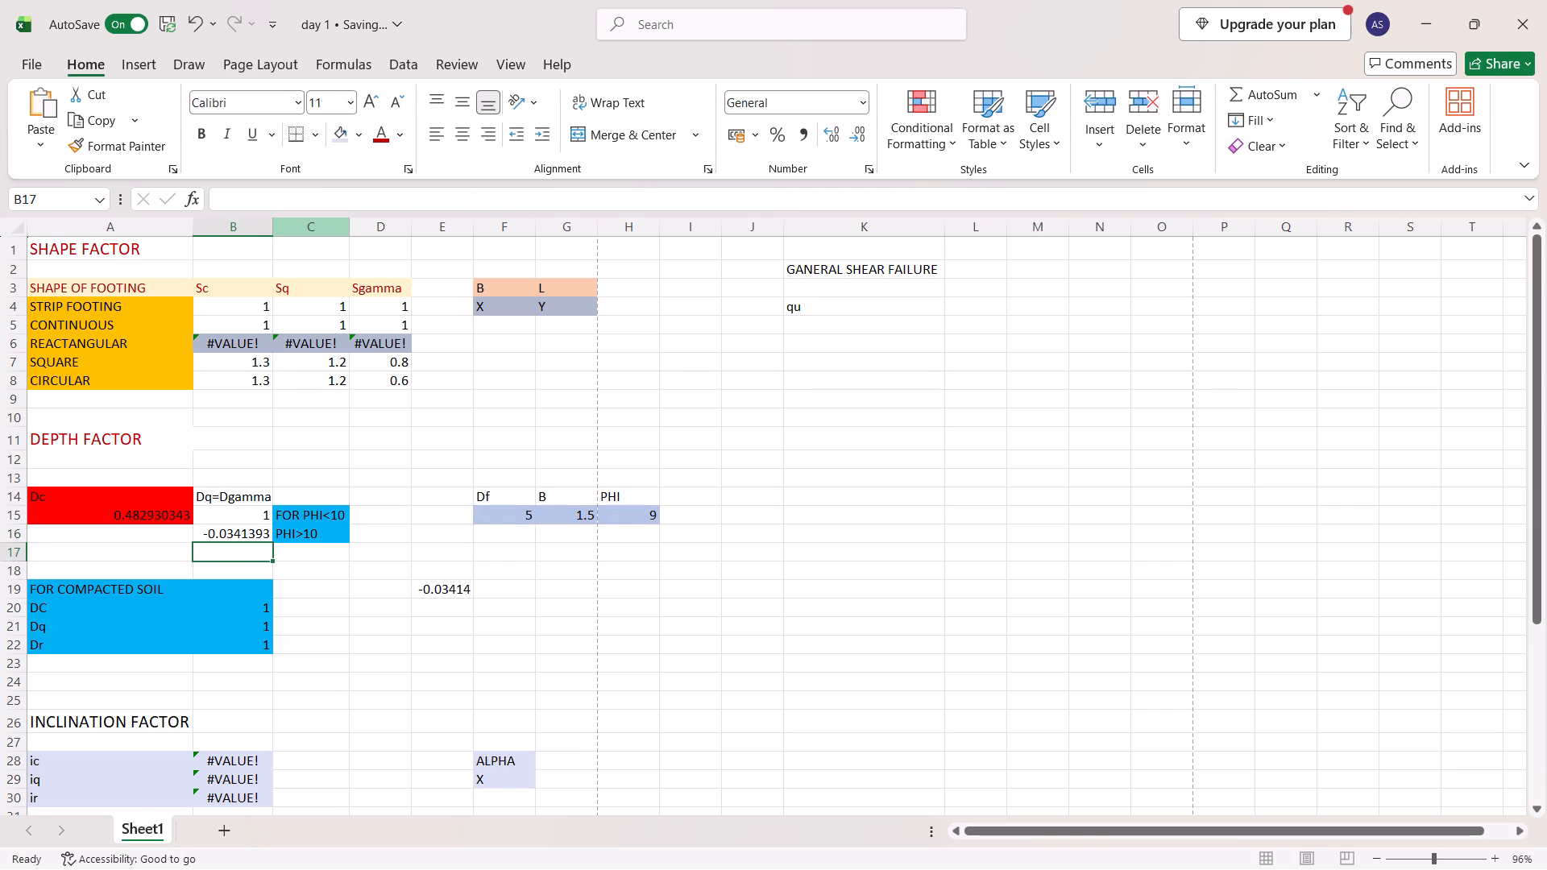
{"action": "left_click", "coordinate": [236, 536]}
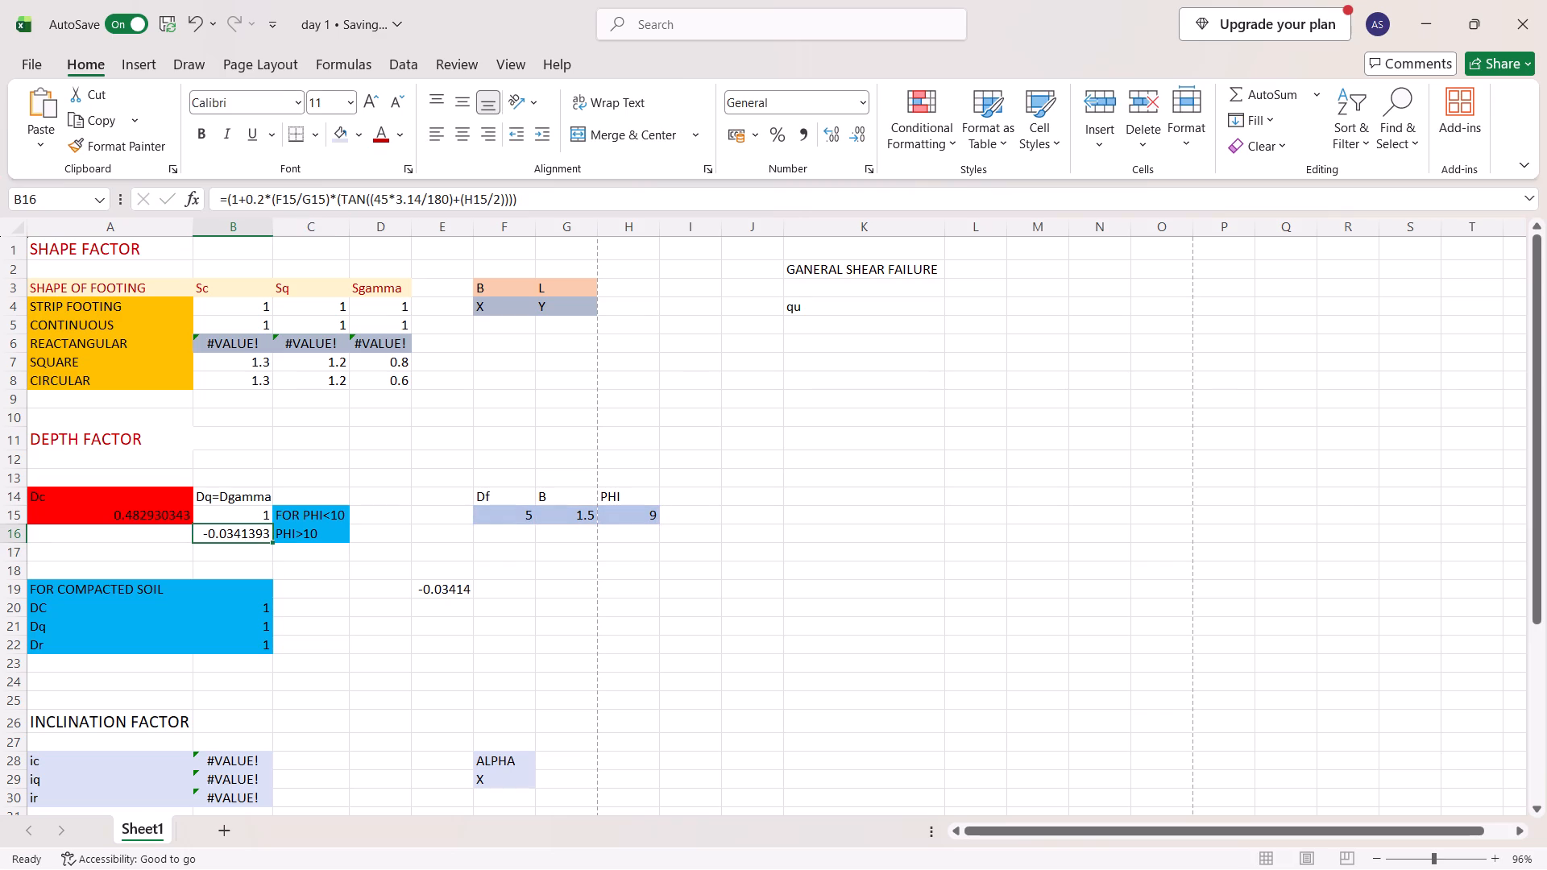
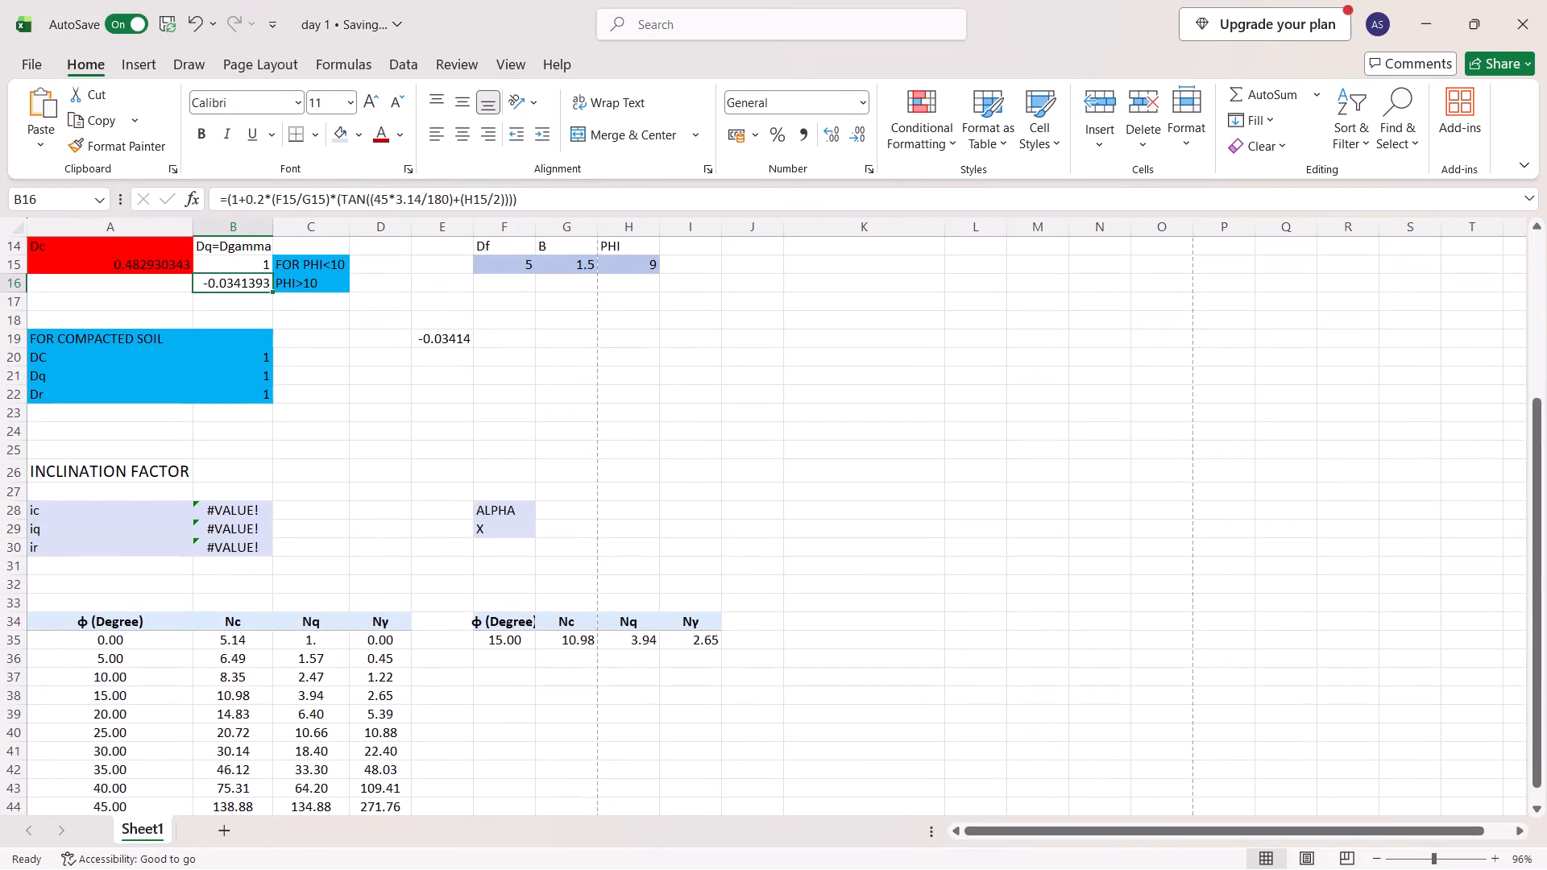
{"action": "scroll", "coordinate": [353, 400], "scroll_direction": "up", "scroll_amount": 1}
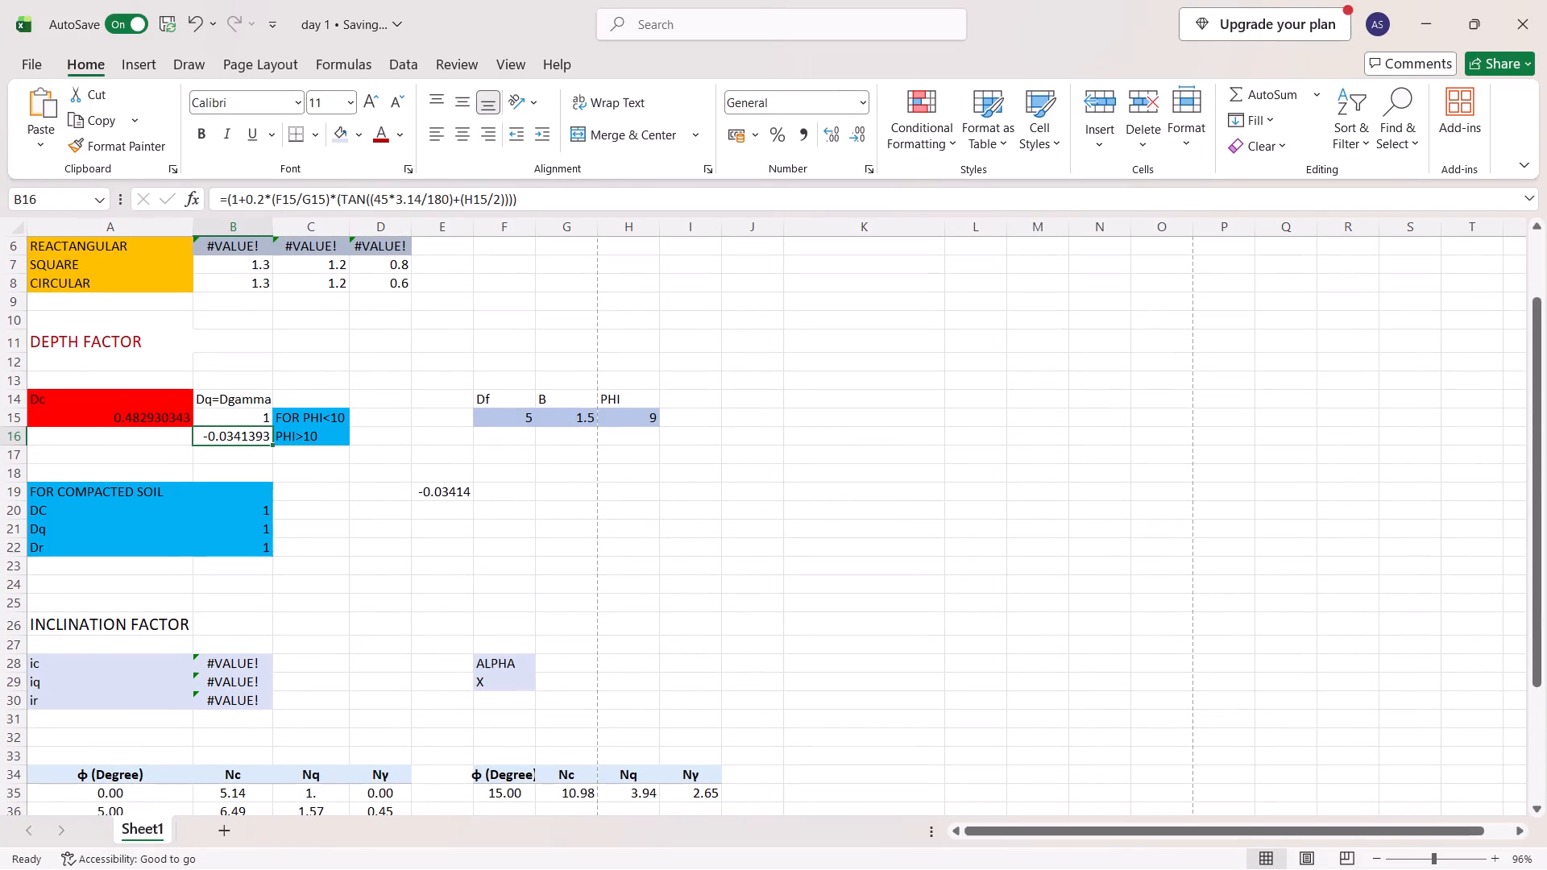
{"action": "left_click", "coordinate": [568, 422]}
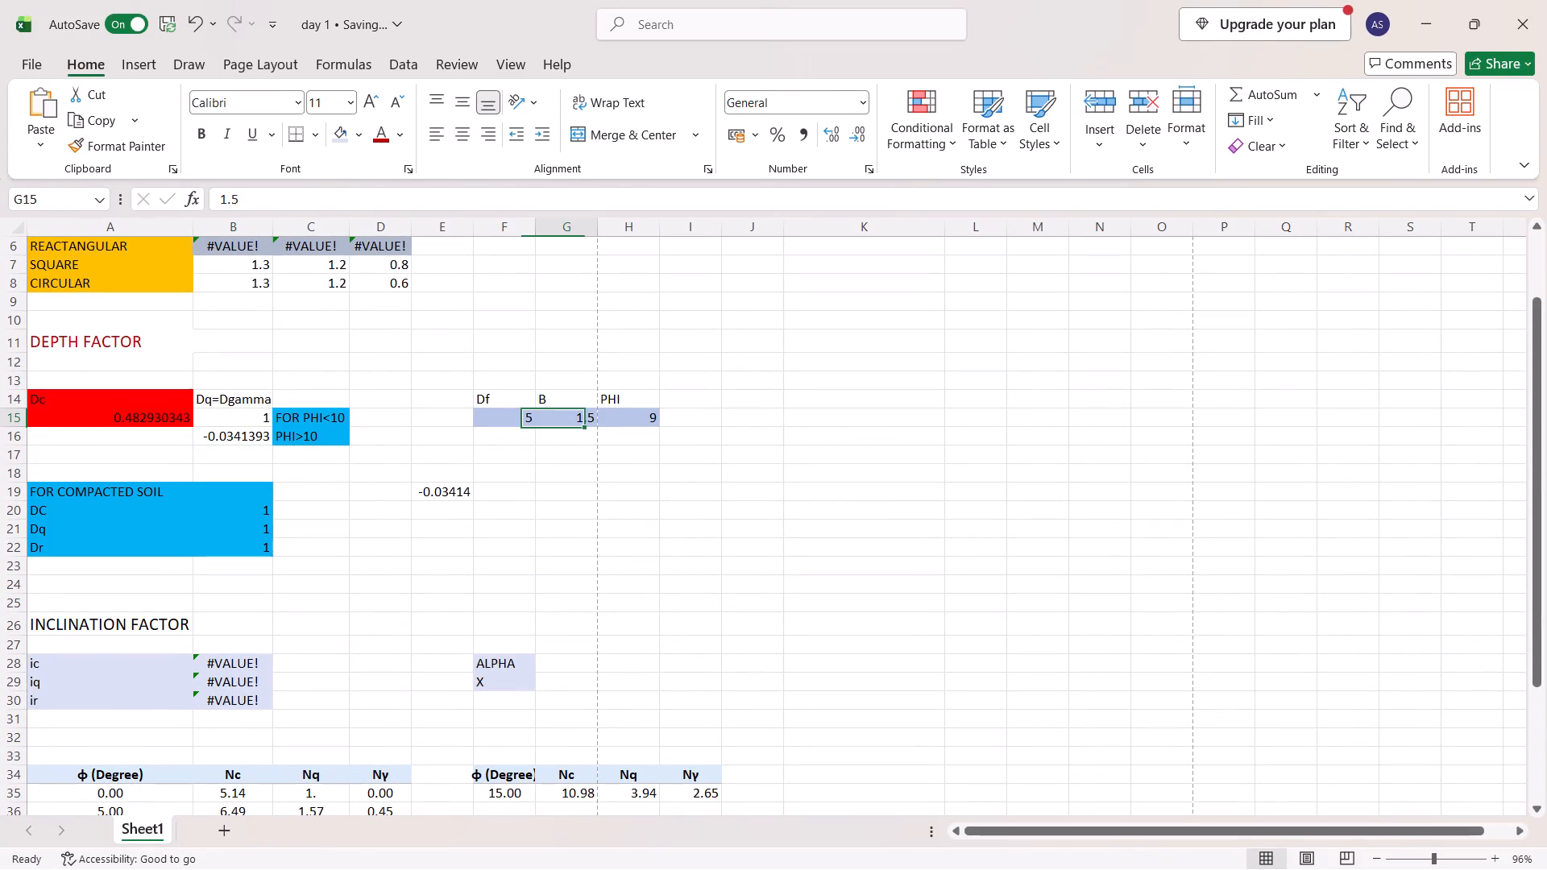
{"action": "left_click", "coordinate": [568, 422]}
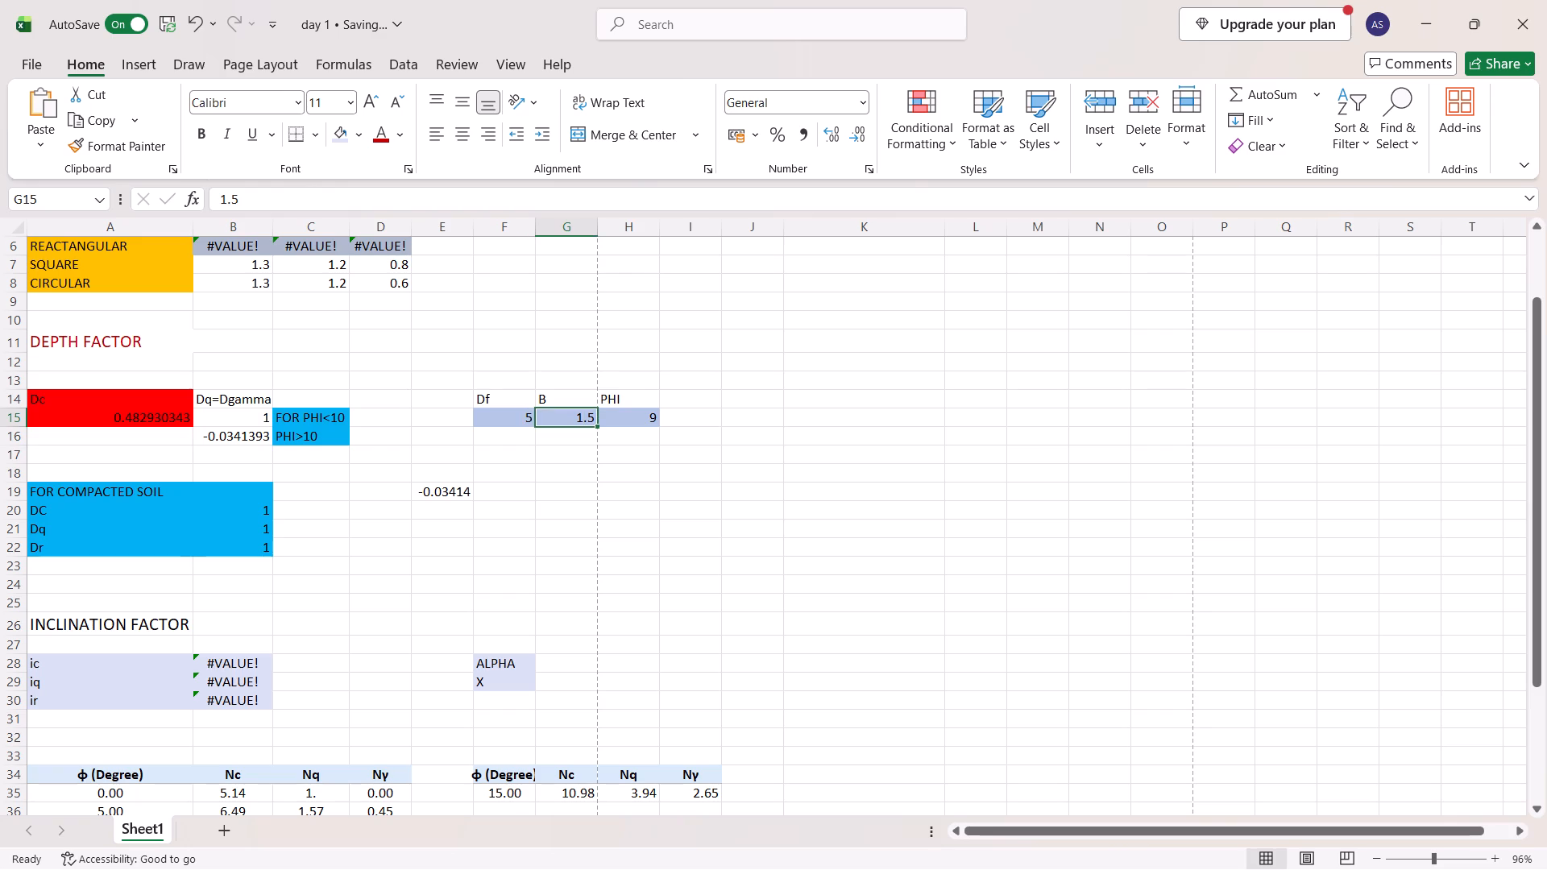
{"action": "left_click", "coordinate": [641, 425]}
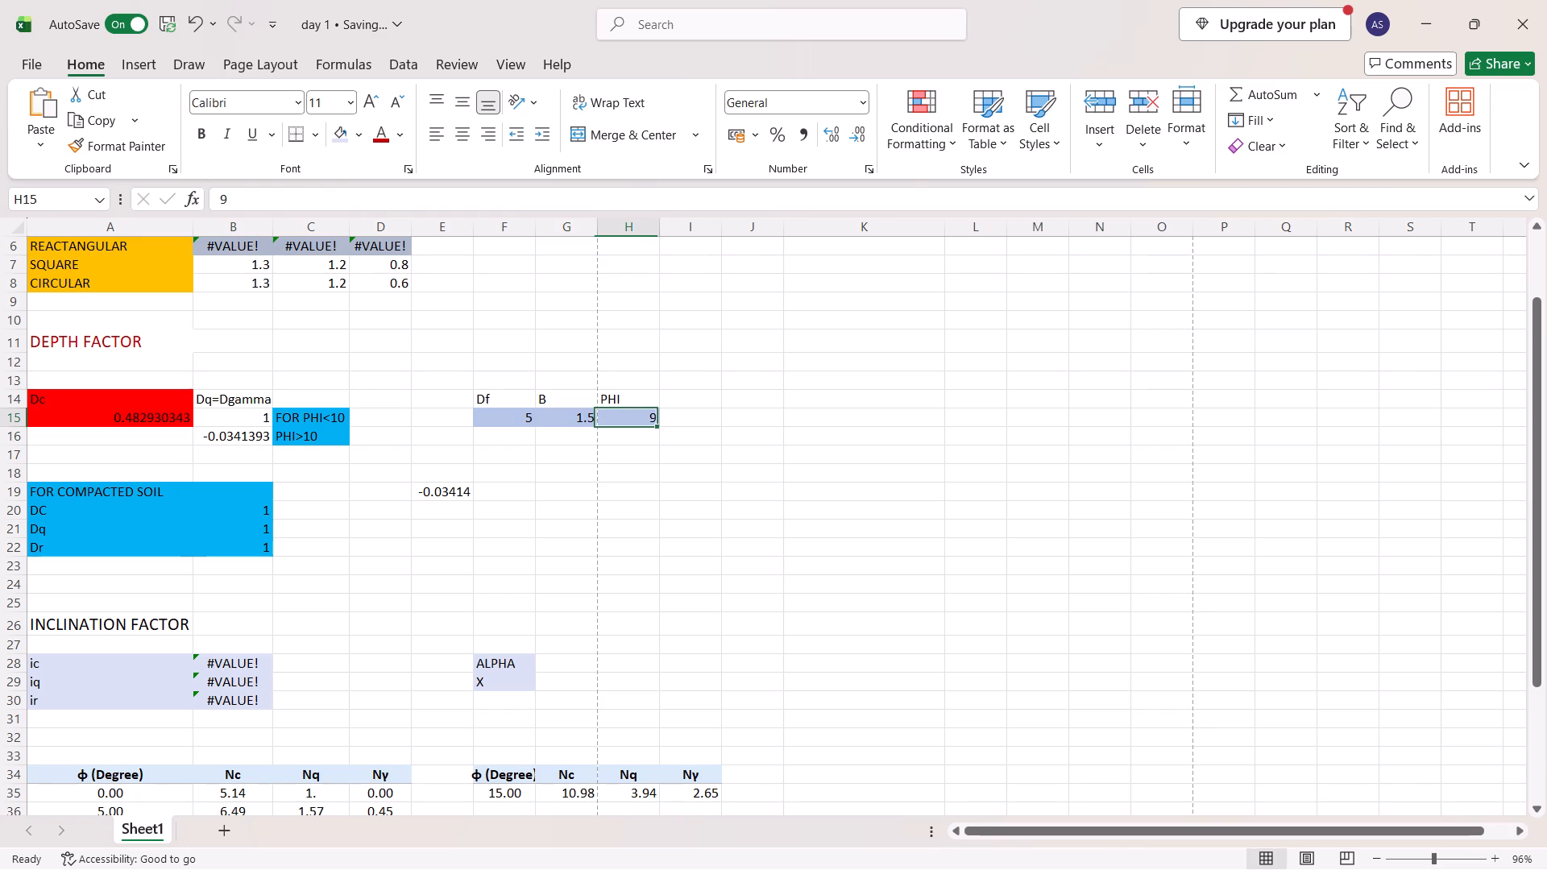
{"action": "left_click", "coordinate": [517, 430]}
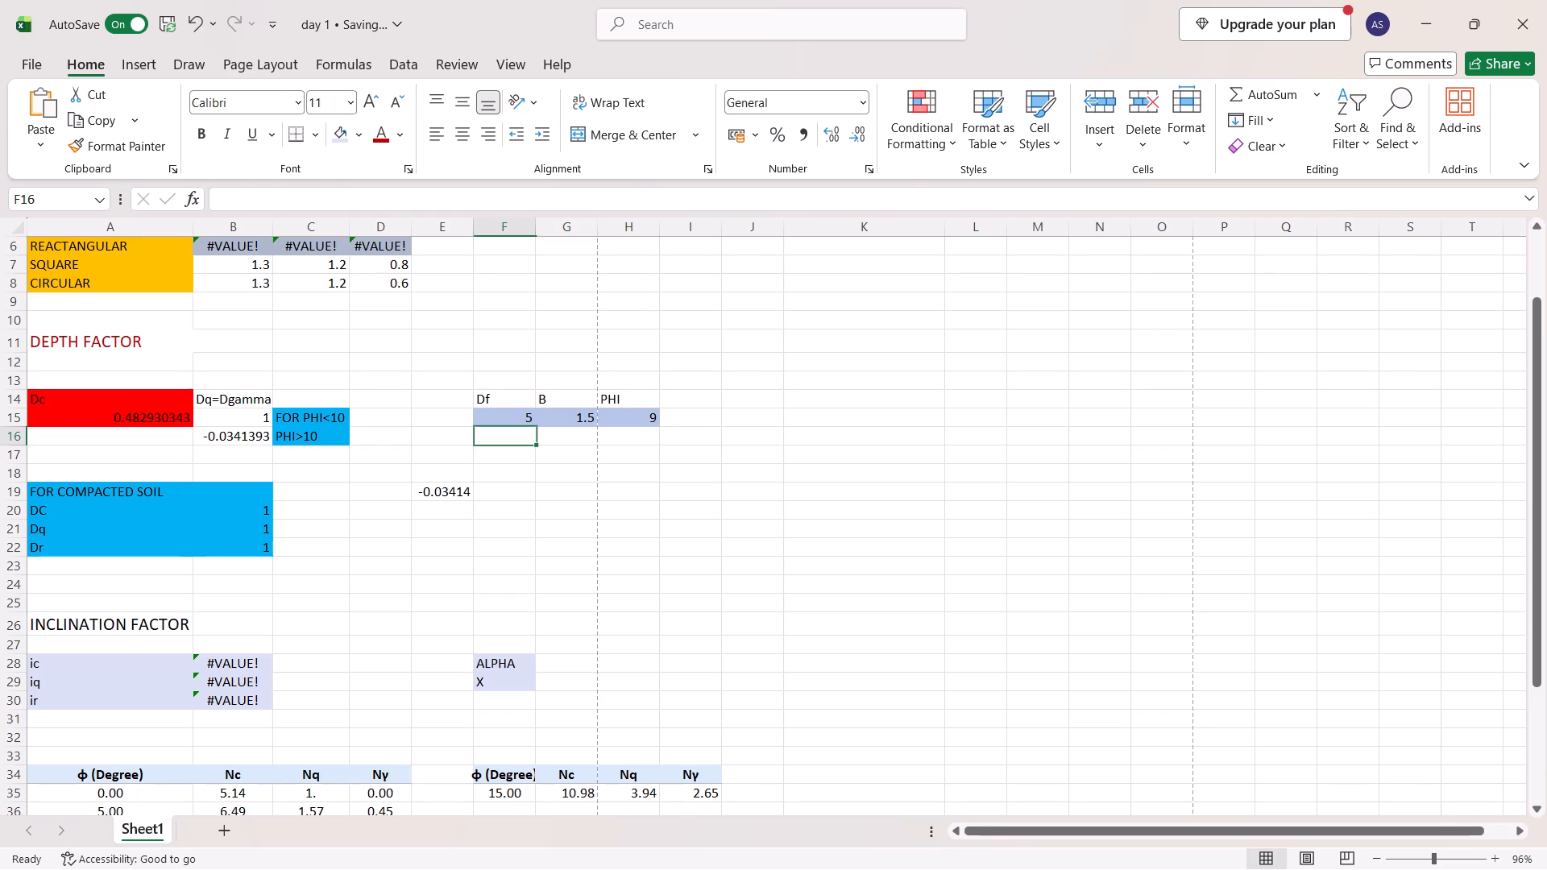
Change the coefficient in the Dc formula in A15 to 0.2, giving =(1+0.2*(F15/G15)*(TAN((45*3.14/180)+(H15/2)))).
{"action": "left_click", "coordinate": [243, 429]}
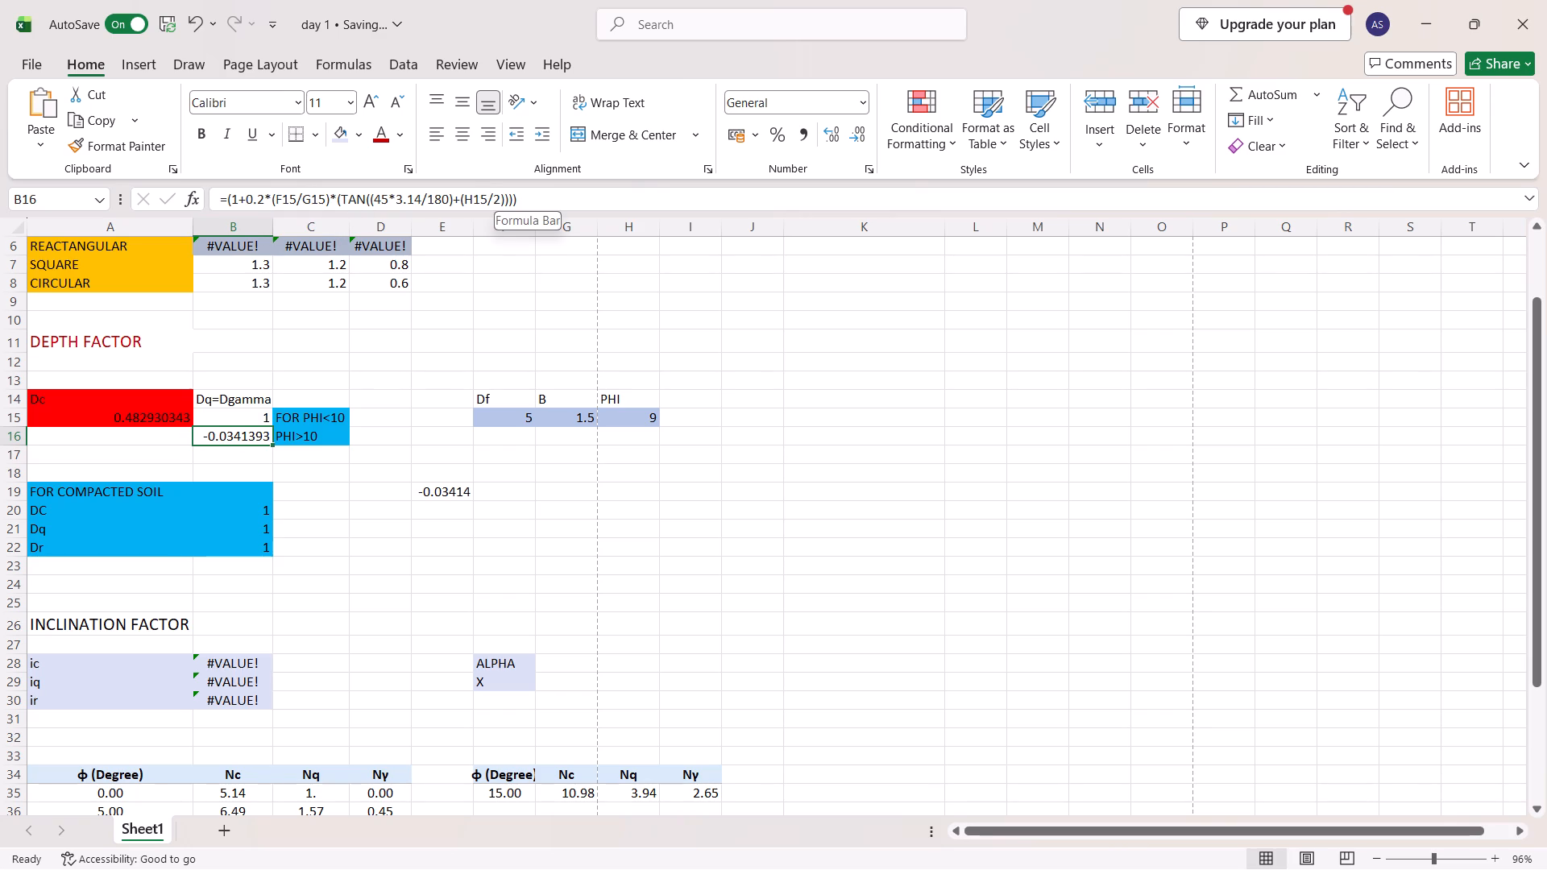
{"action": "left_click", "coordinate": [174, 418]}
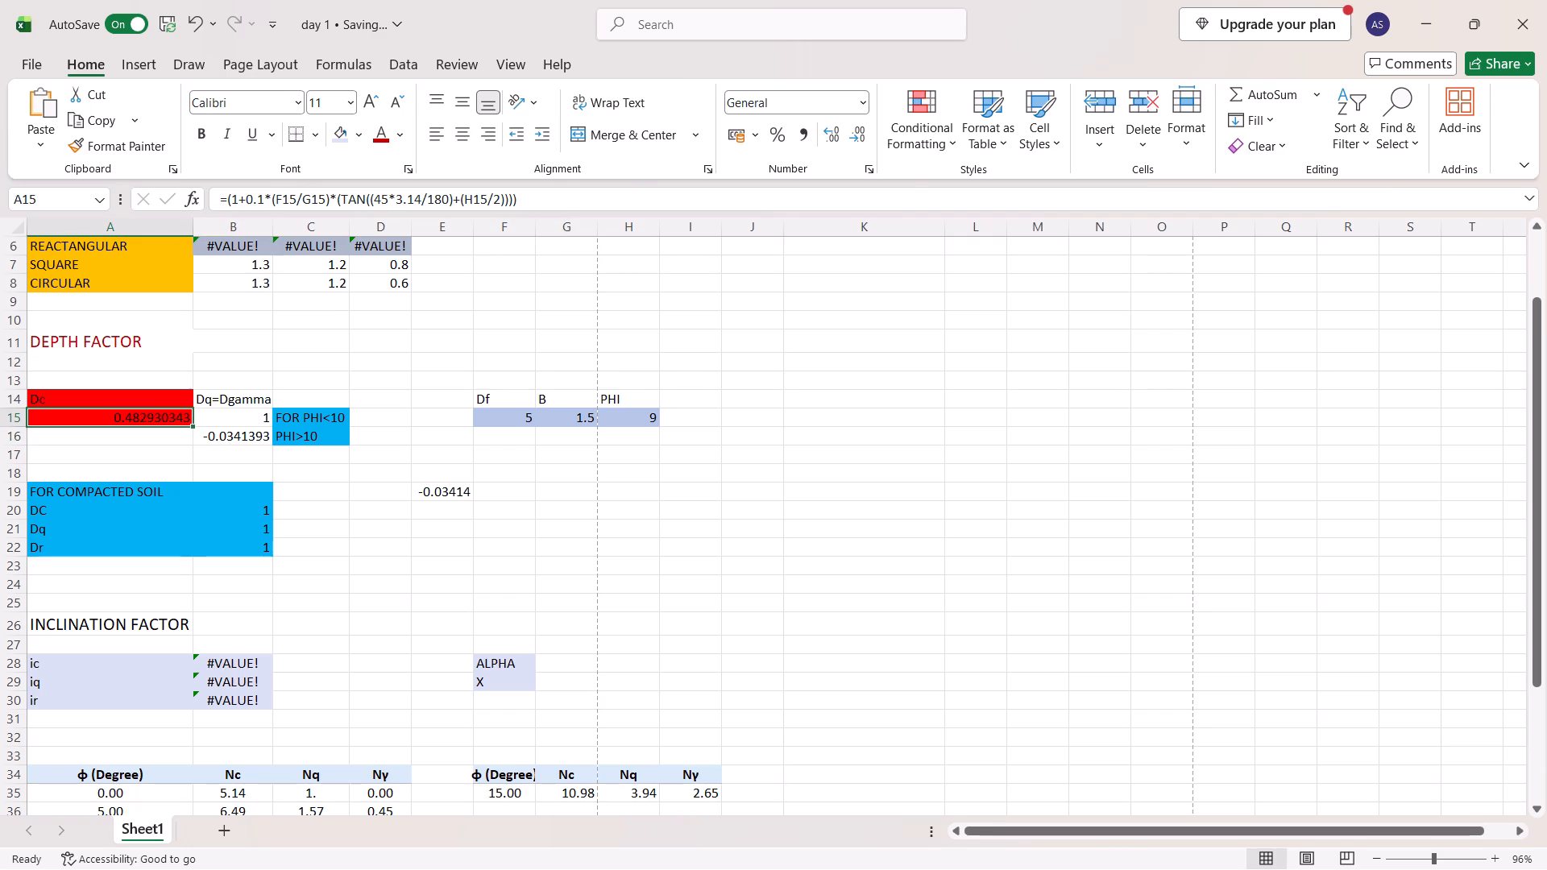
{"action": "left_click", "coordinate": [260, 203]}
{"action": "key", "text": "Right"}
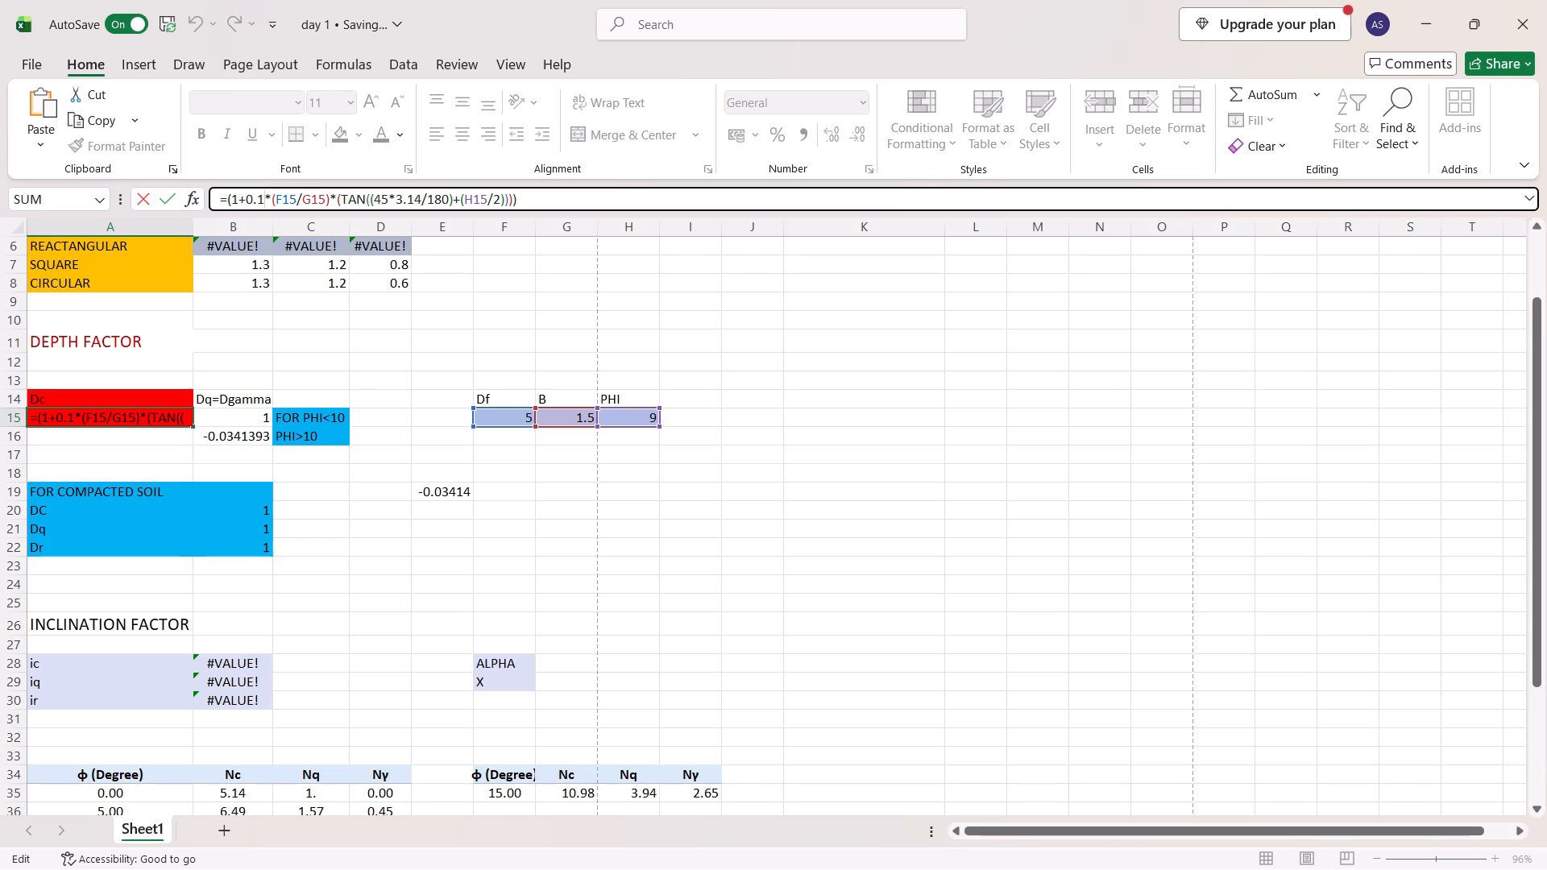
{"action": "key", "text": "BackSpace"}
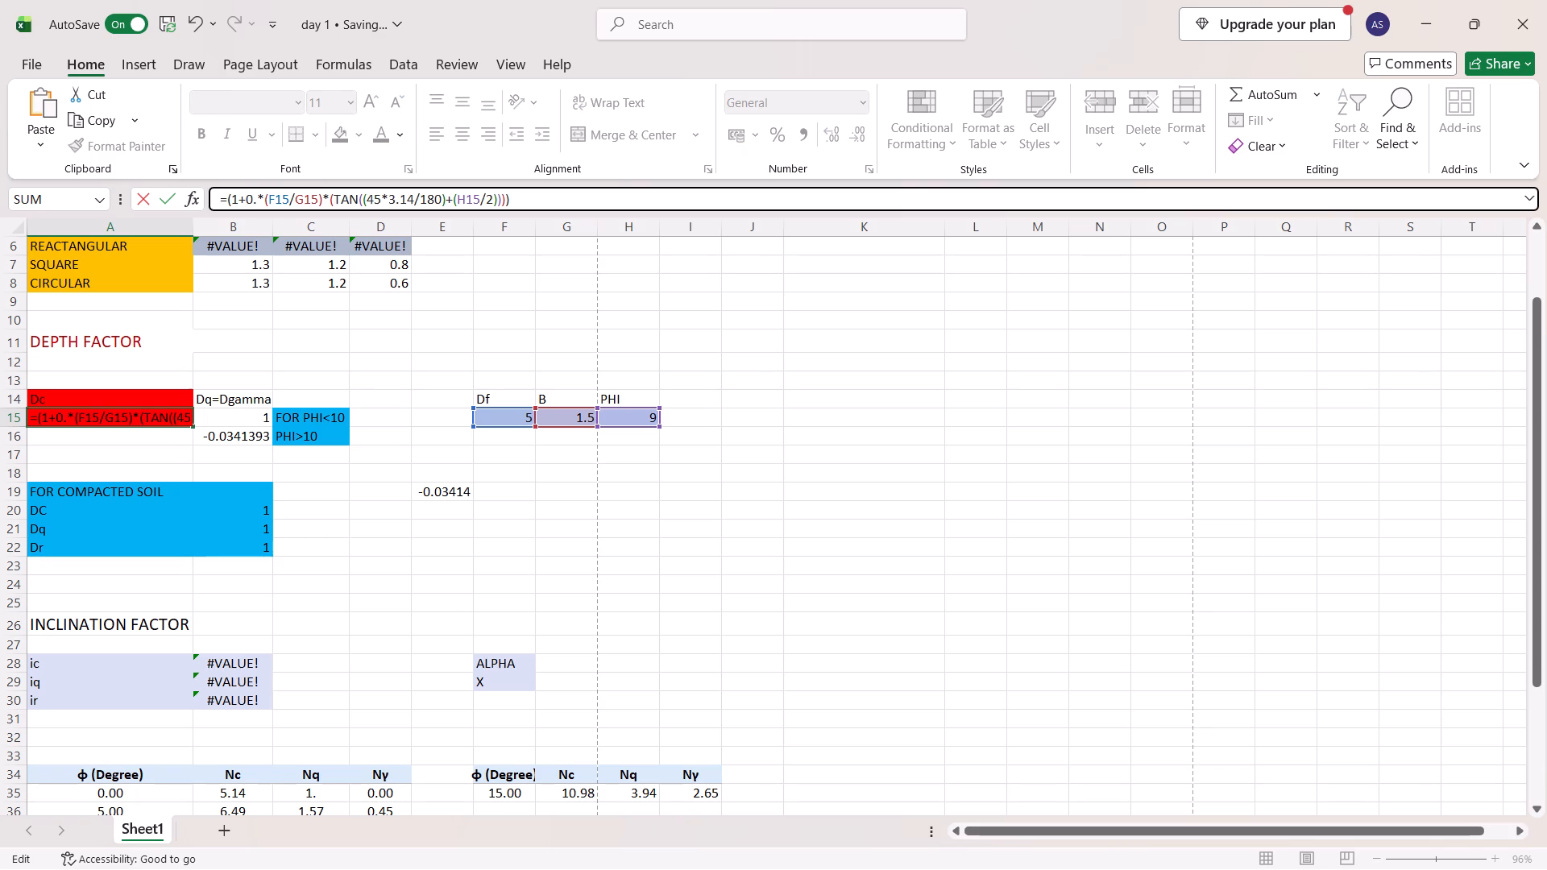
{"action": "key", "text": "2"}
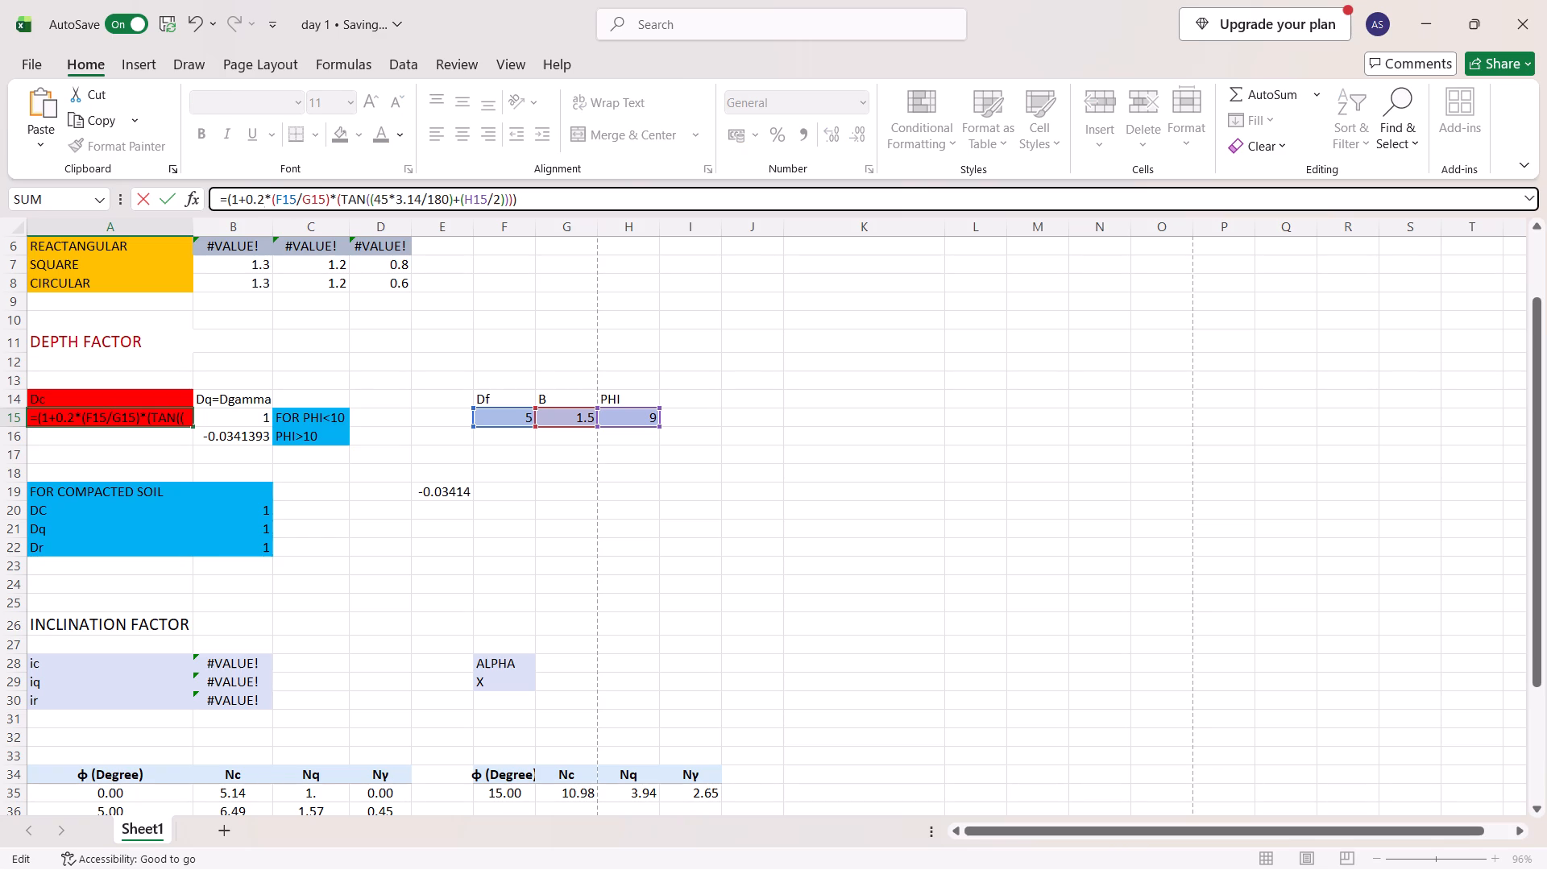
{"action": "key", "text": "Return"}
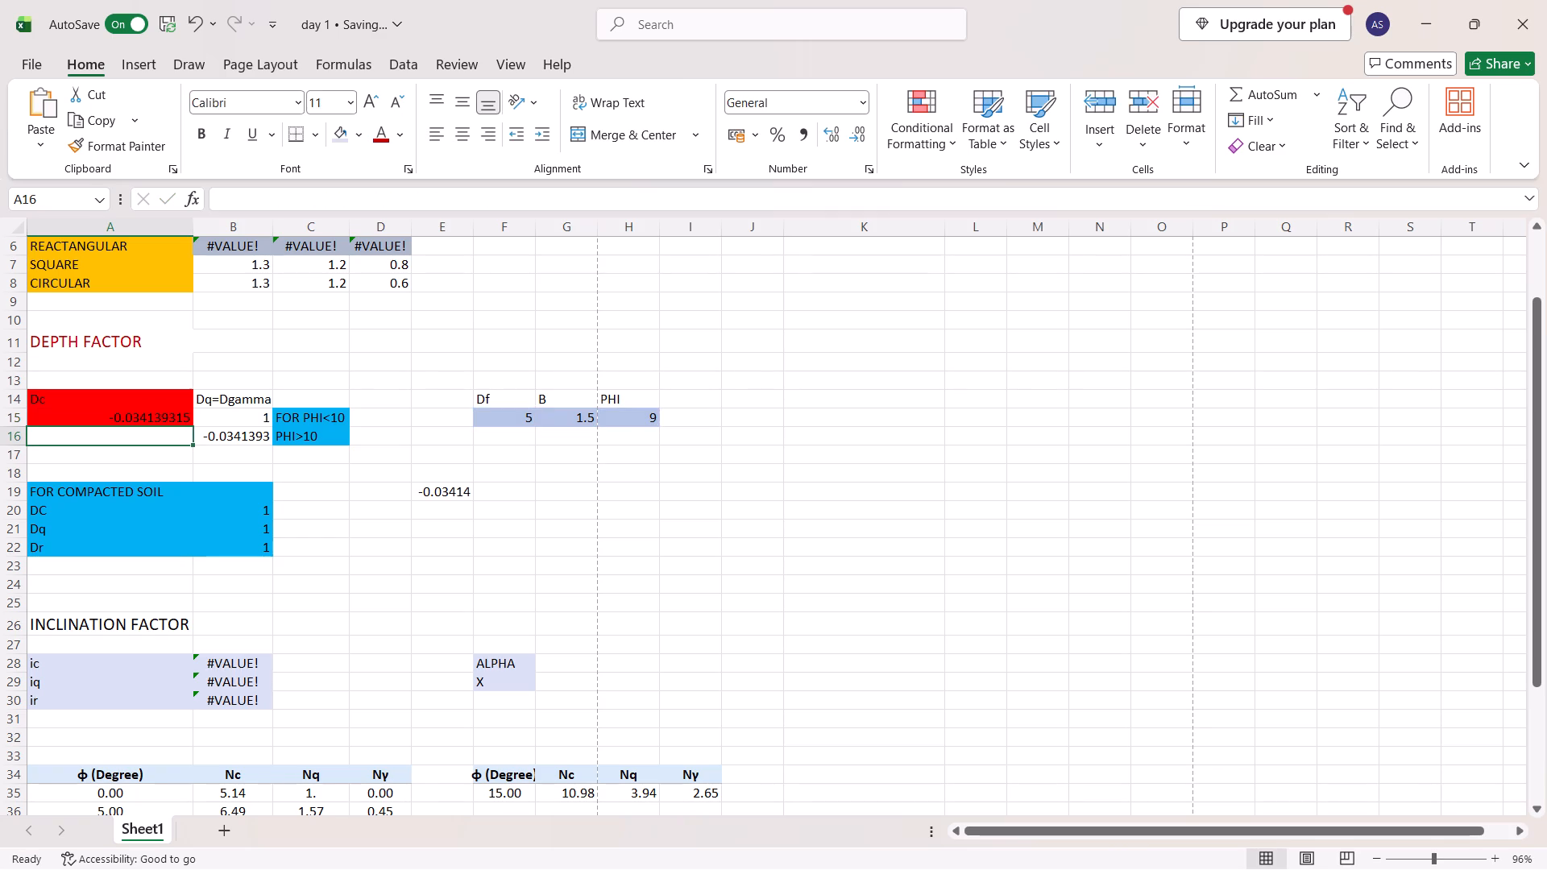
Change the coefficient in the Dq=Dgamma formula for PHI>10 in B16 to 0.1.
{"action": "left_click", "coordinate": [236, 441]}
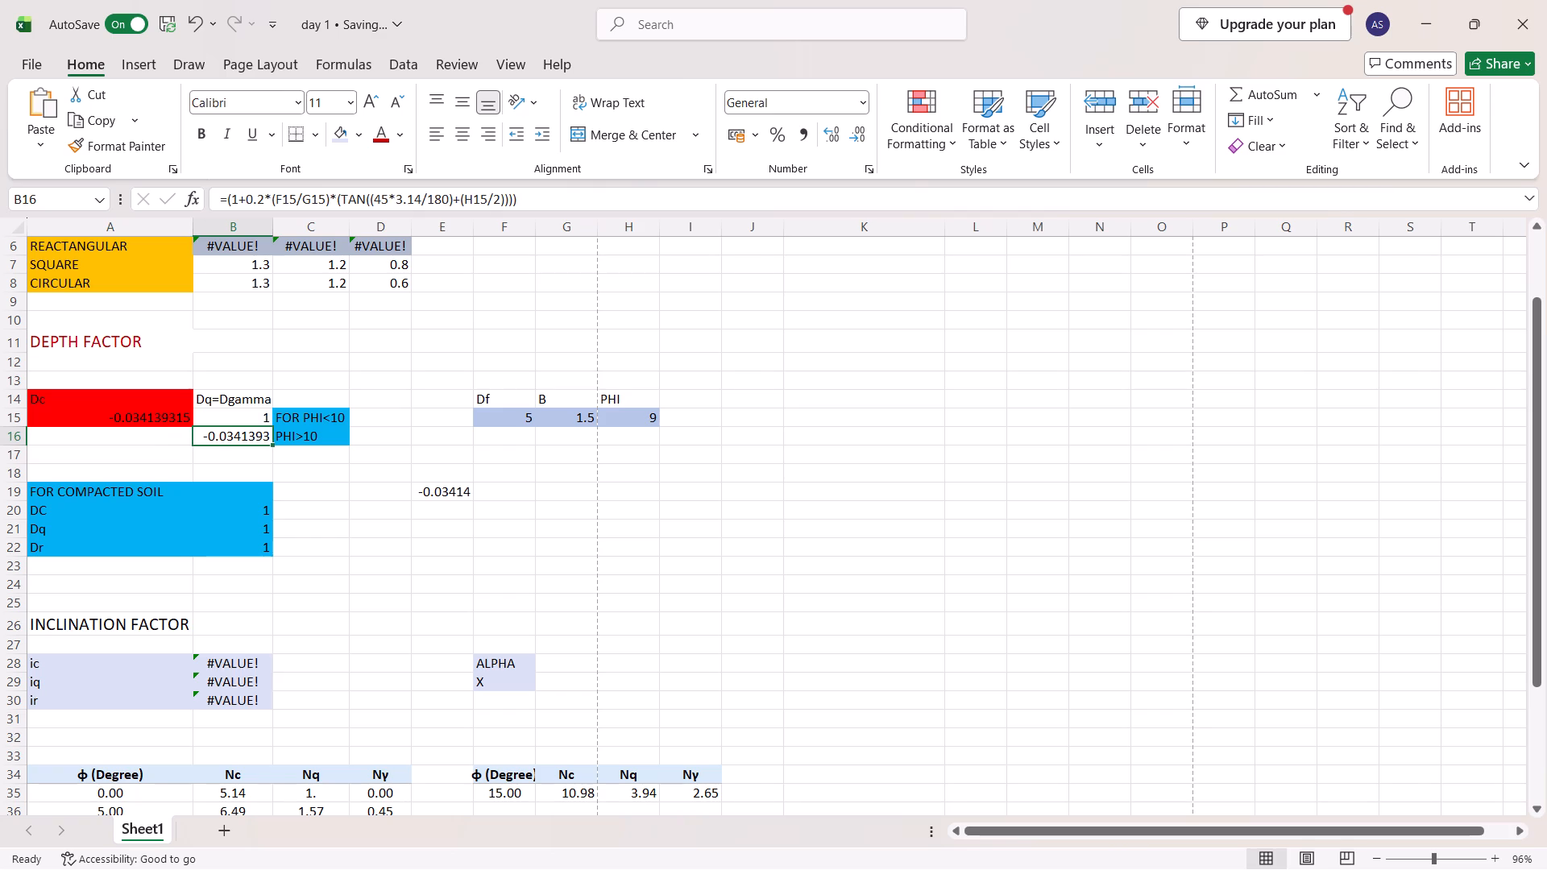
{"action": "left_click", "coordinate": [261, 197]}
{"action": "key", "text": "BackSpace"}
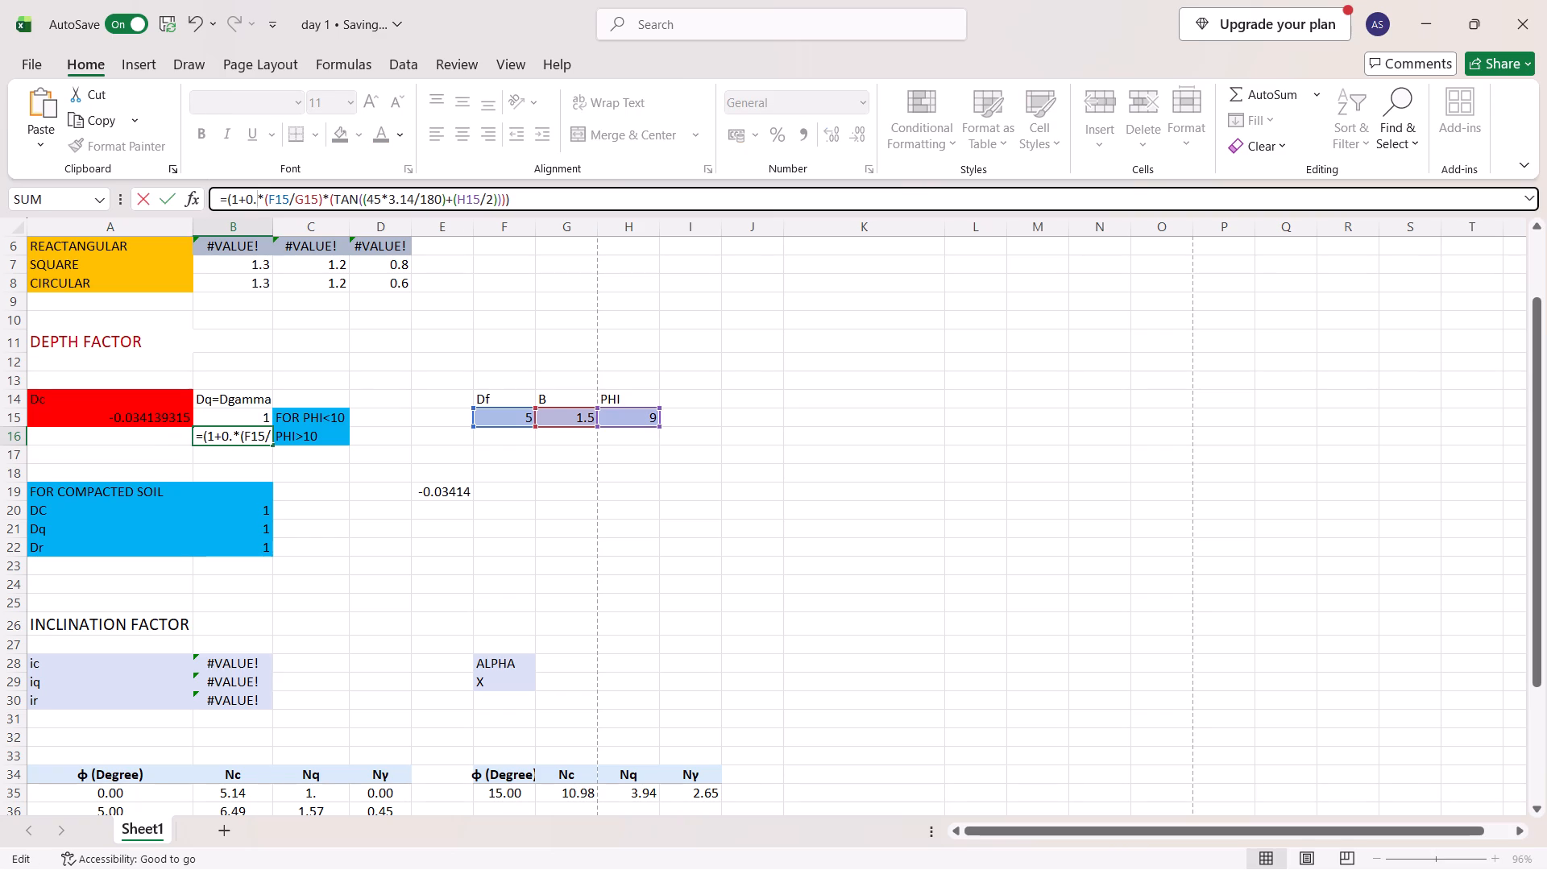
{"action": "key", "text": "1"}
{"action": "key", "text": "Return"}
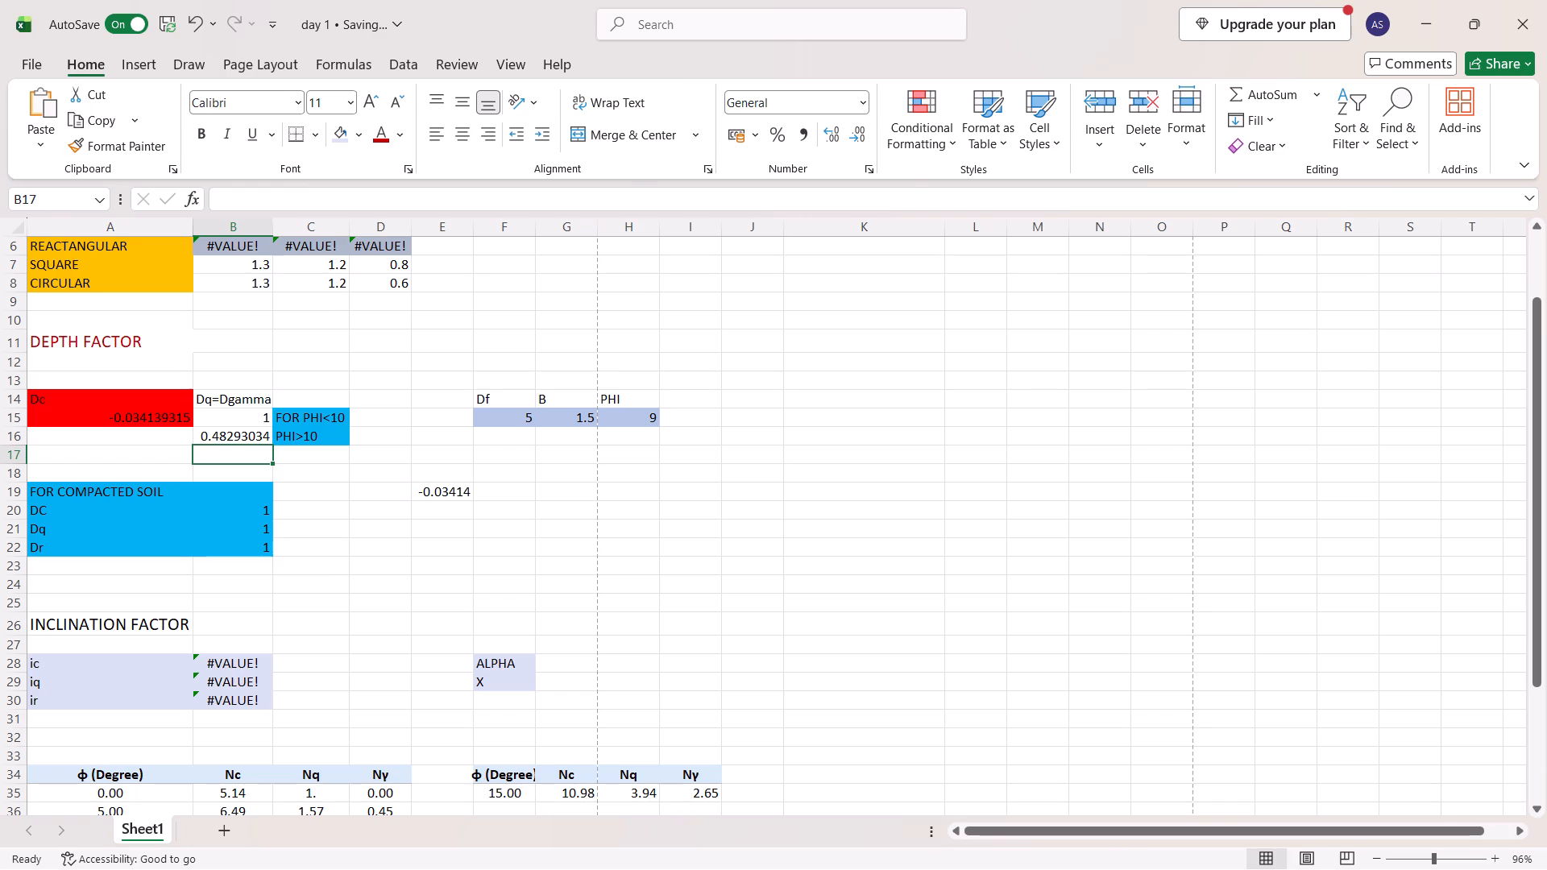
Test the depth factor formulas by setting PHI in H15 to 60 and then to 30.
{"action": "left_click", "coordinate": [637, 422]}
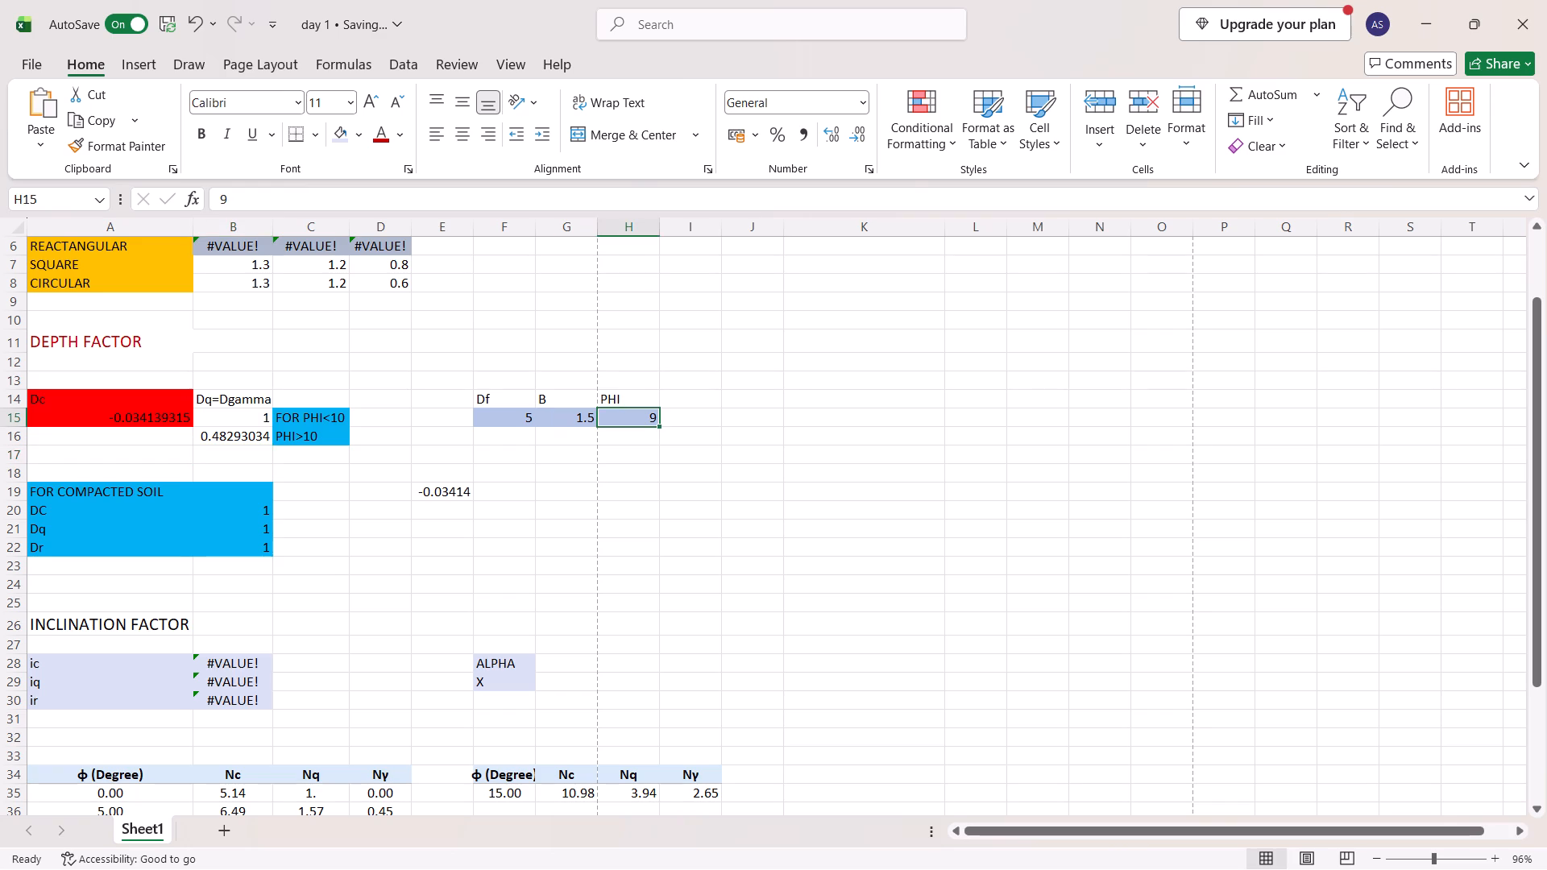
{"action": "type", "text": "60"}
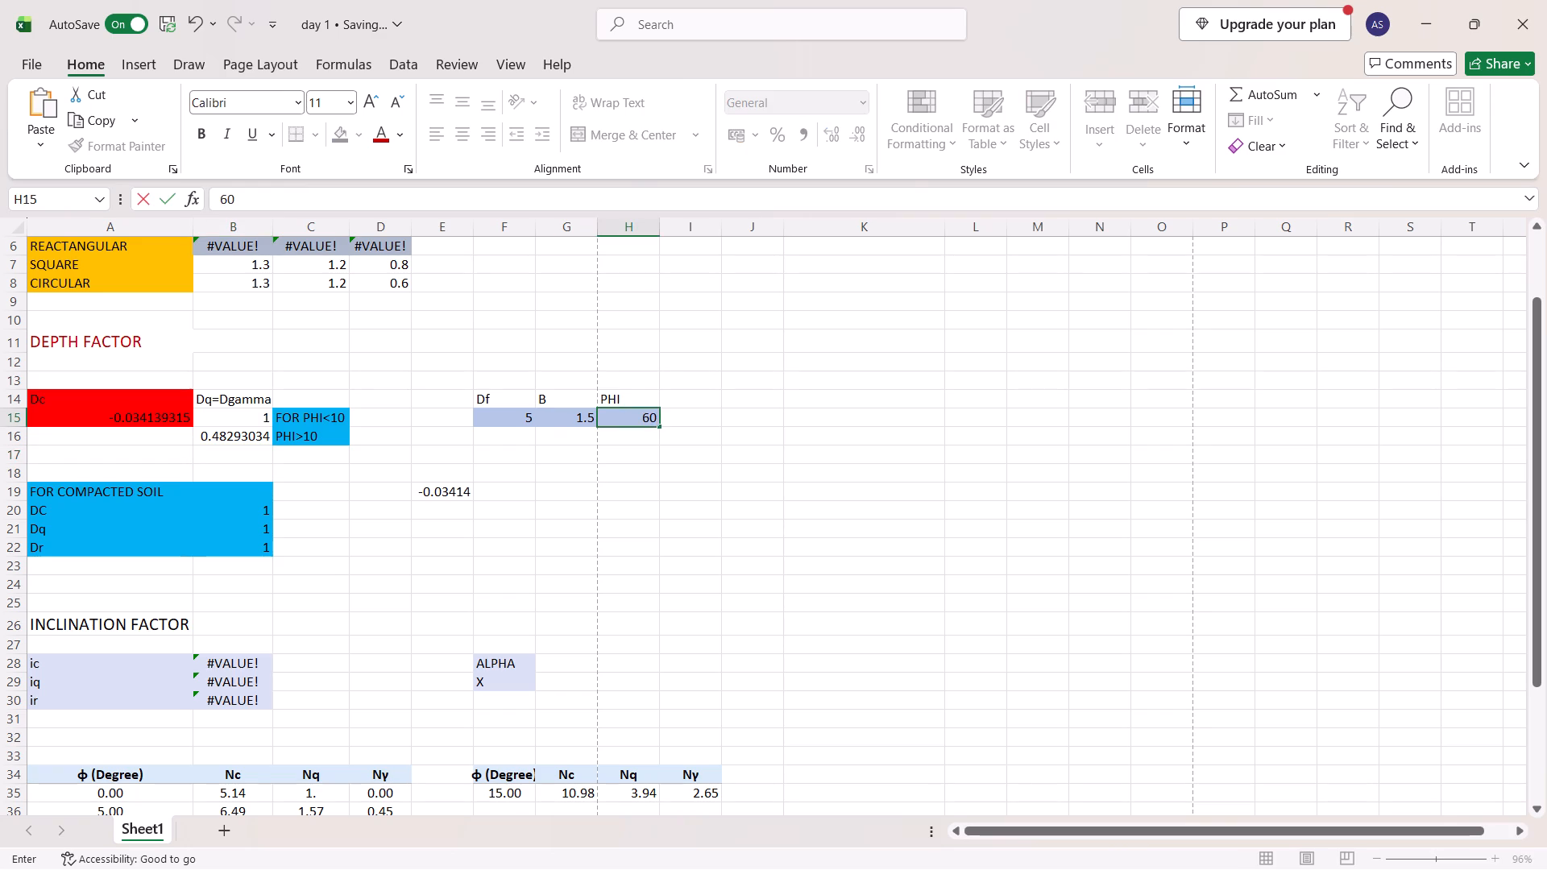
{"action": "key", "text": "Return"}
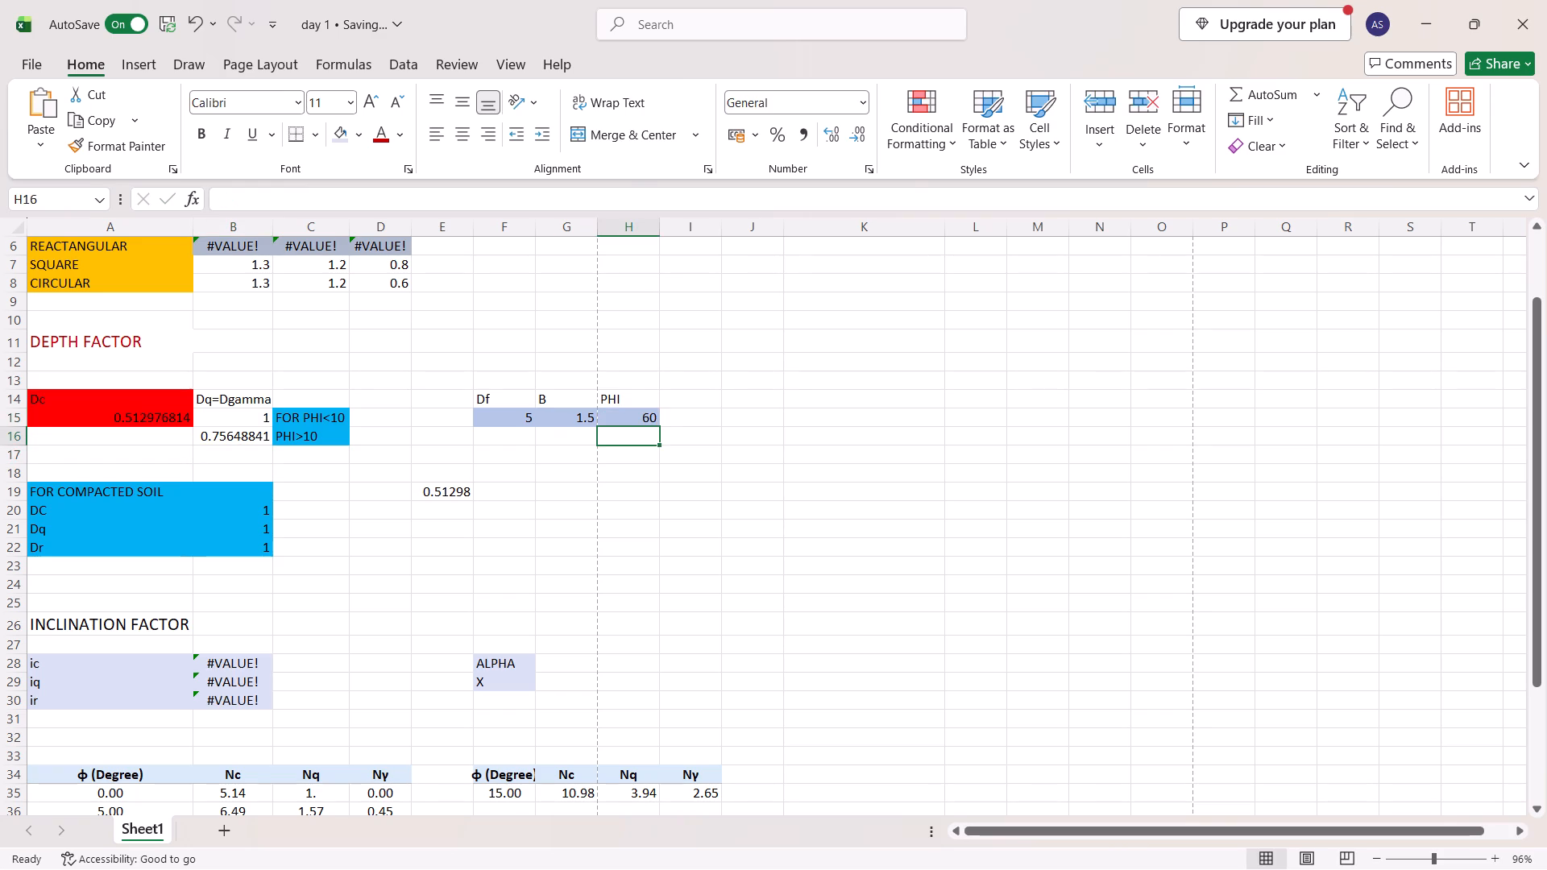
{"action": "key", "text": "Up"}
{"action": "type", "text": "30"}
{"action": "key", "text": "Return"}
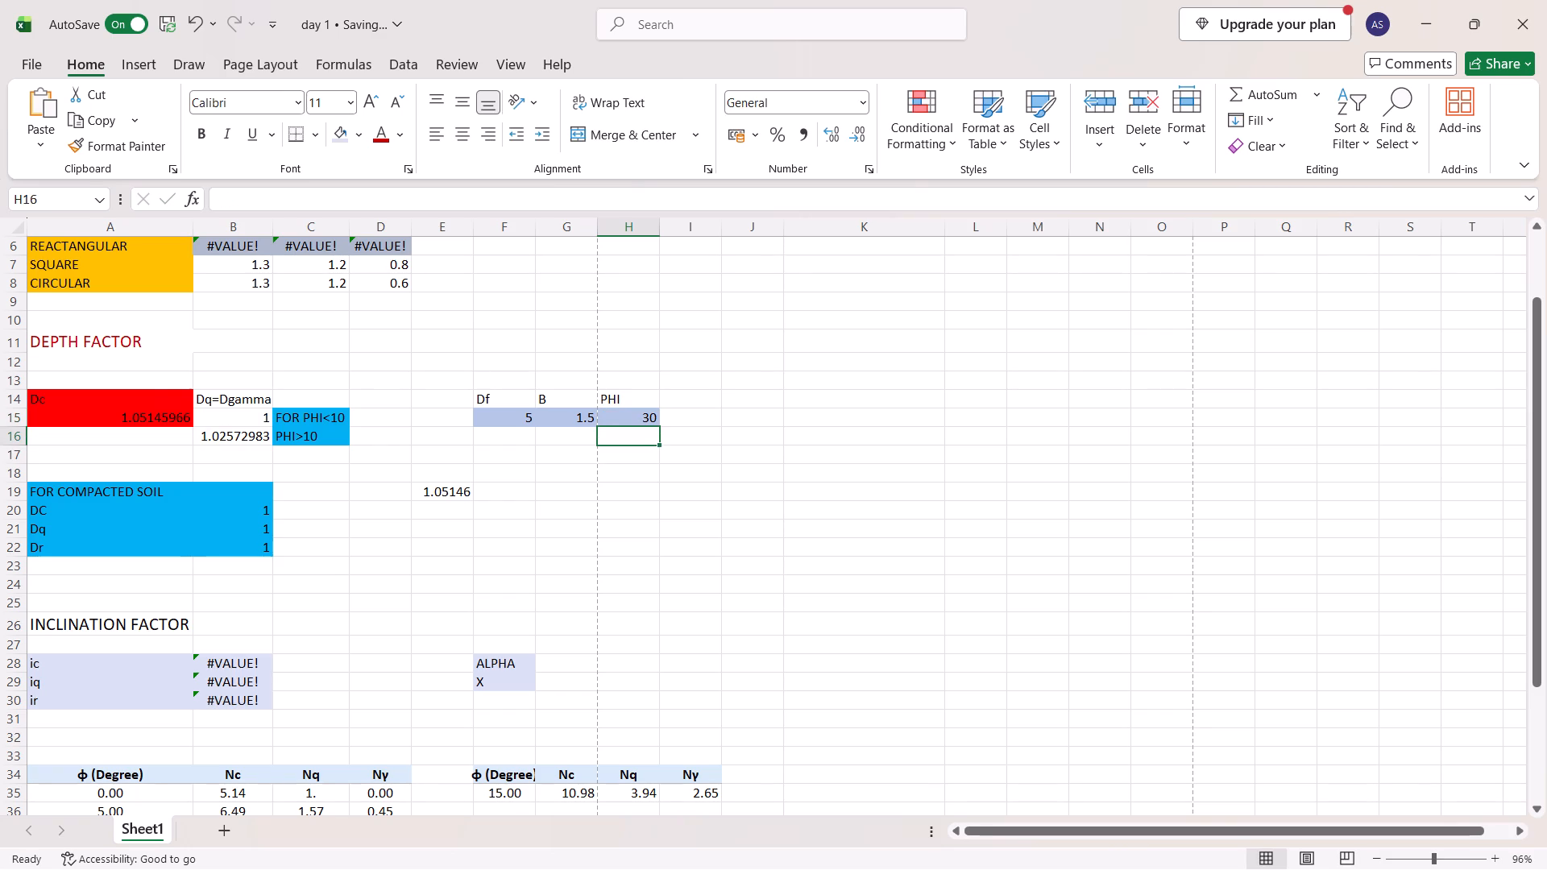
{"action": "key", "text": "Up"}
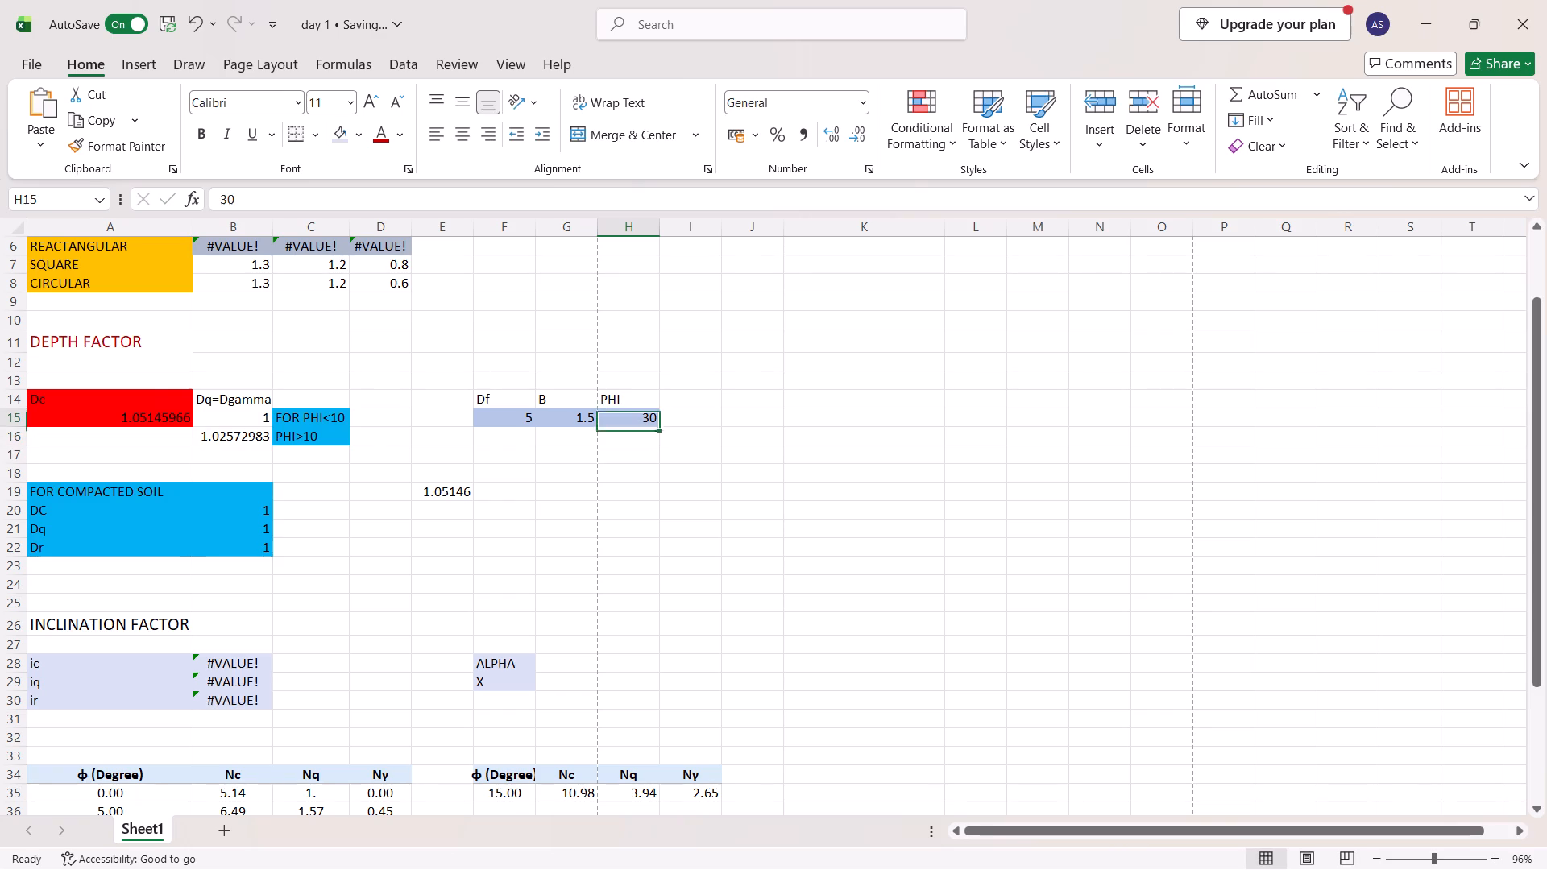
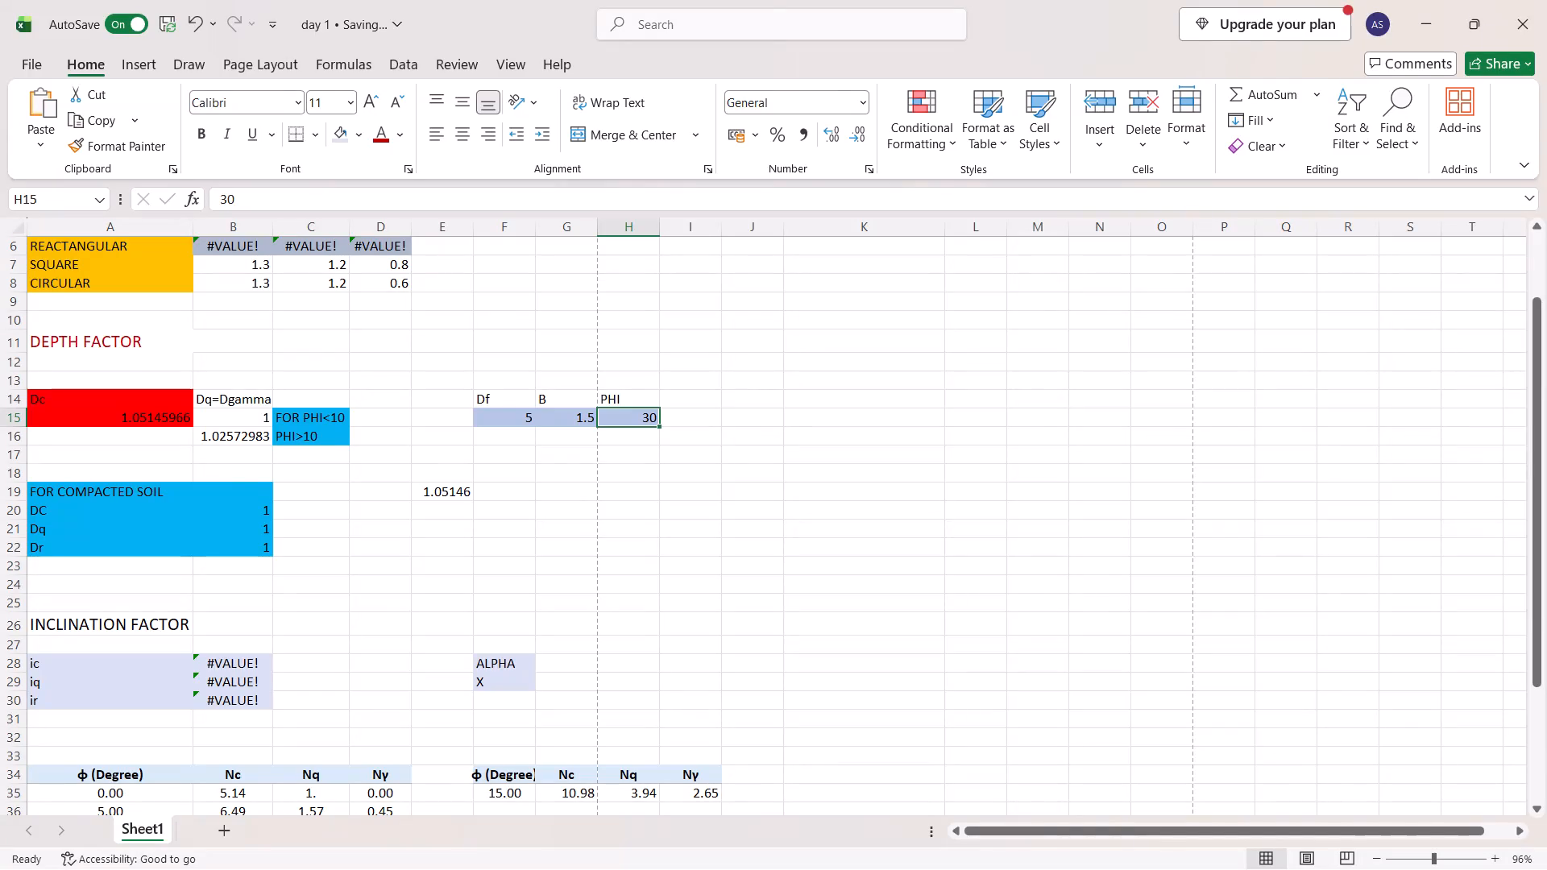
Enclose the 0.2 product in the Dc formula in A15 in its own parentheses, giving =(1+(0.2*(F15/G15)*(TAN((45*3.14/180)+(H15/2))))).
{"action": "left_click", "coordinate": [242, 431]}
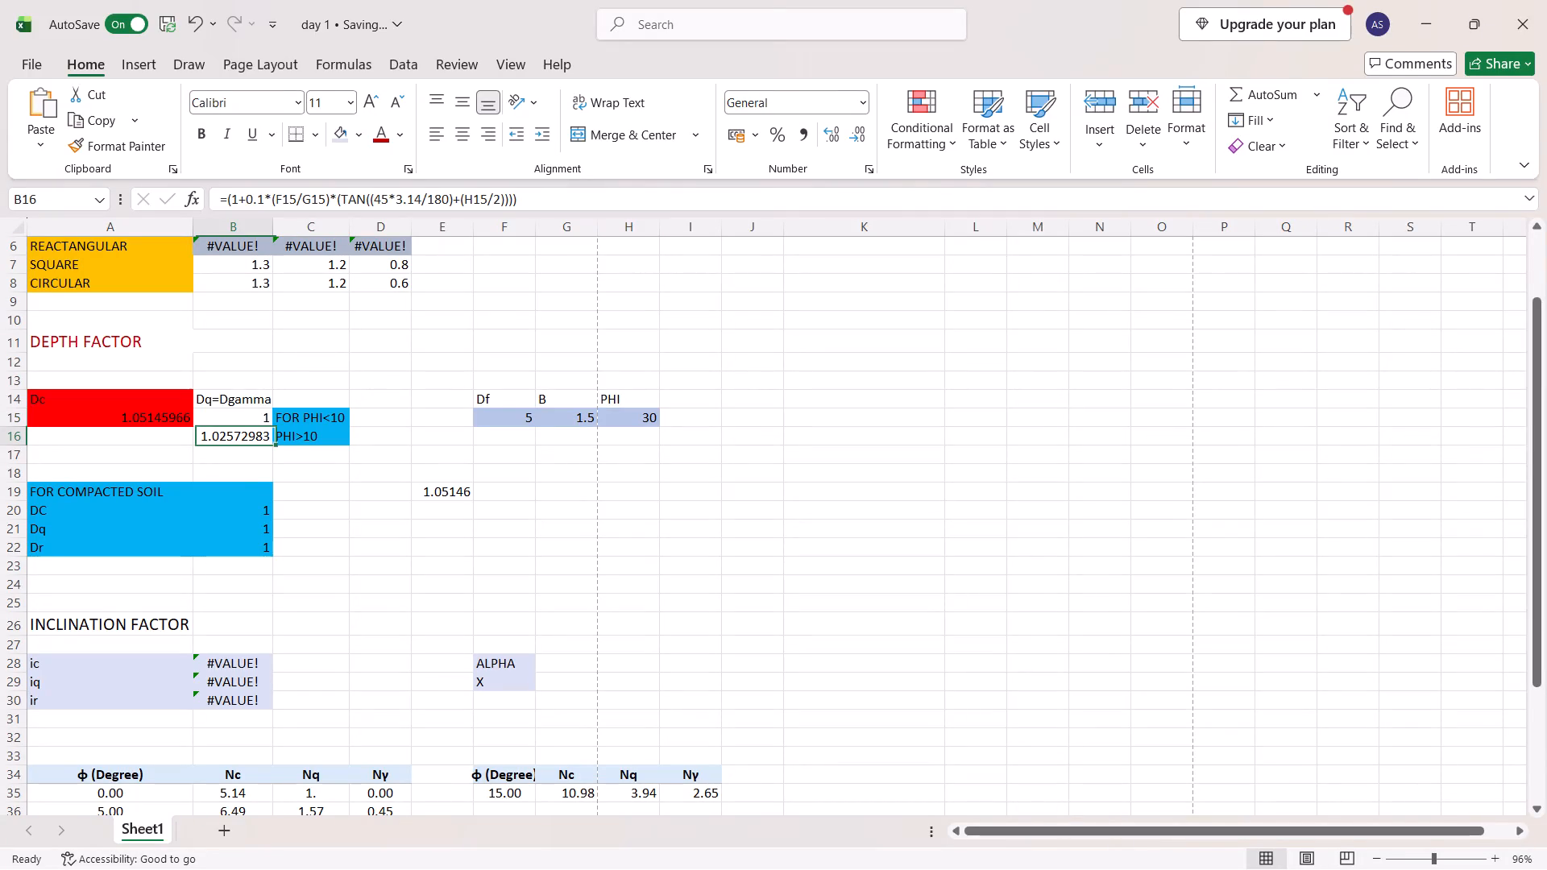
{"action": "left_click", "coordinate": [176, 421]}
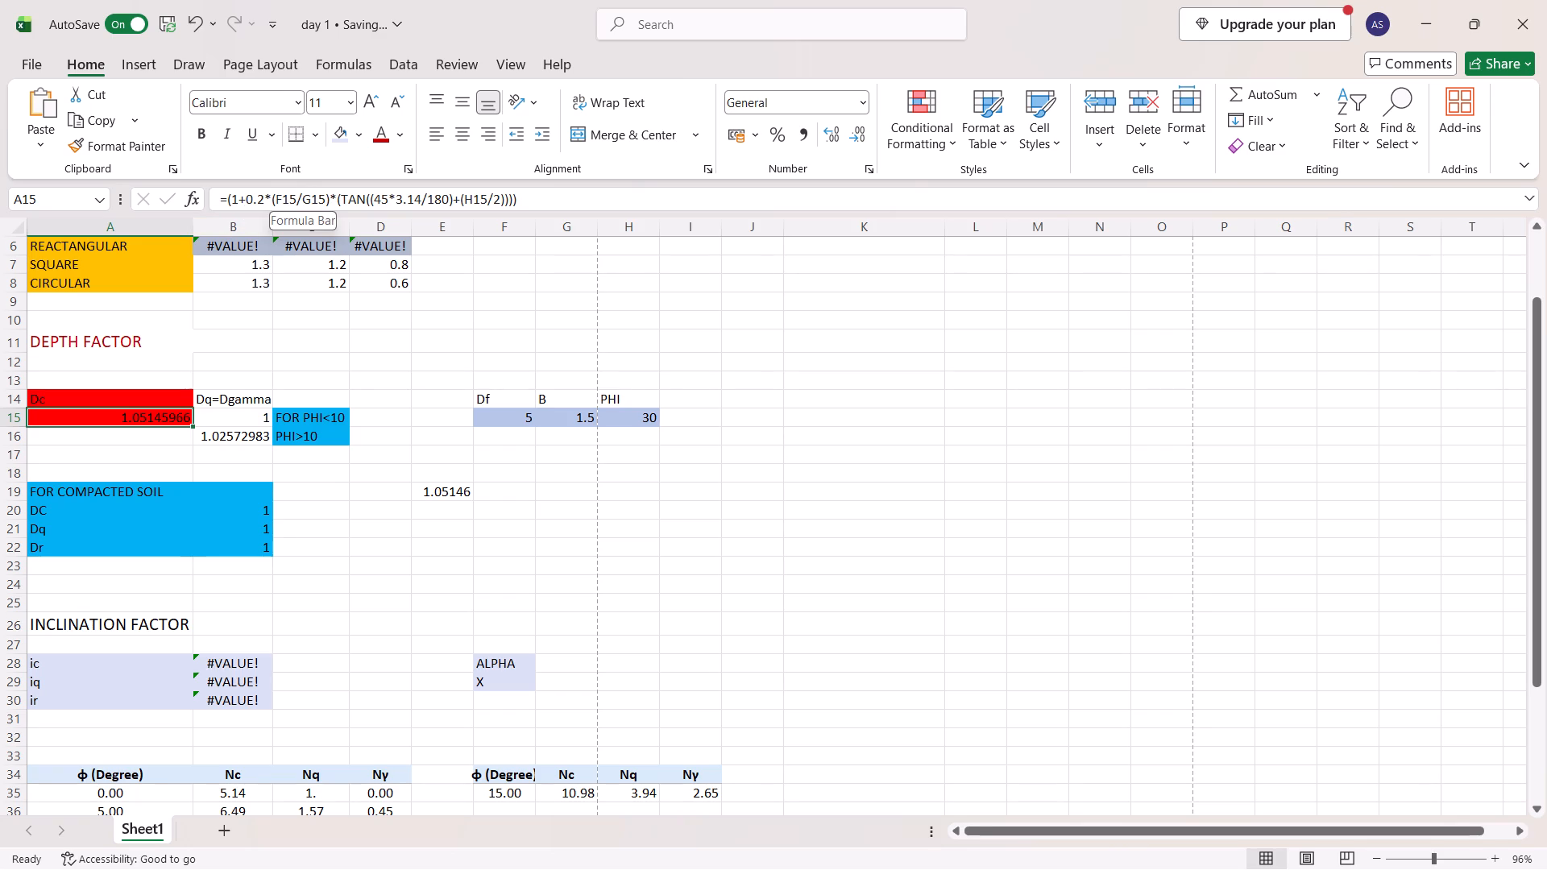
{"action": "left_click", "coordinate": [244, 196]}
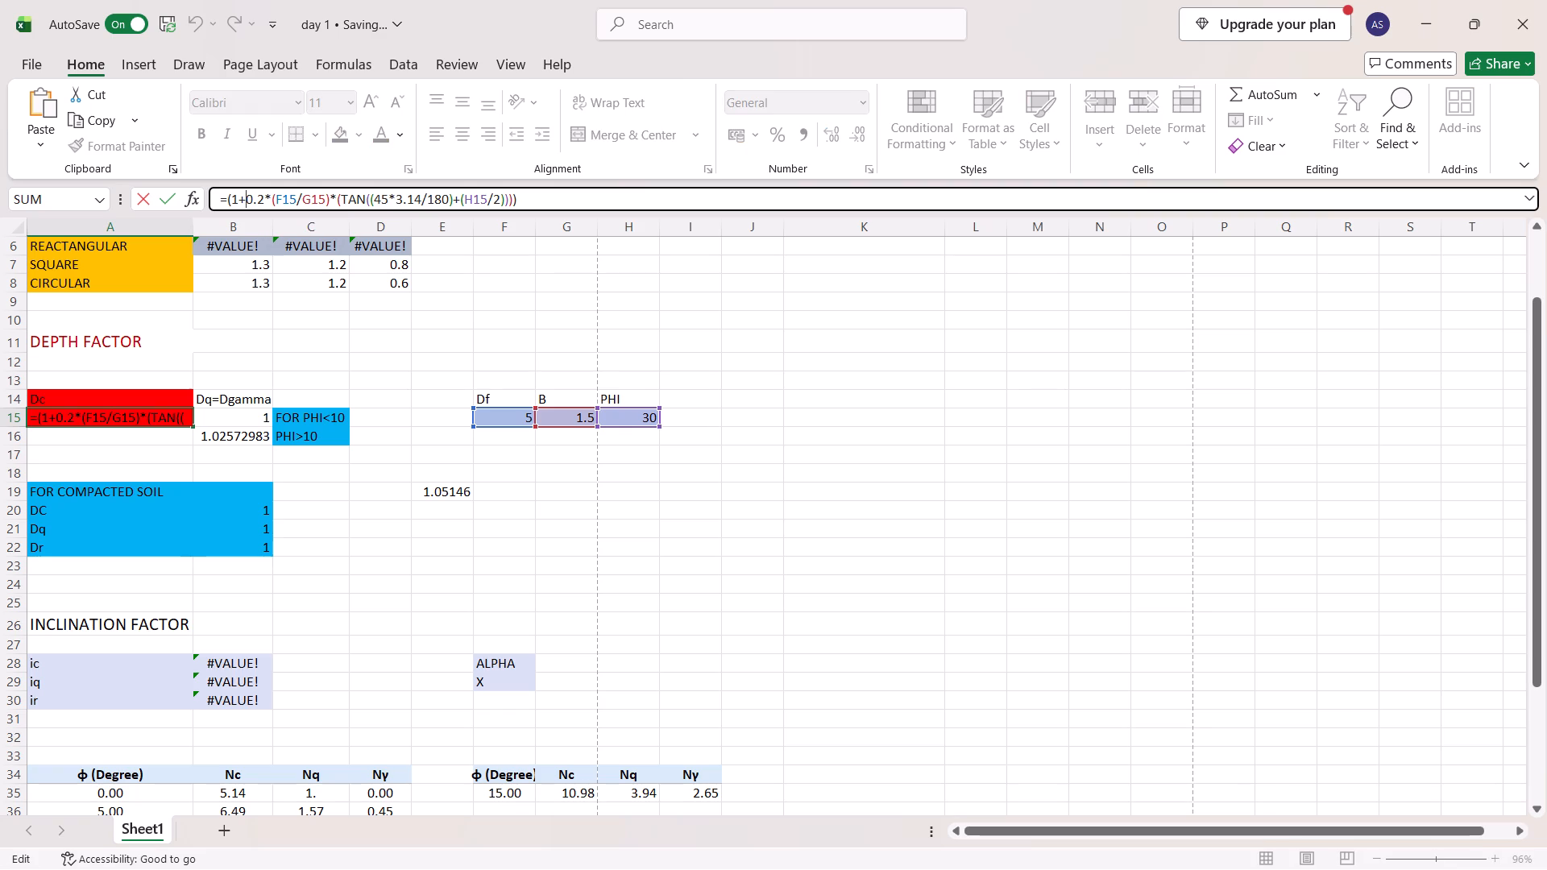
{"action": "key", "text": "shift+parenleft"}
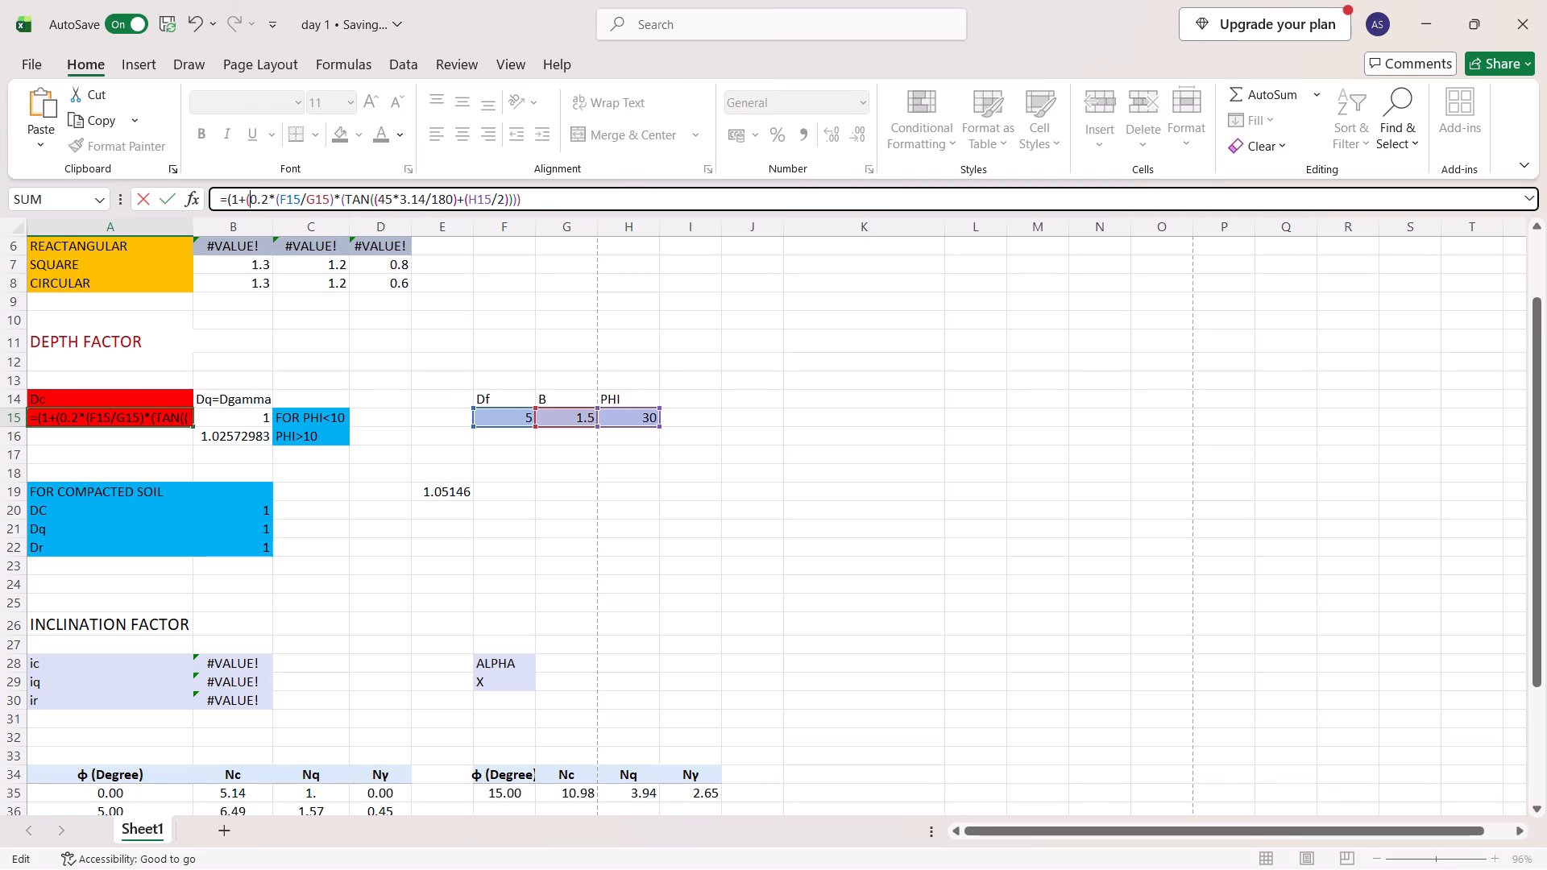
{"action": "left_click", "coordinate": [479, 256]}
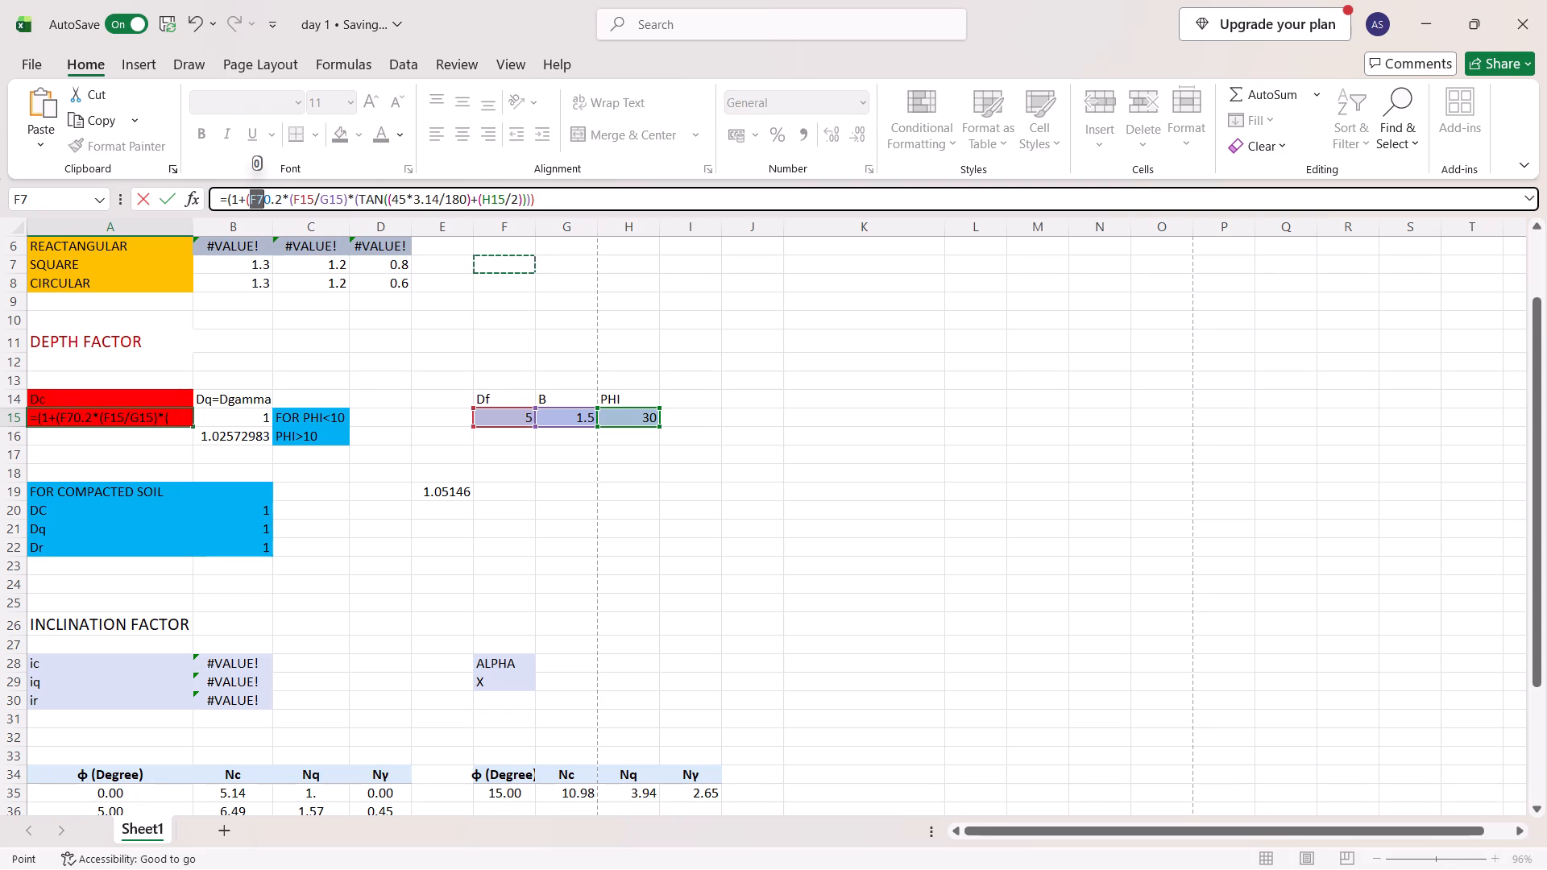
{"action": "key", "text": "BackSpace"}
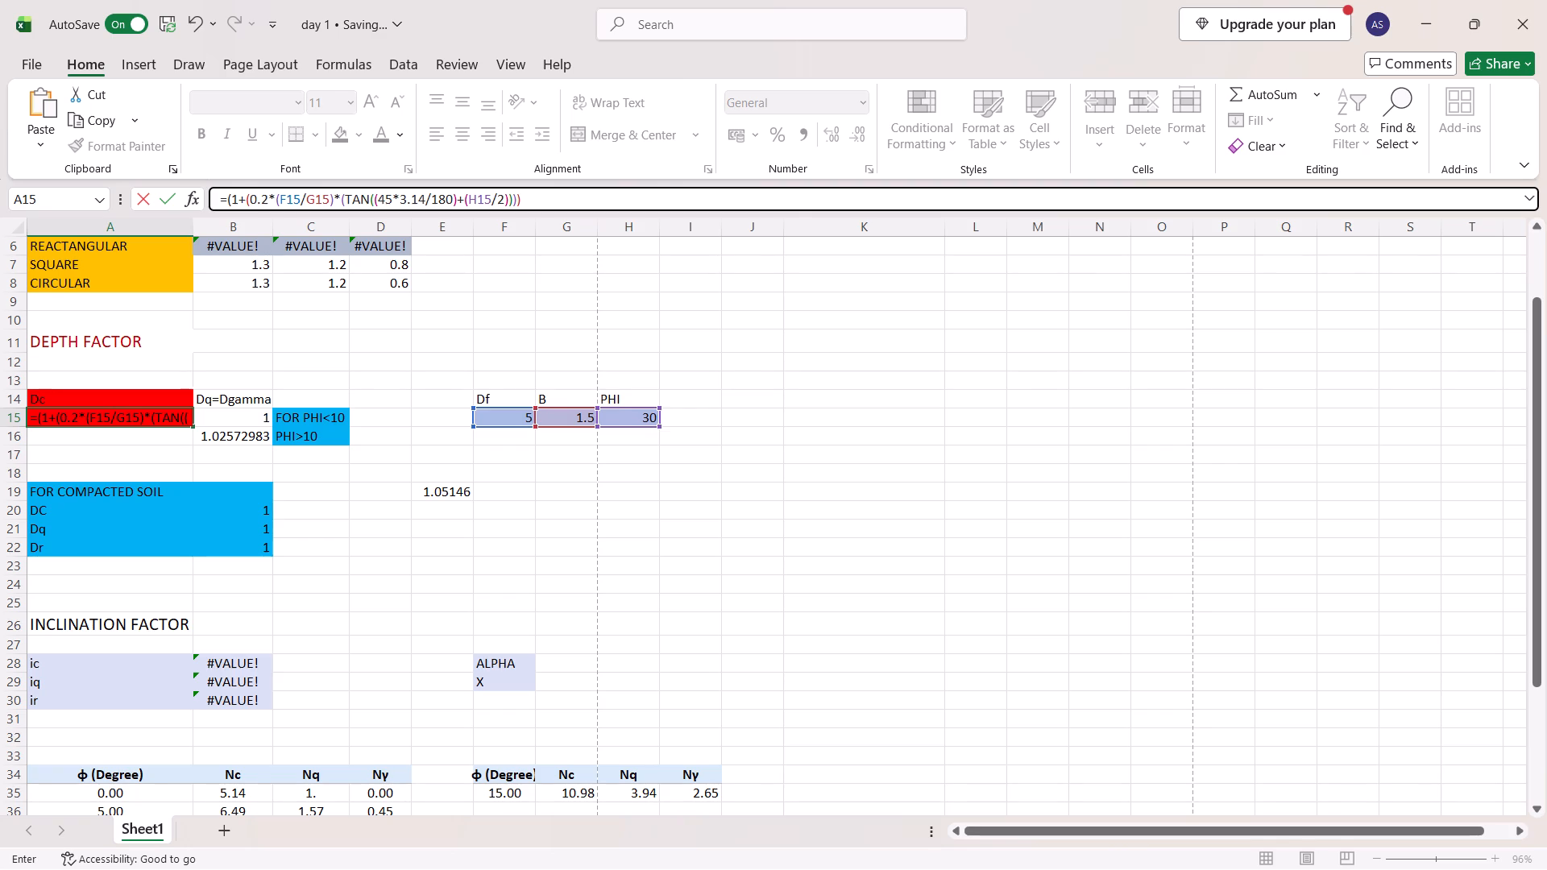
{"action": "left_click", "coordinate": [535, 196]}
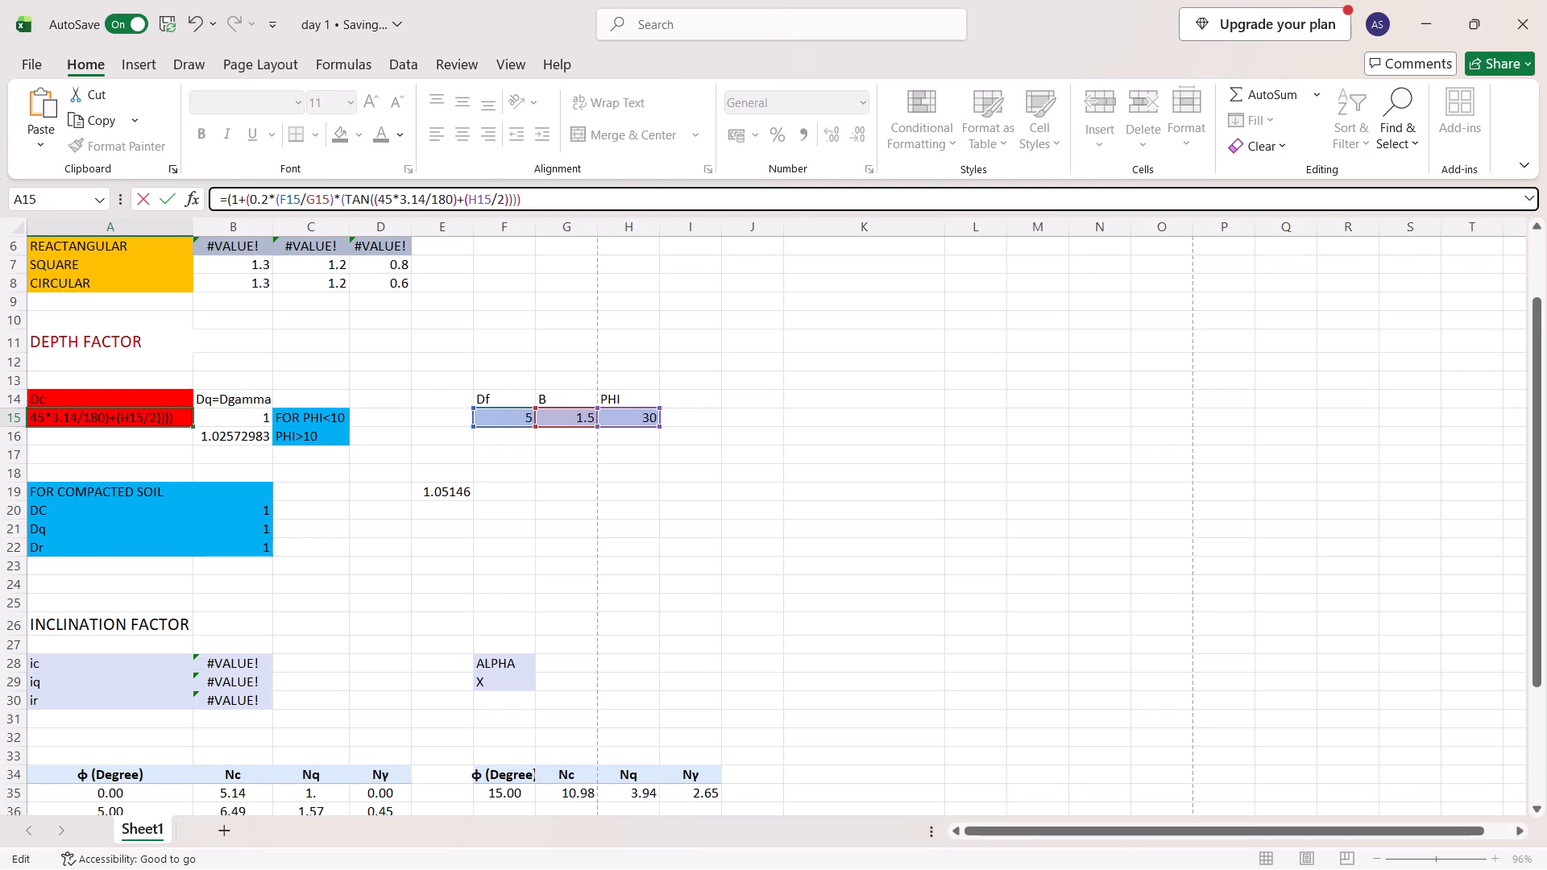
{"action": "key", "text": "Return"}
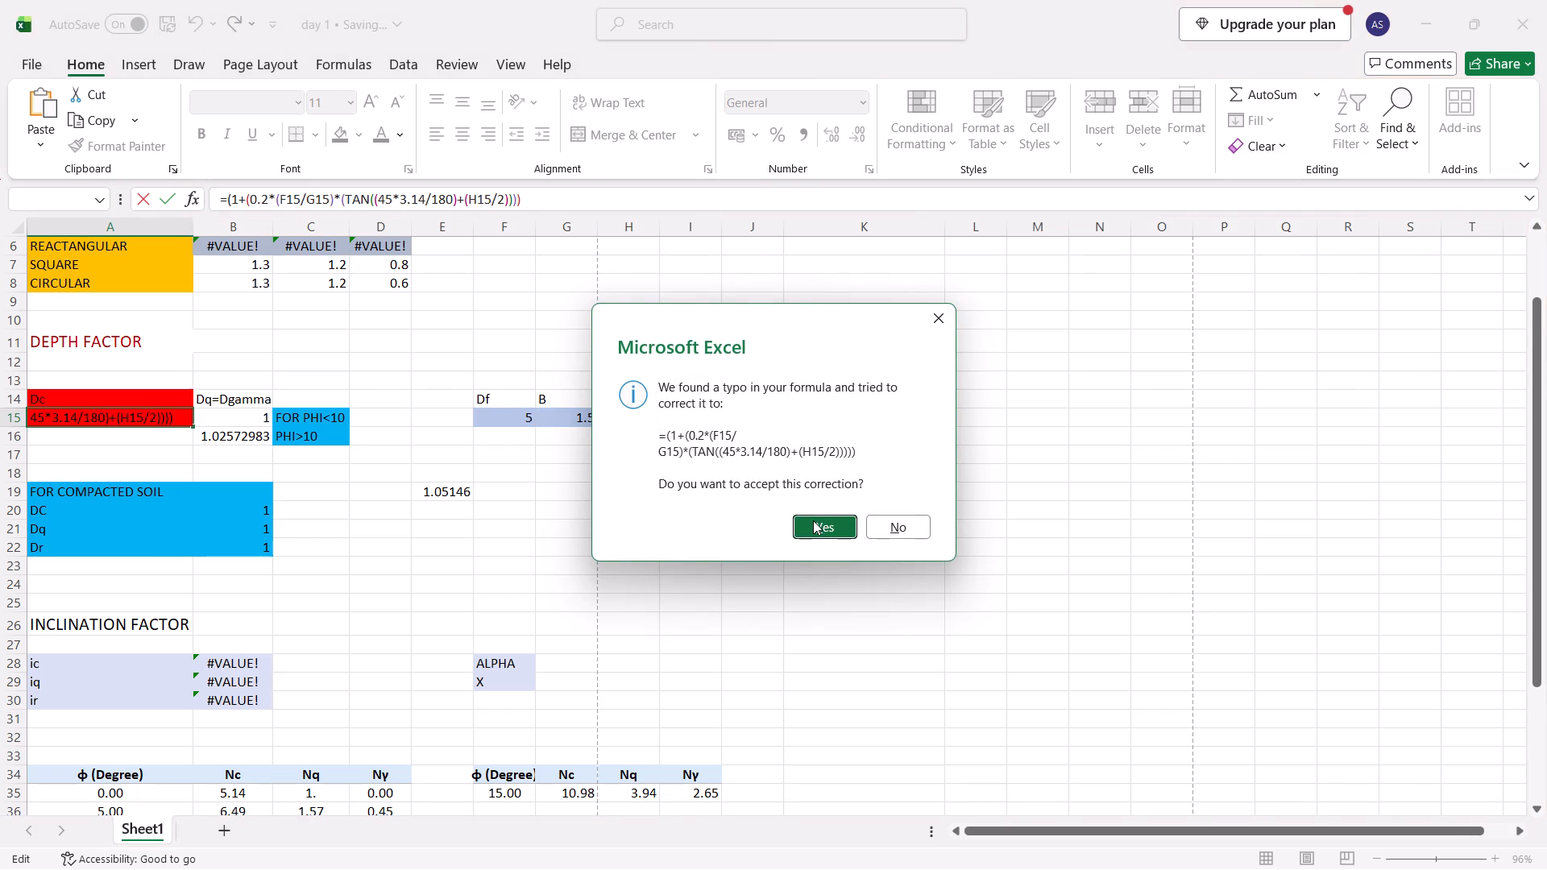
{"action": "left_click", "coordinate": [813, 520]}
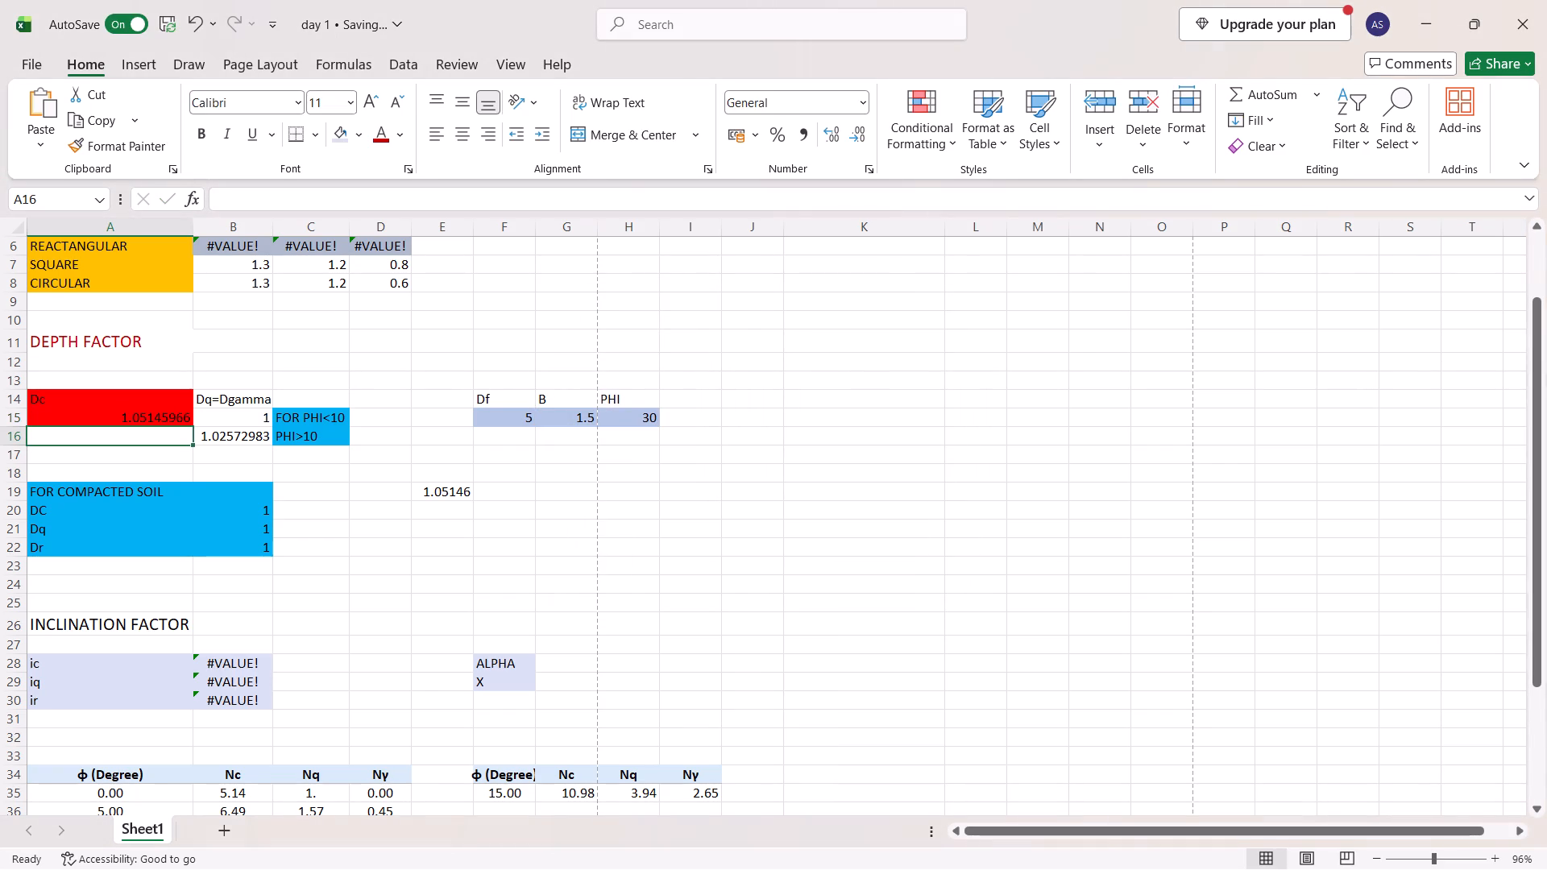
Compare the Dc formula in A15 with the Dq=Dgamma formula for PHI>10 in B16.
{"action": "left_click", "coordinate": [151, 417]}
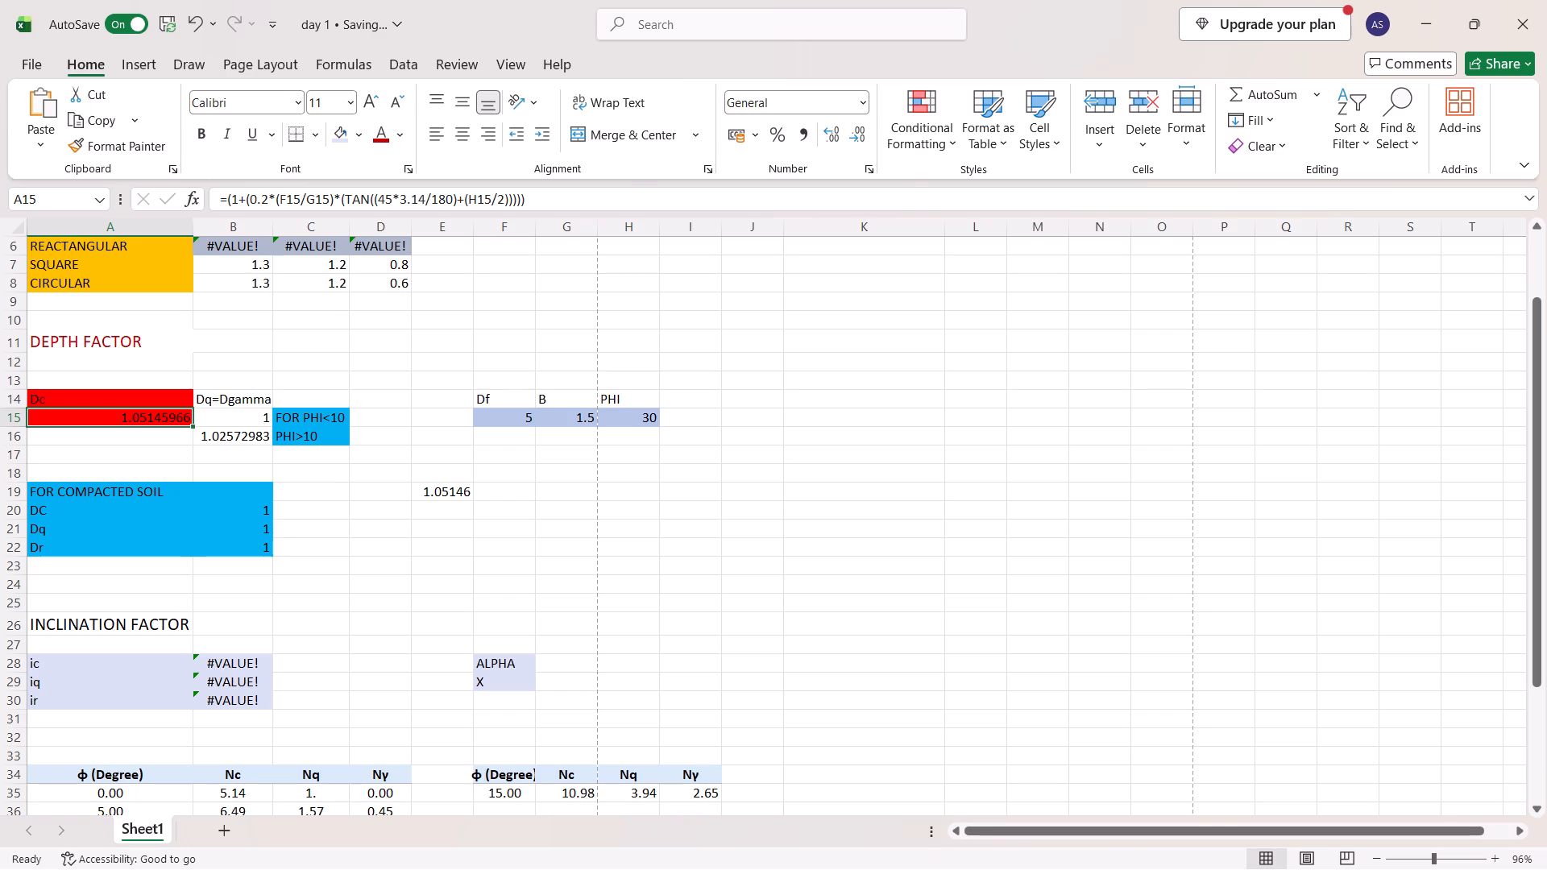
{"action": "left_click", "coordinate": [251, 433]}
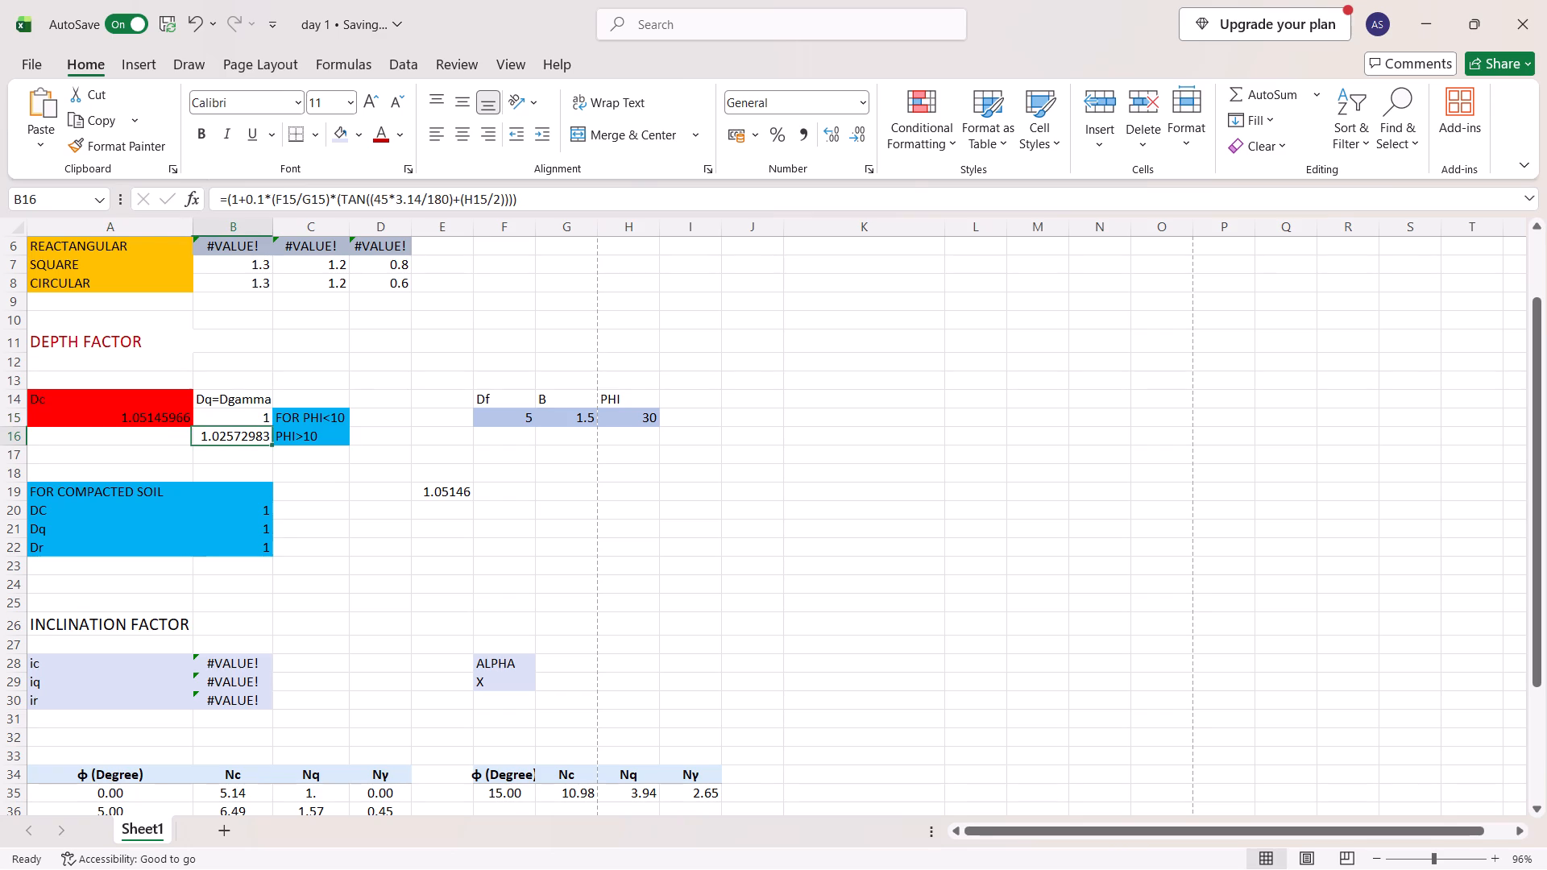
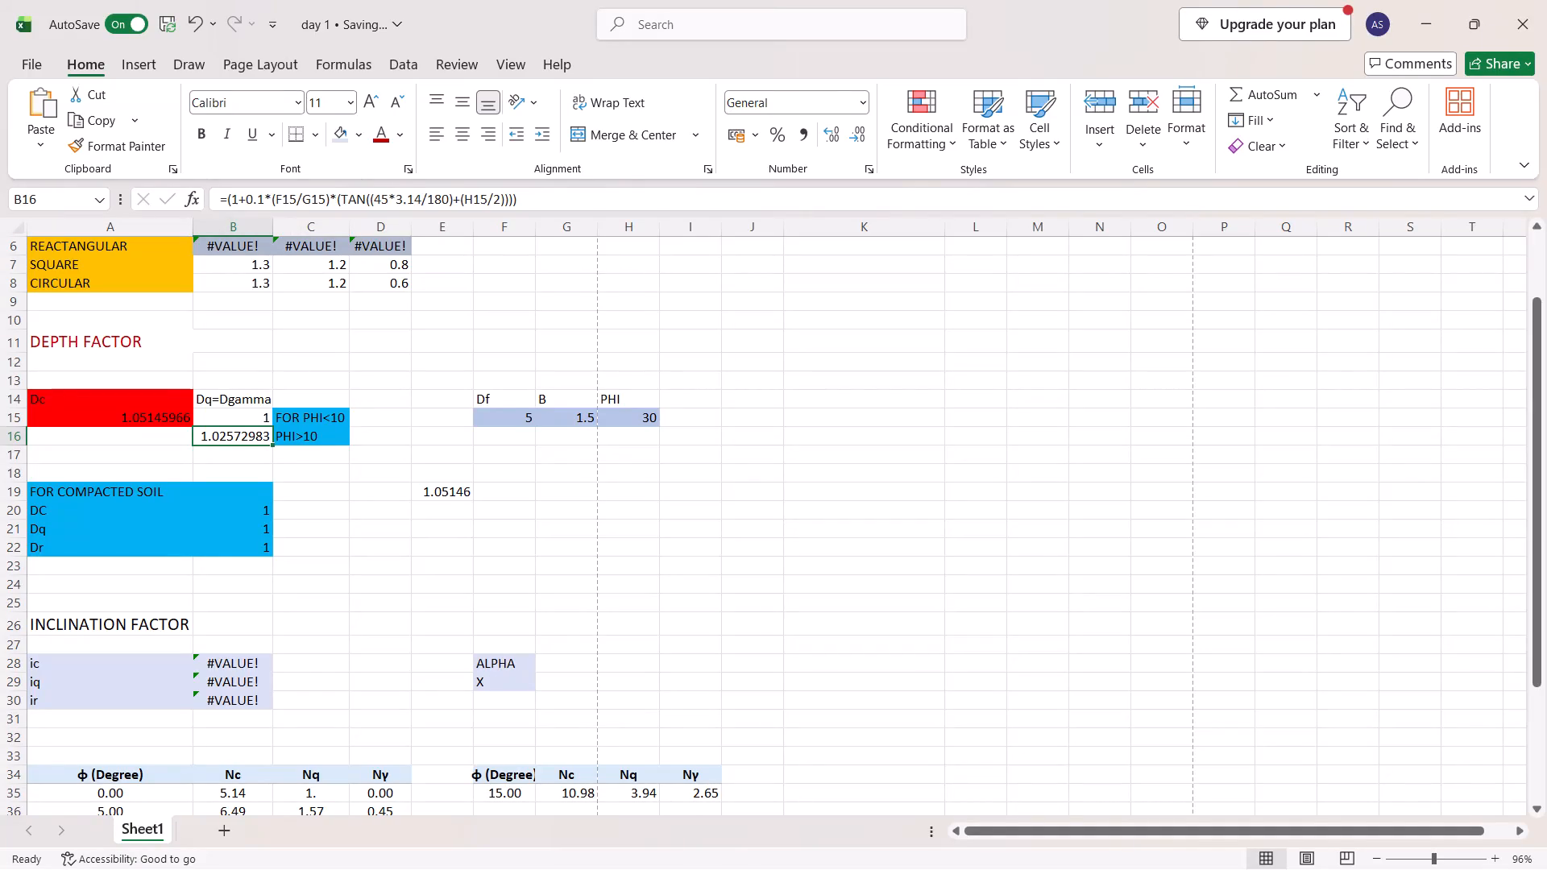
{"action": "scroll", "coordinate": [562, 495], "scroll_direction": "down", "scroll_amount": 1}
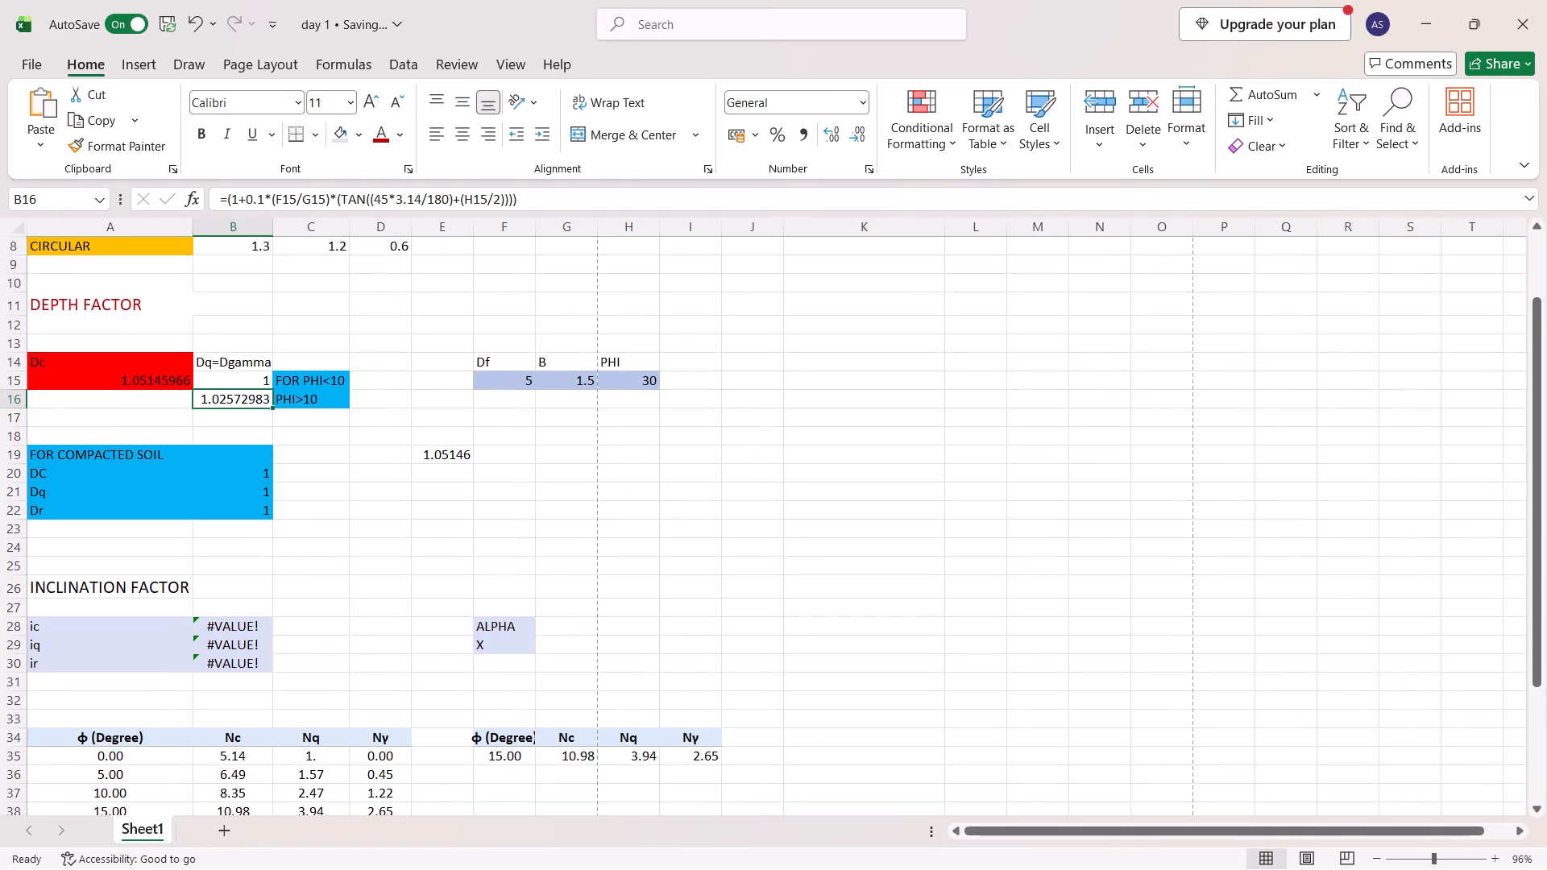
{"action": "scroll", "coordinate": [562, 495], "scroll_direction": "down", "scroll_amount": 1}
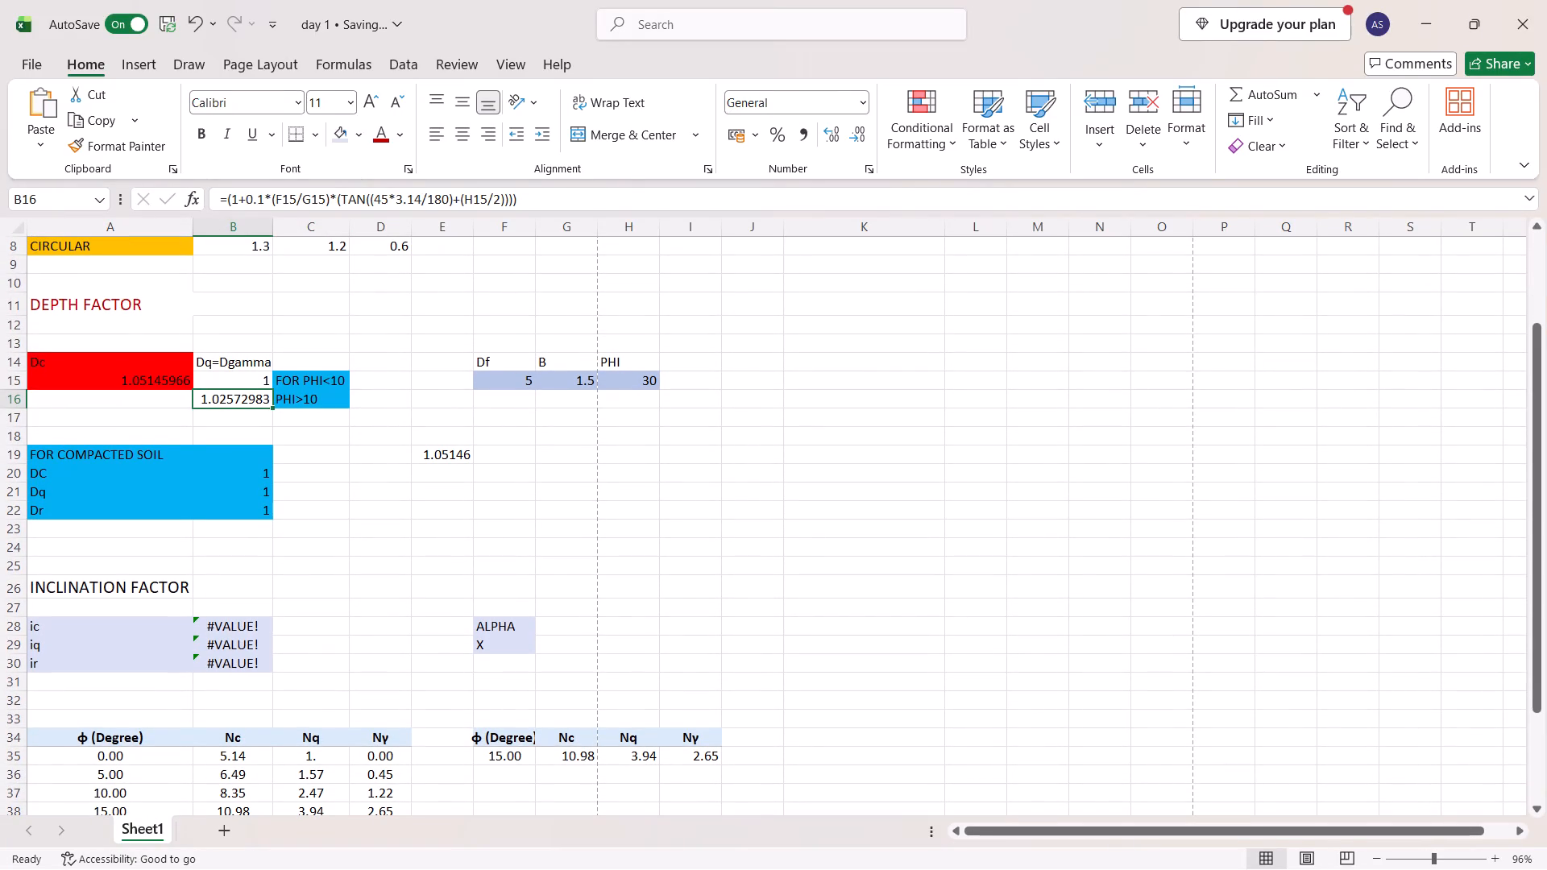
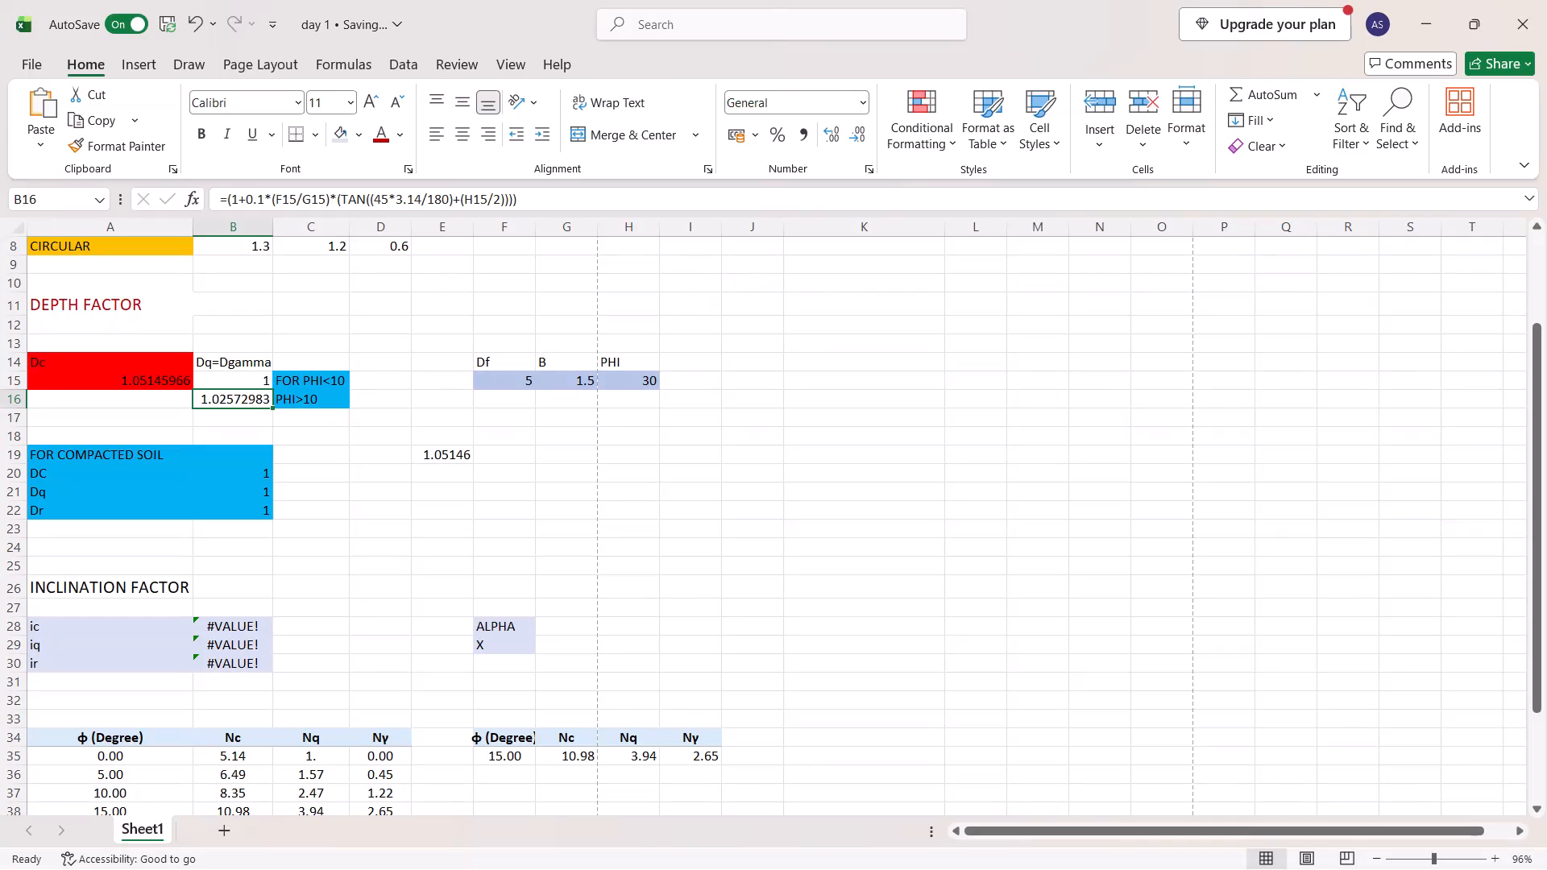
Change the IF condition in cell E19 to test the PHI cell H15 against 10.
{"action": "left_click", "coordinate": [441, 459]}
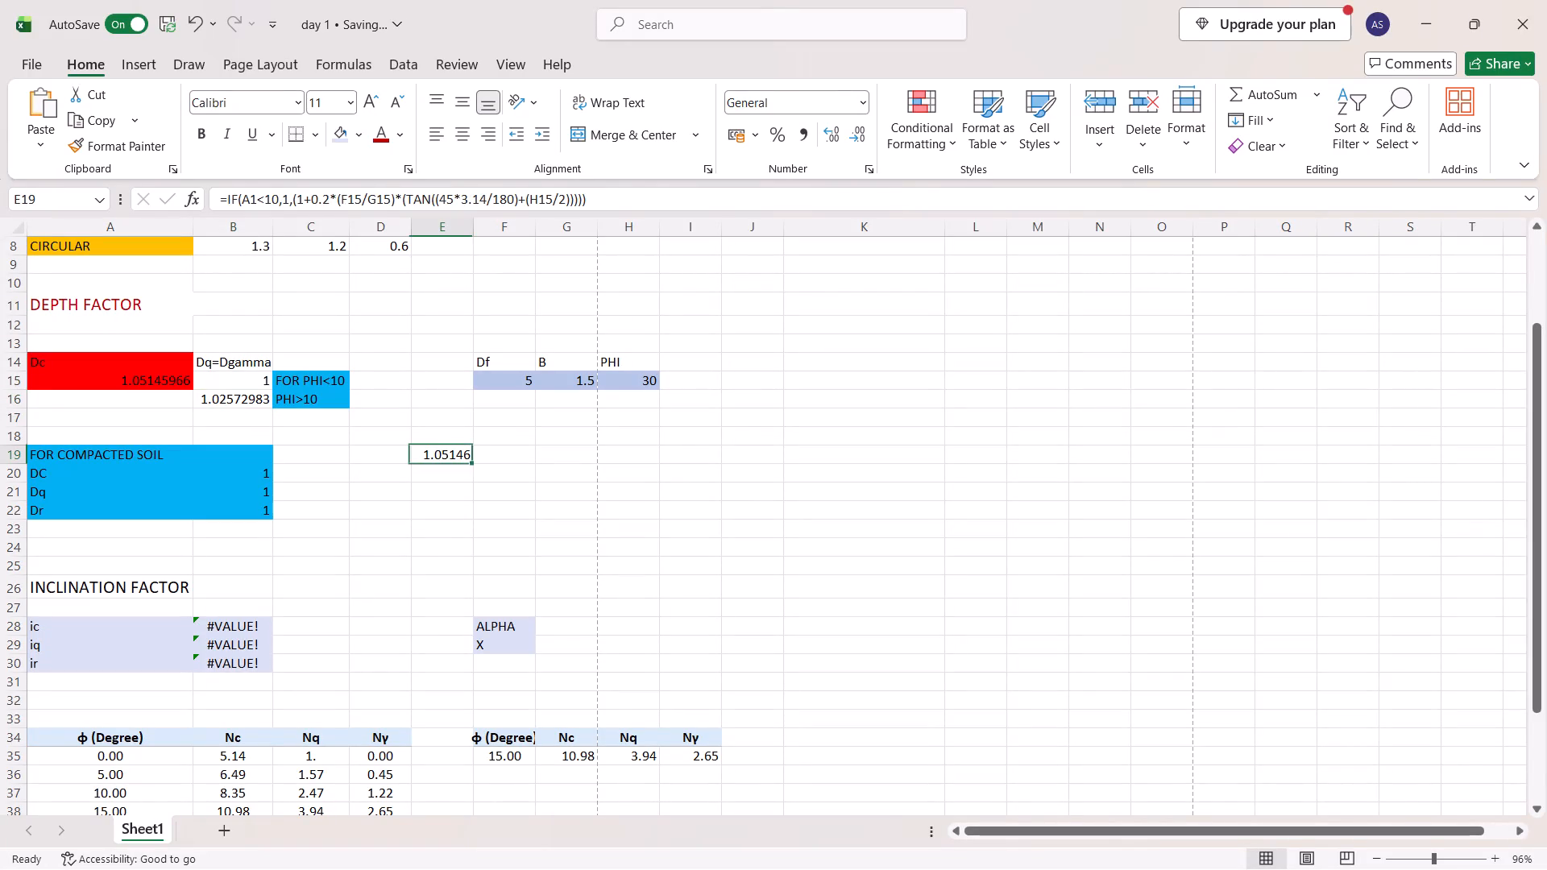
{"action": "left_click", "coordinate": [255, 197]}
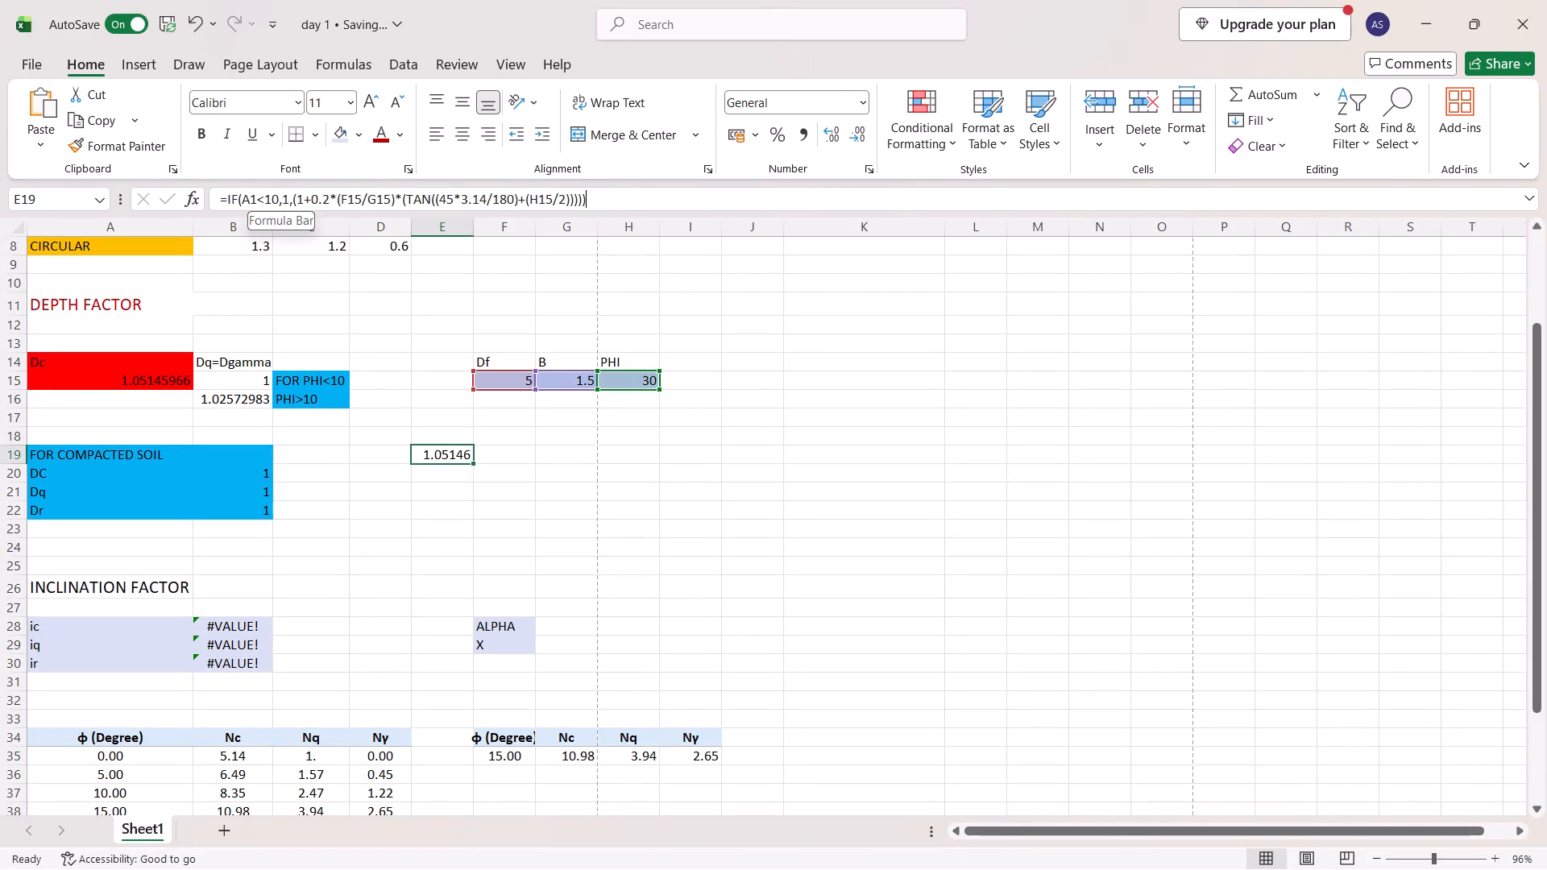
{"action": "key", "text": "BackSpace"}
{"action": "key", "text": "BackSpace"}
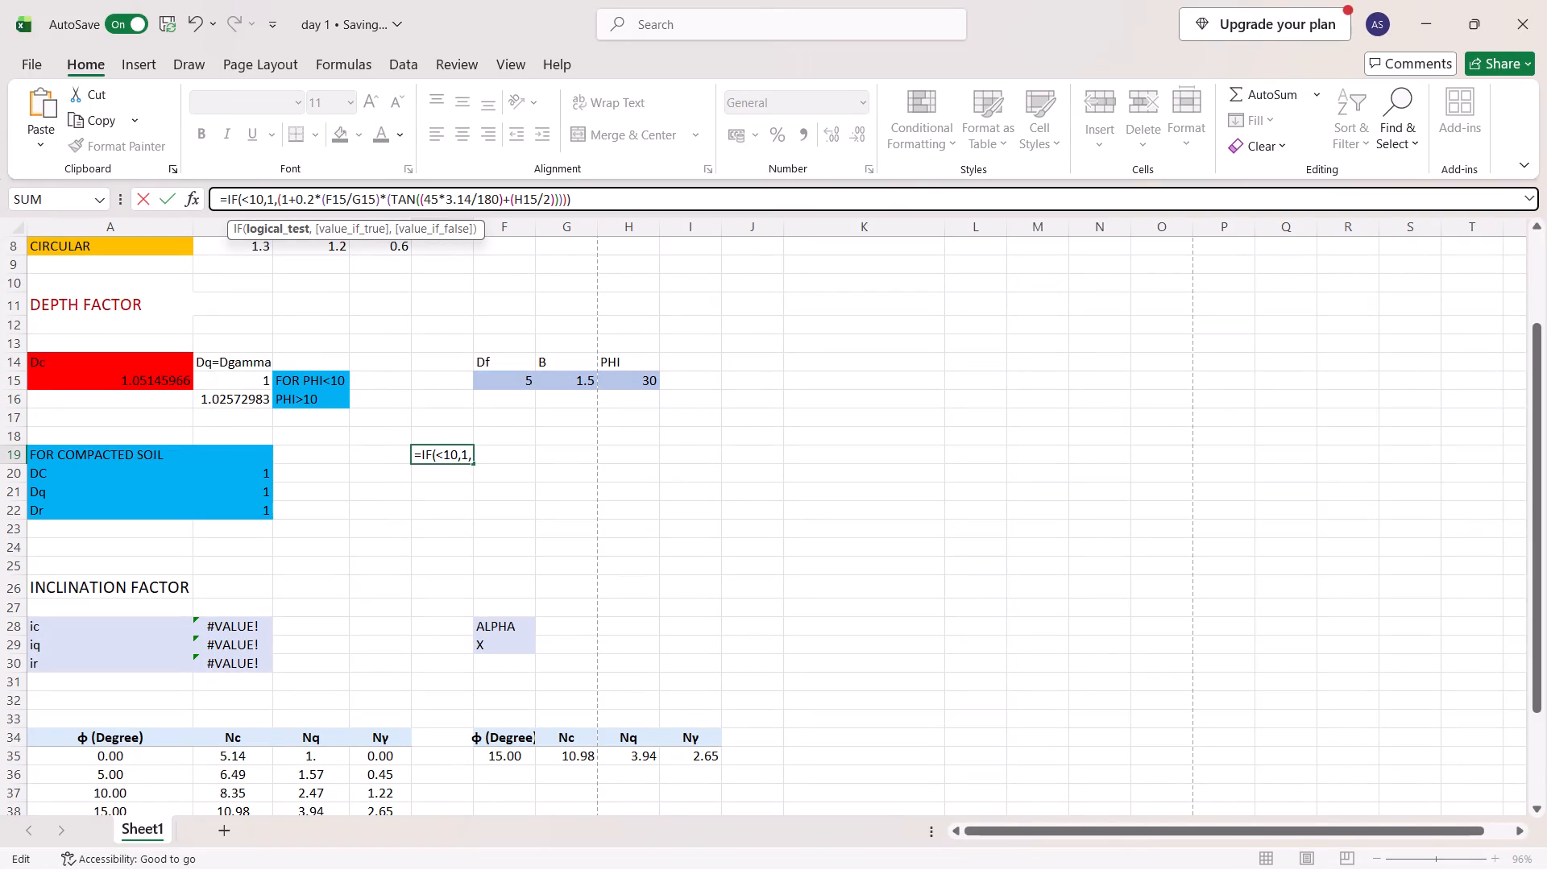
{"action": "left_click", "coordinate": [637, 382]}
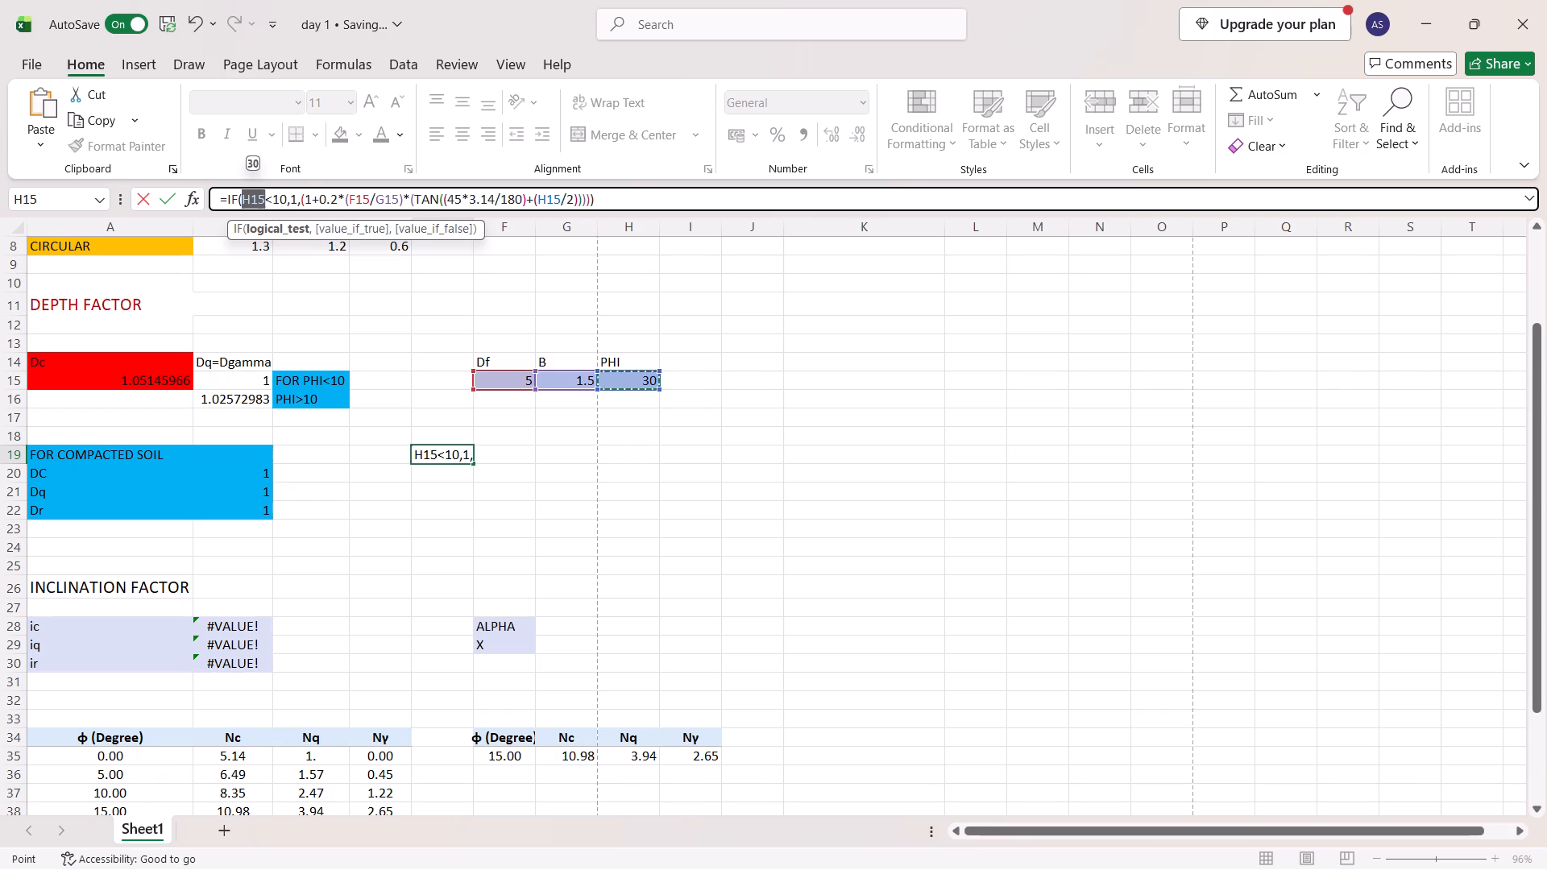
{"action": "key", "text": "Return"}
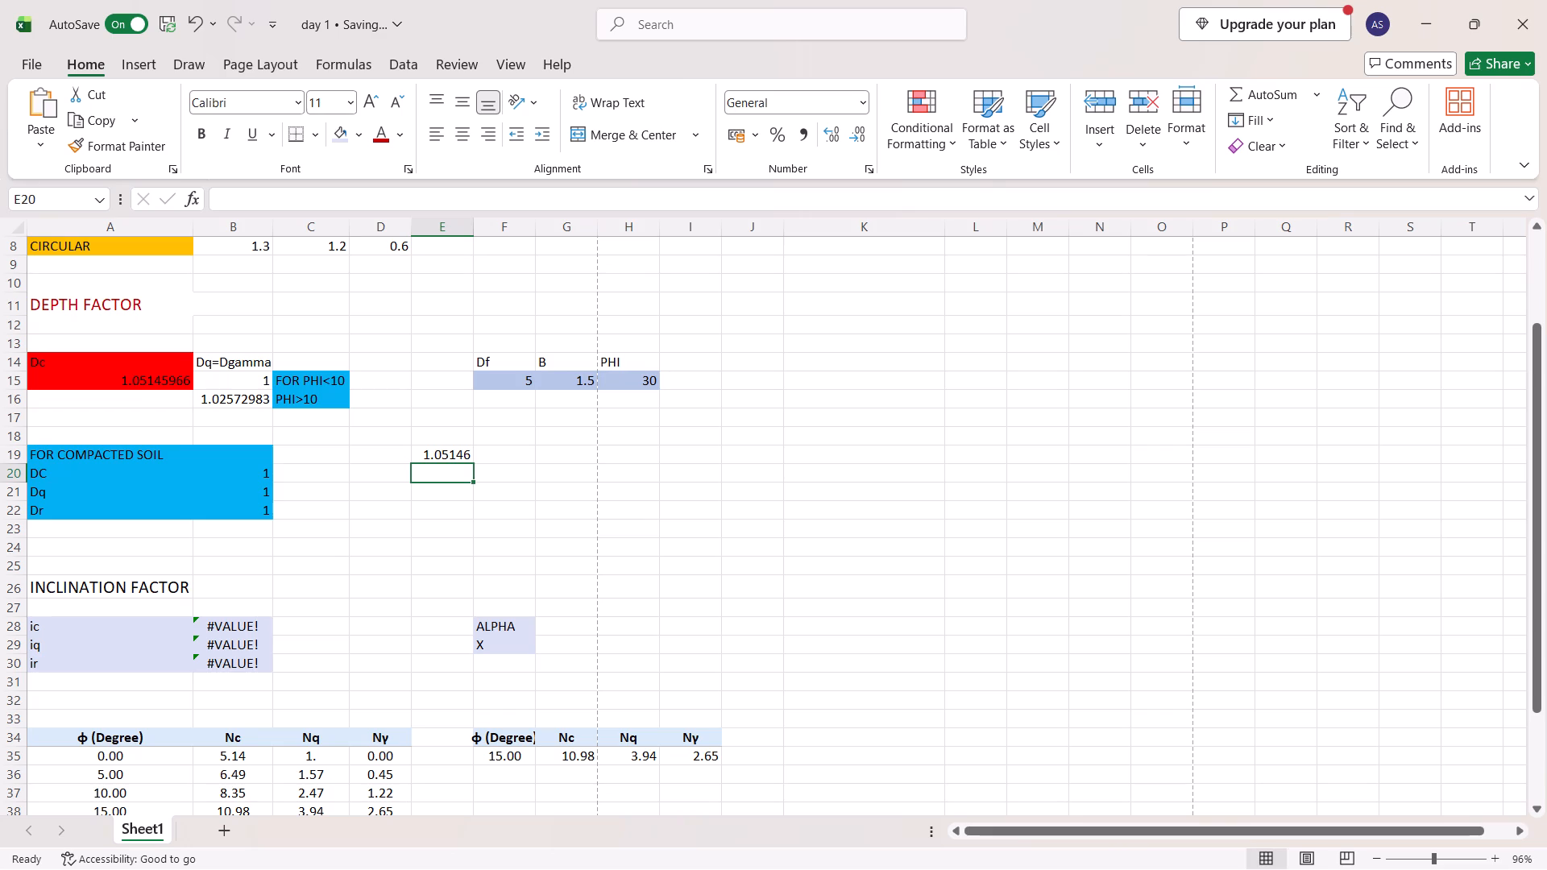
Set the depth factor coefficient in E19's IF formula to 0.1.
{"action": "left_click", "coordinate": [433, 452]}
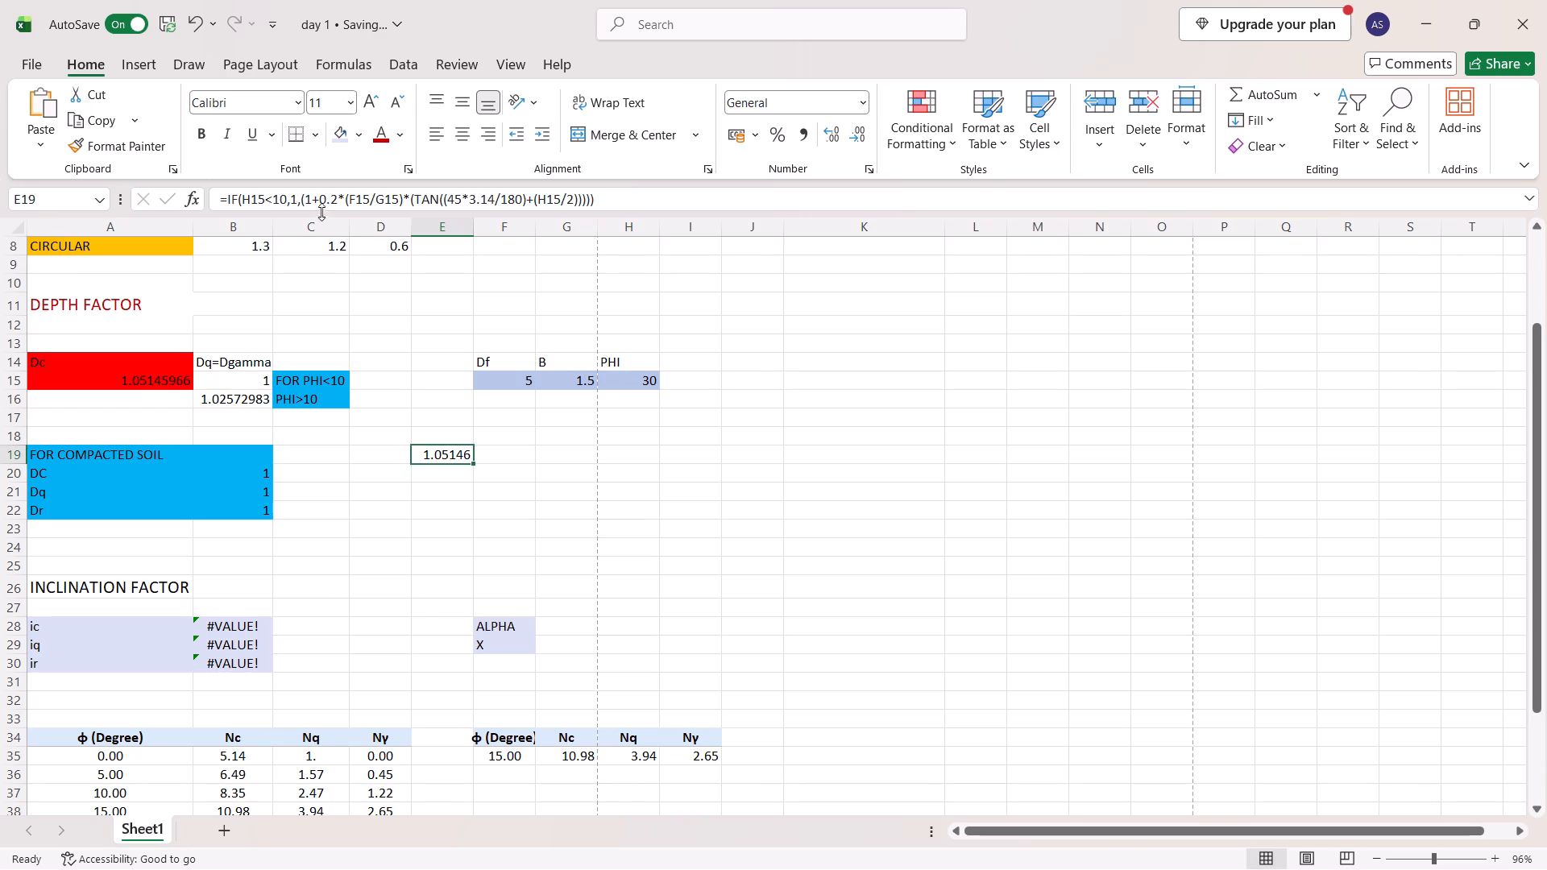
{"action": "left_click", "coordinate": [338, 198]}
{"action": "key", "text": "BackSpace"}
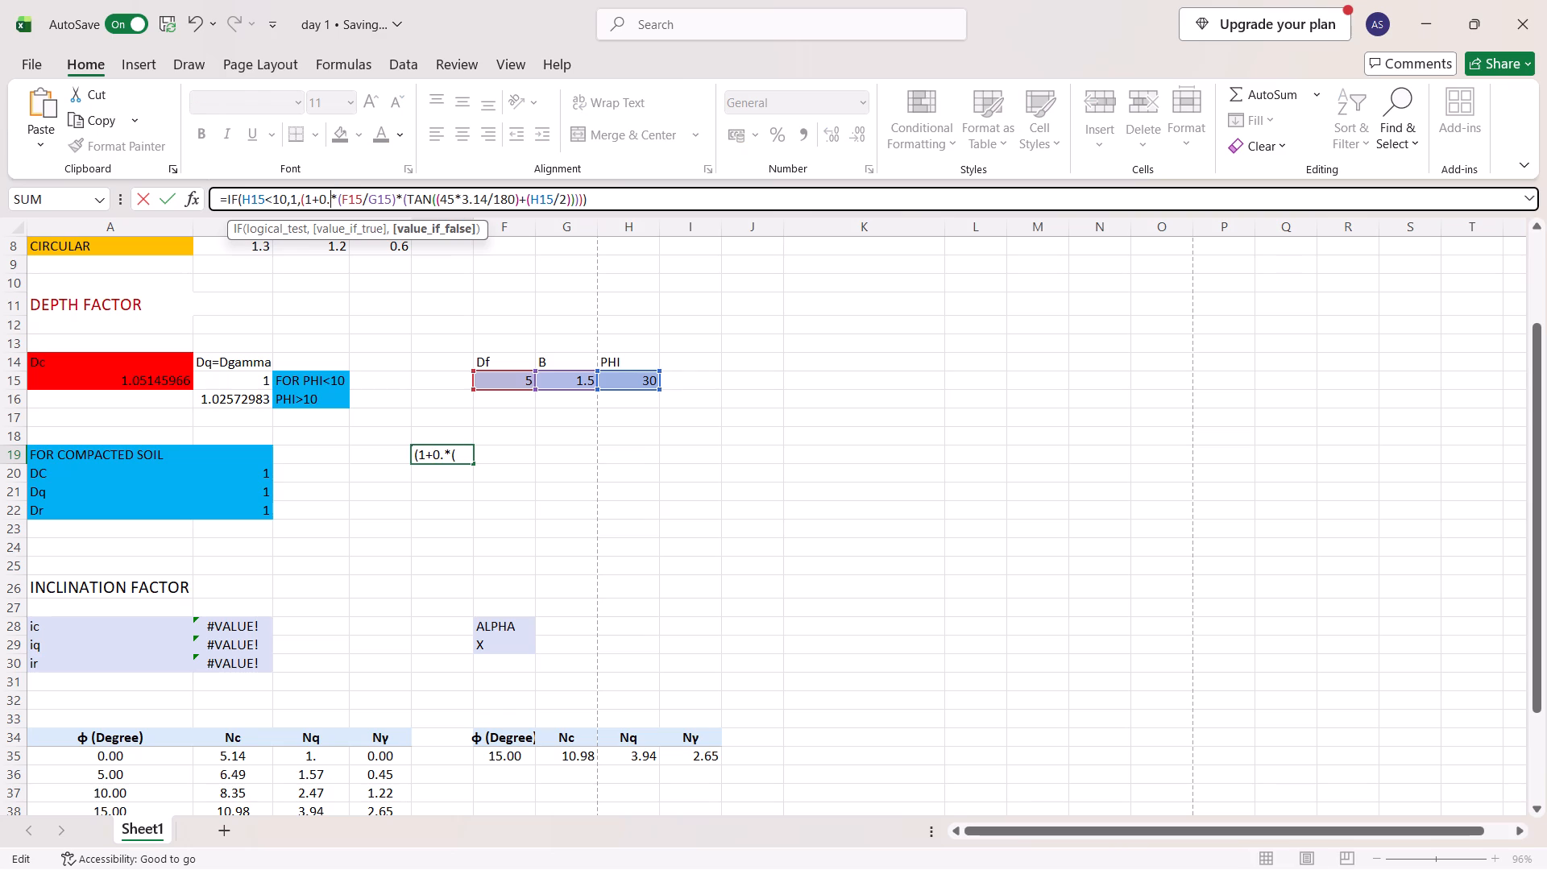
{"action": "key", "text": "1"}
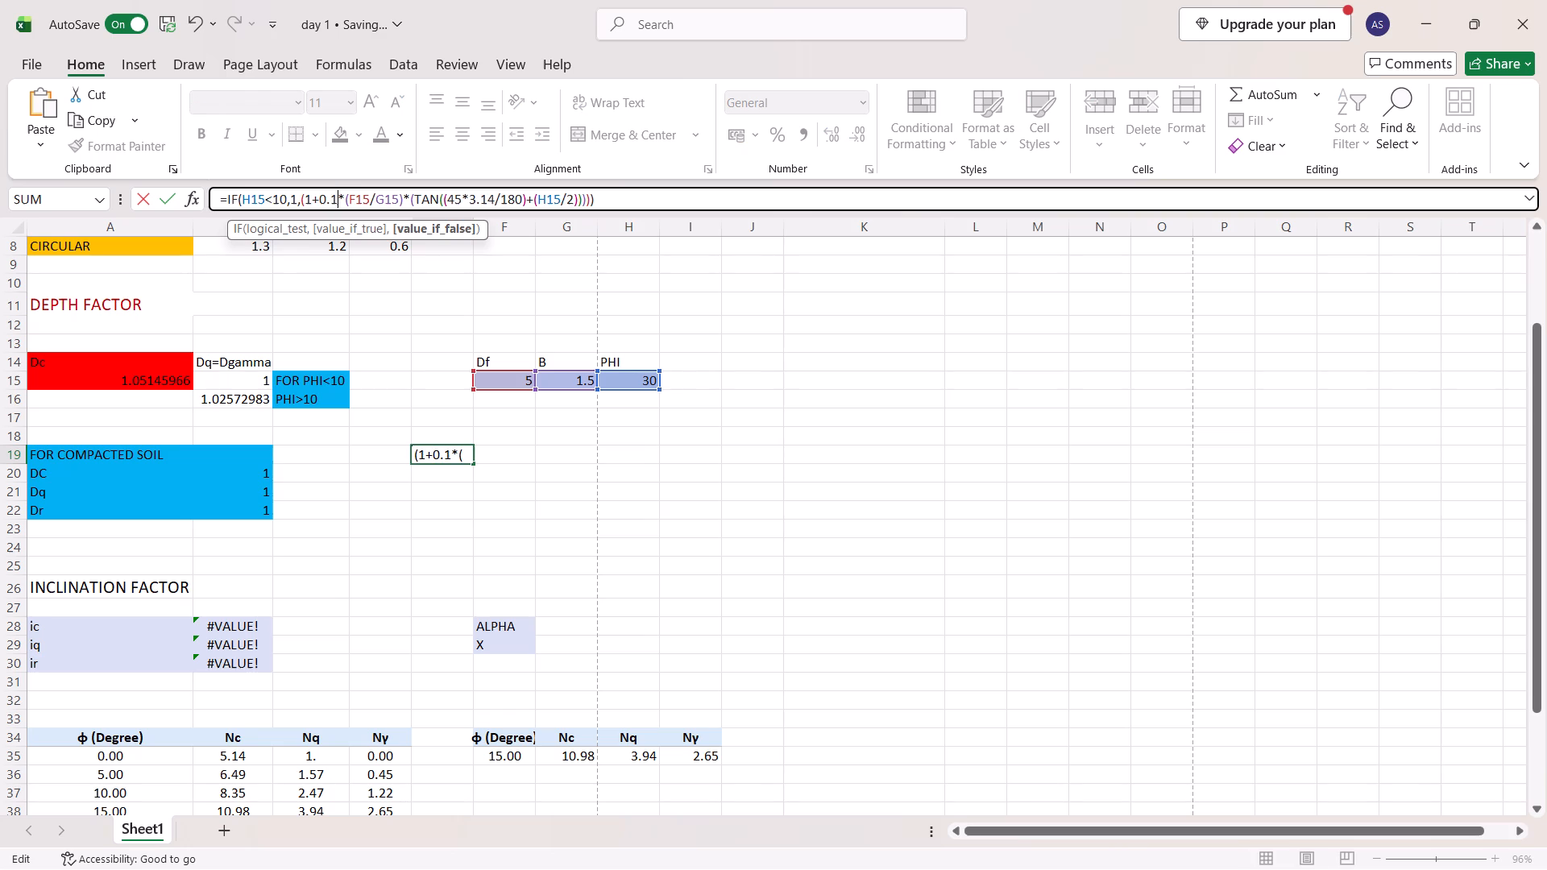
{"action": "key", "text": "Return"}
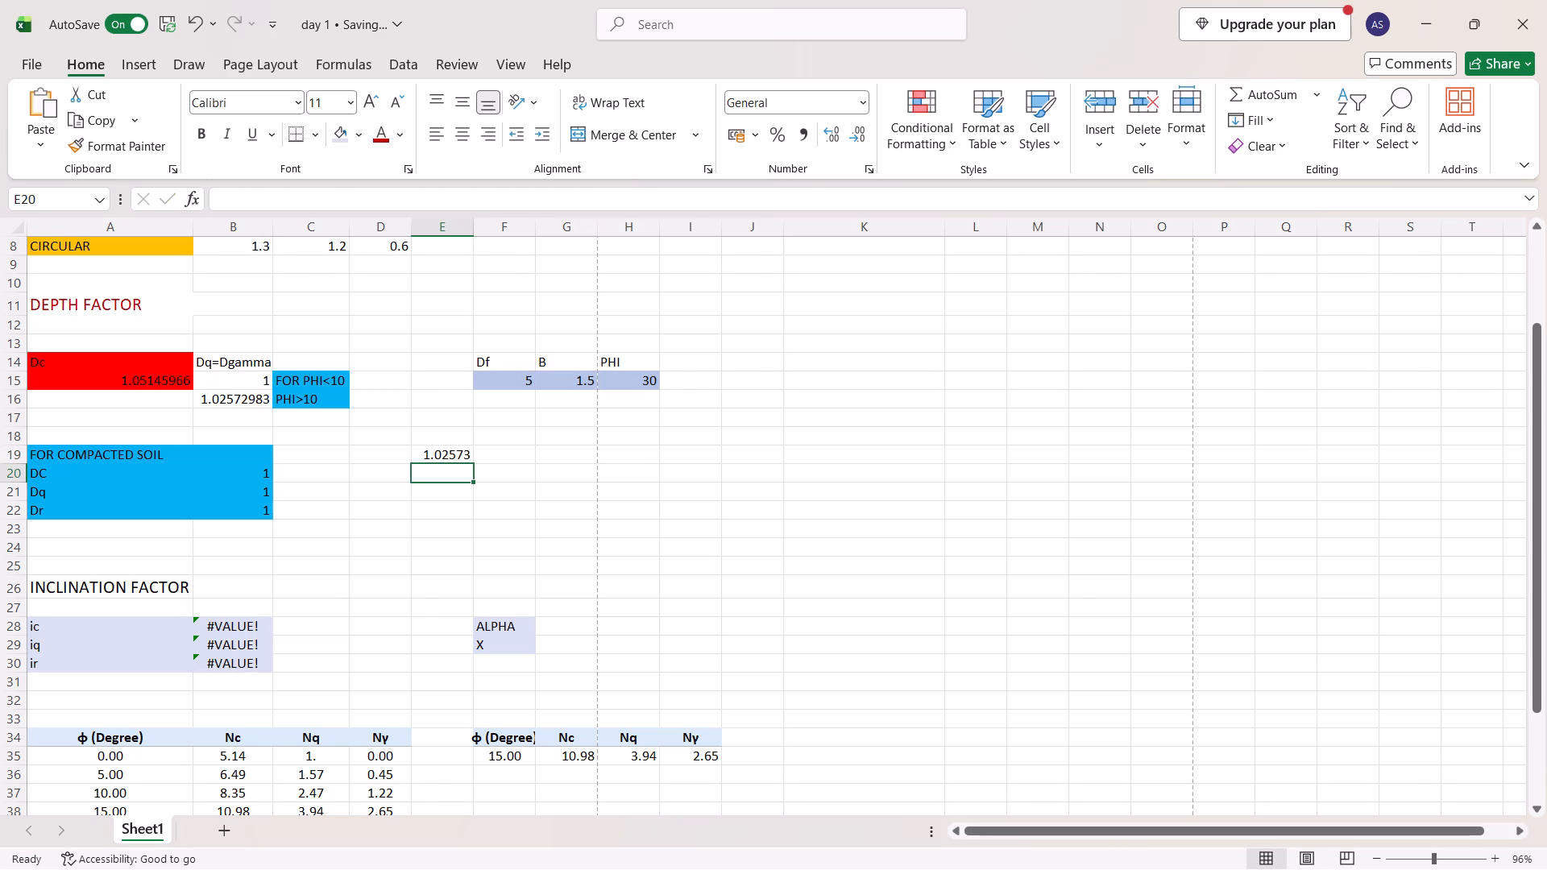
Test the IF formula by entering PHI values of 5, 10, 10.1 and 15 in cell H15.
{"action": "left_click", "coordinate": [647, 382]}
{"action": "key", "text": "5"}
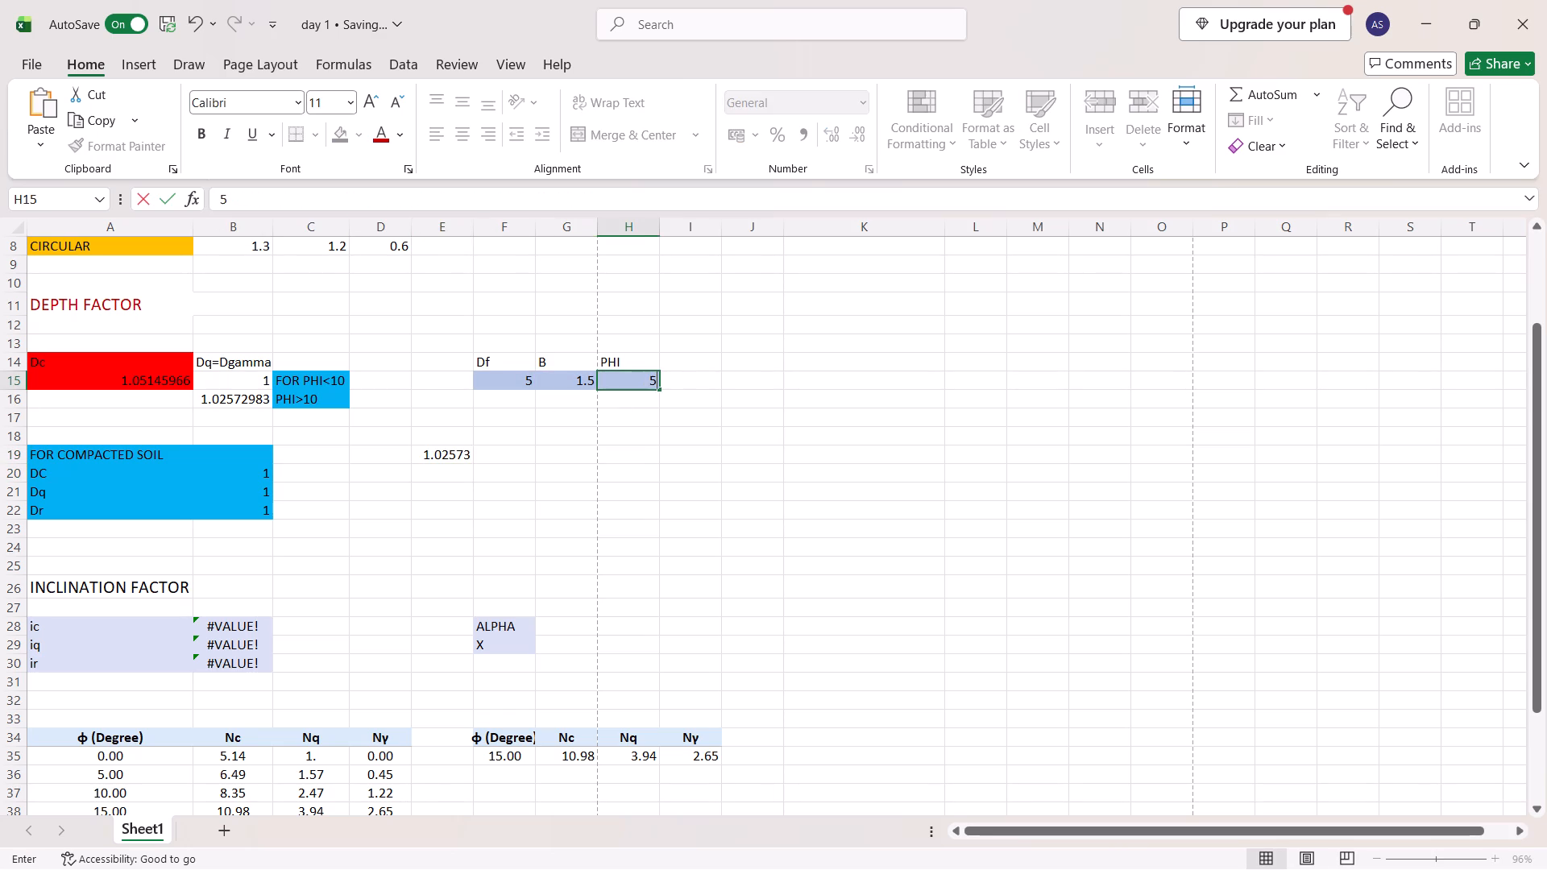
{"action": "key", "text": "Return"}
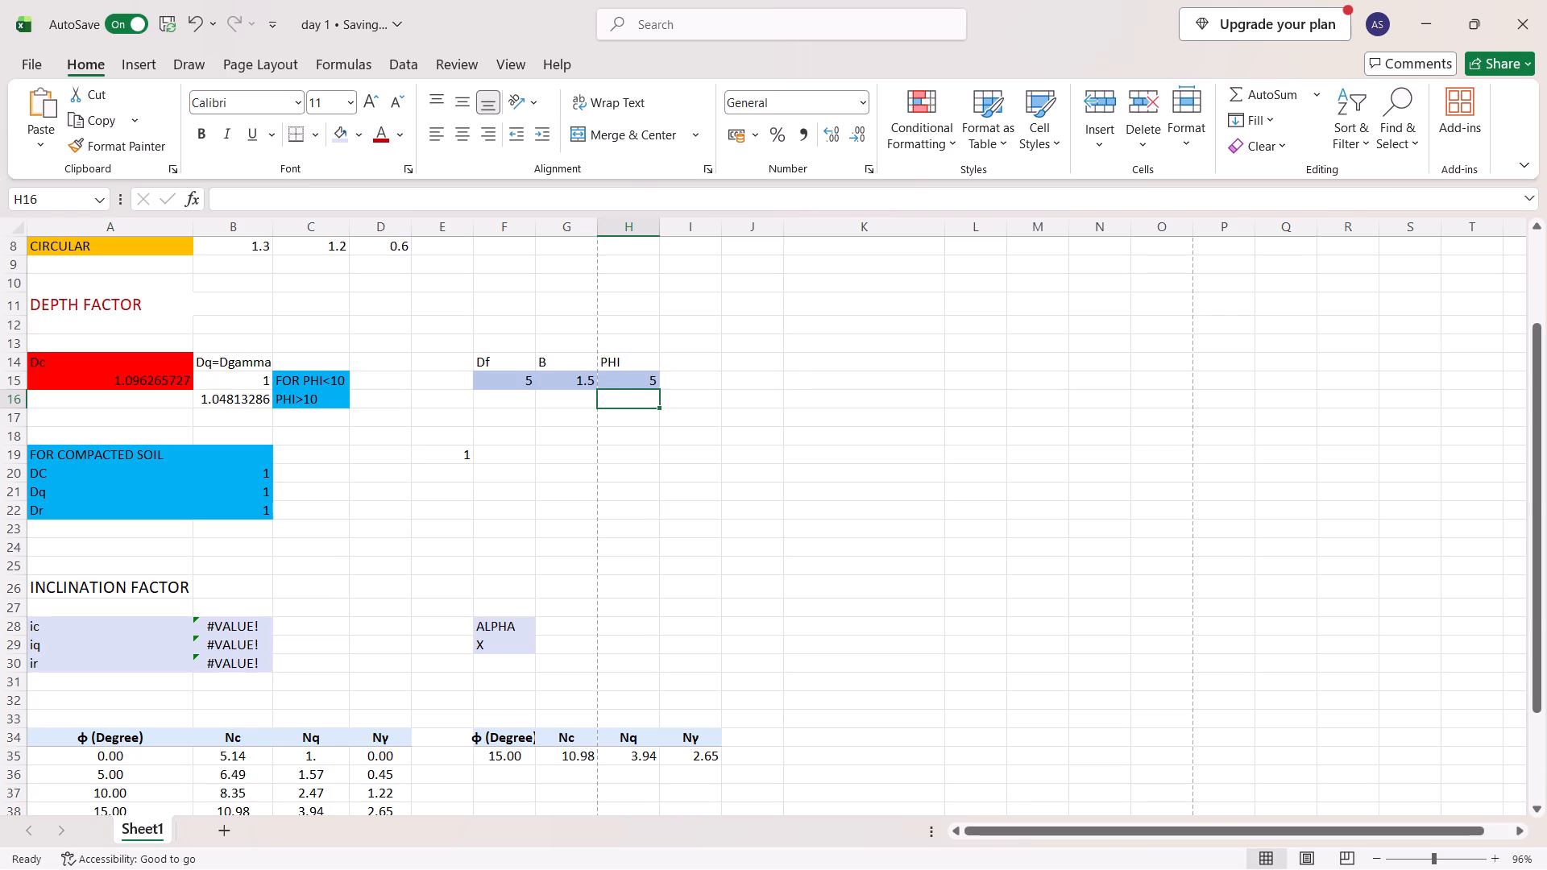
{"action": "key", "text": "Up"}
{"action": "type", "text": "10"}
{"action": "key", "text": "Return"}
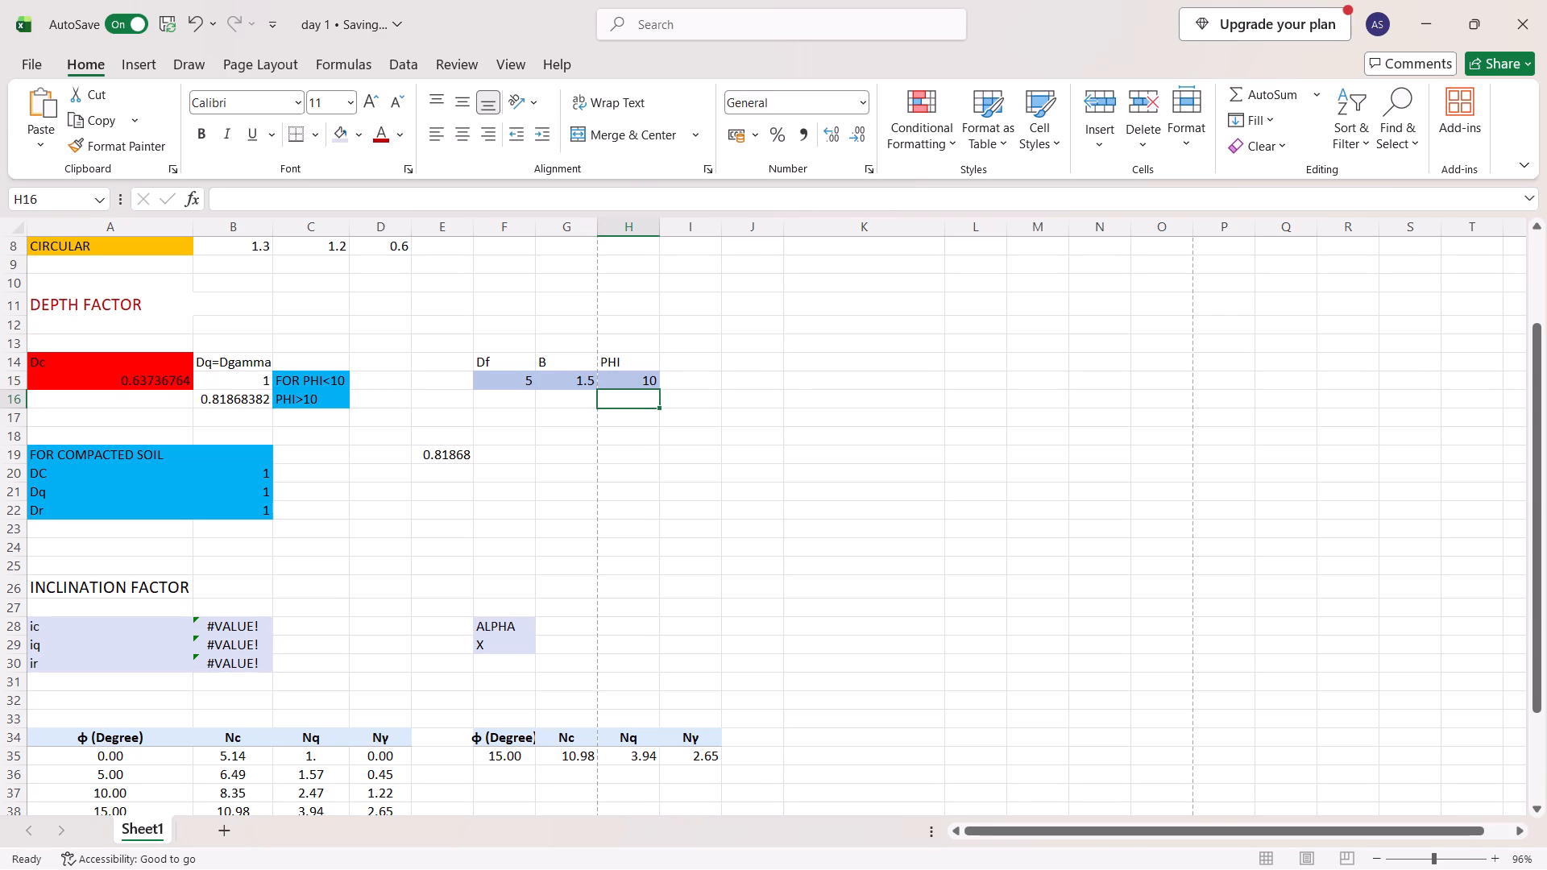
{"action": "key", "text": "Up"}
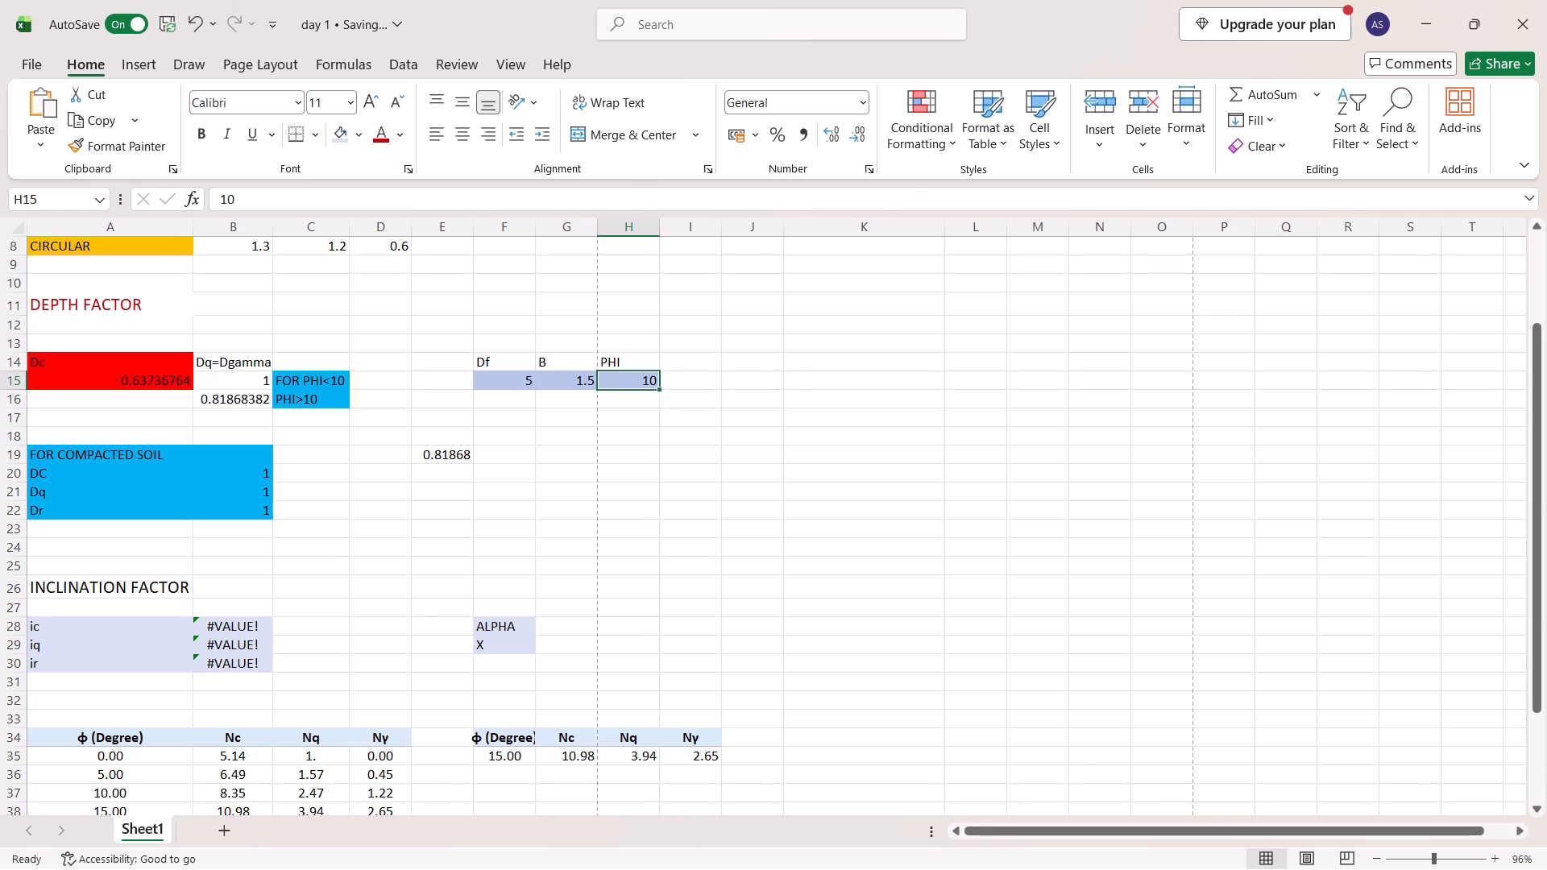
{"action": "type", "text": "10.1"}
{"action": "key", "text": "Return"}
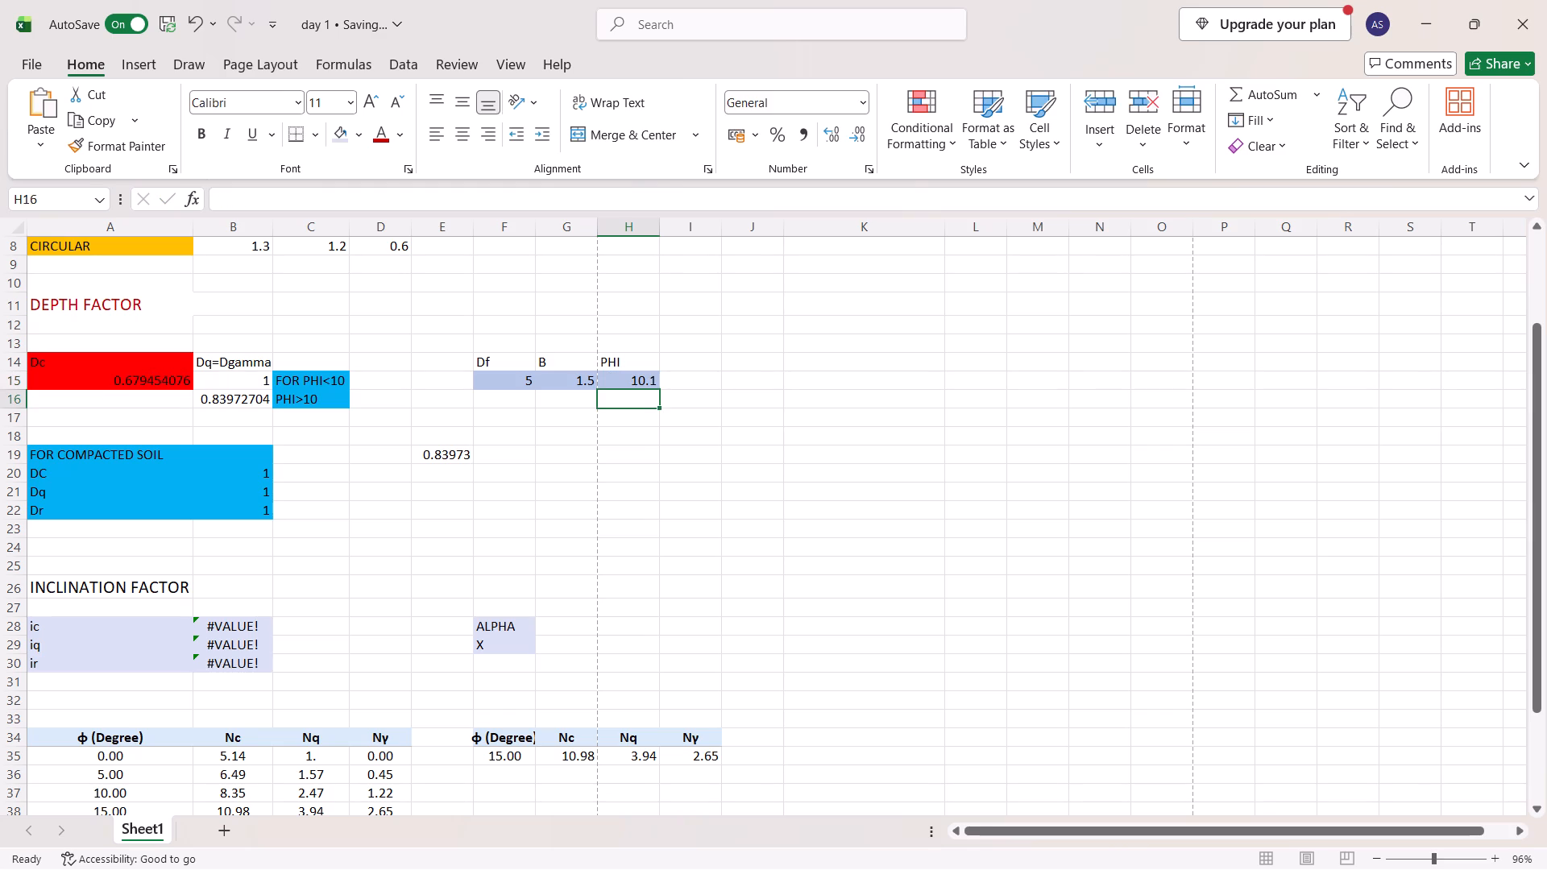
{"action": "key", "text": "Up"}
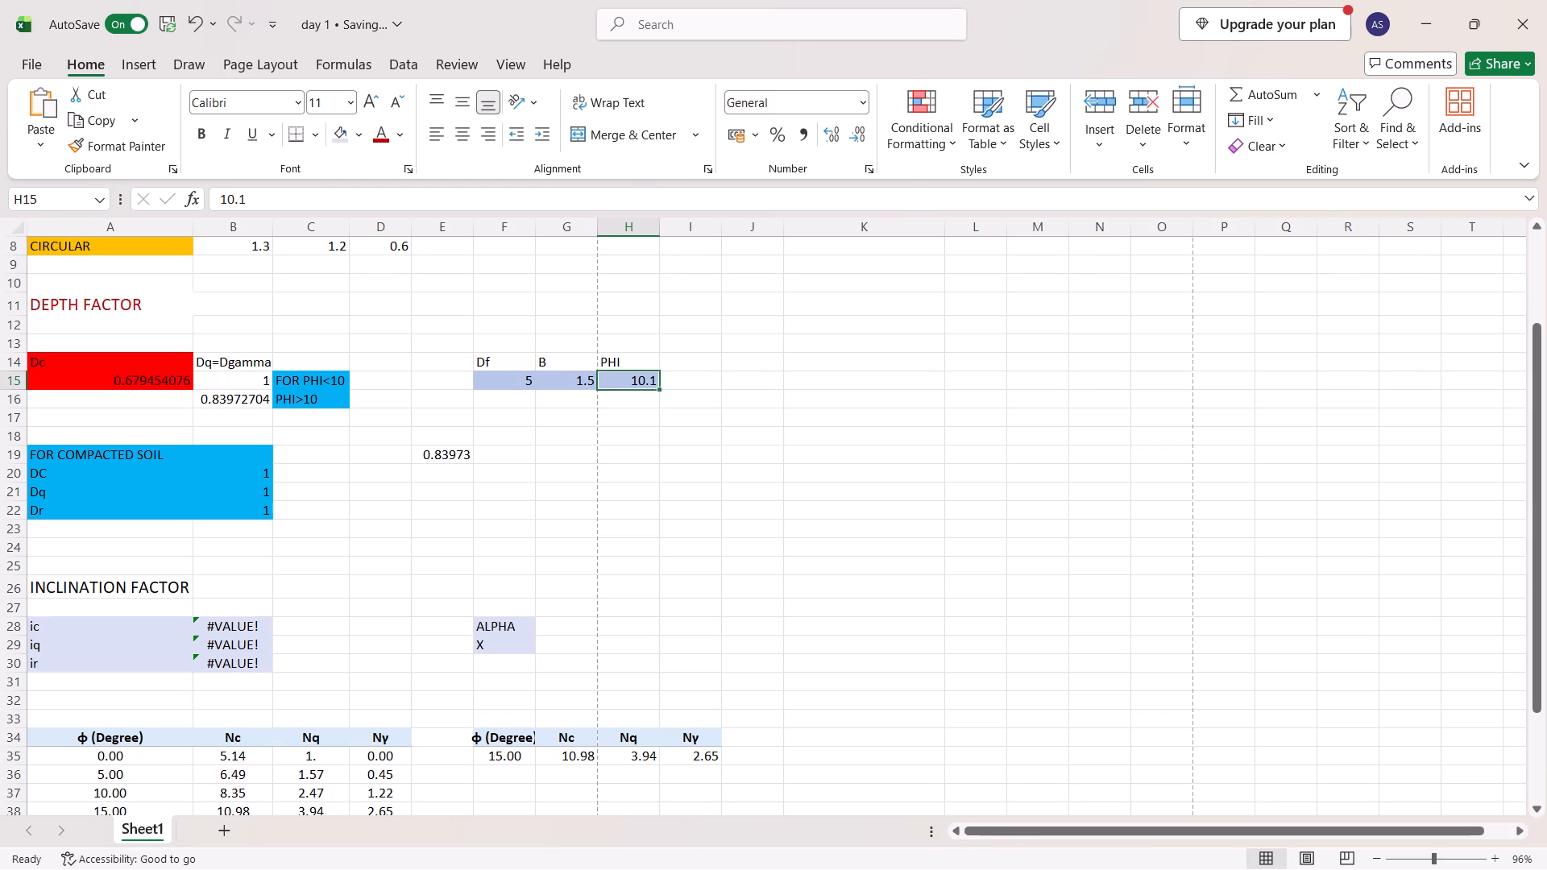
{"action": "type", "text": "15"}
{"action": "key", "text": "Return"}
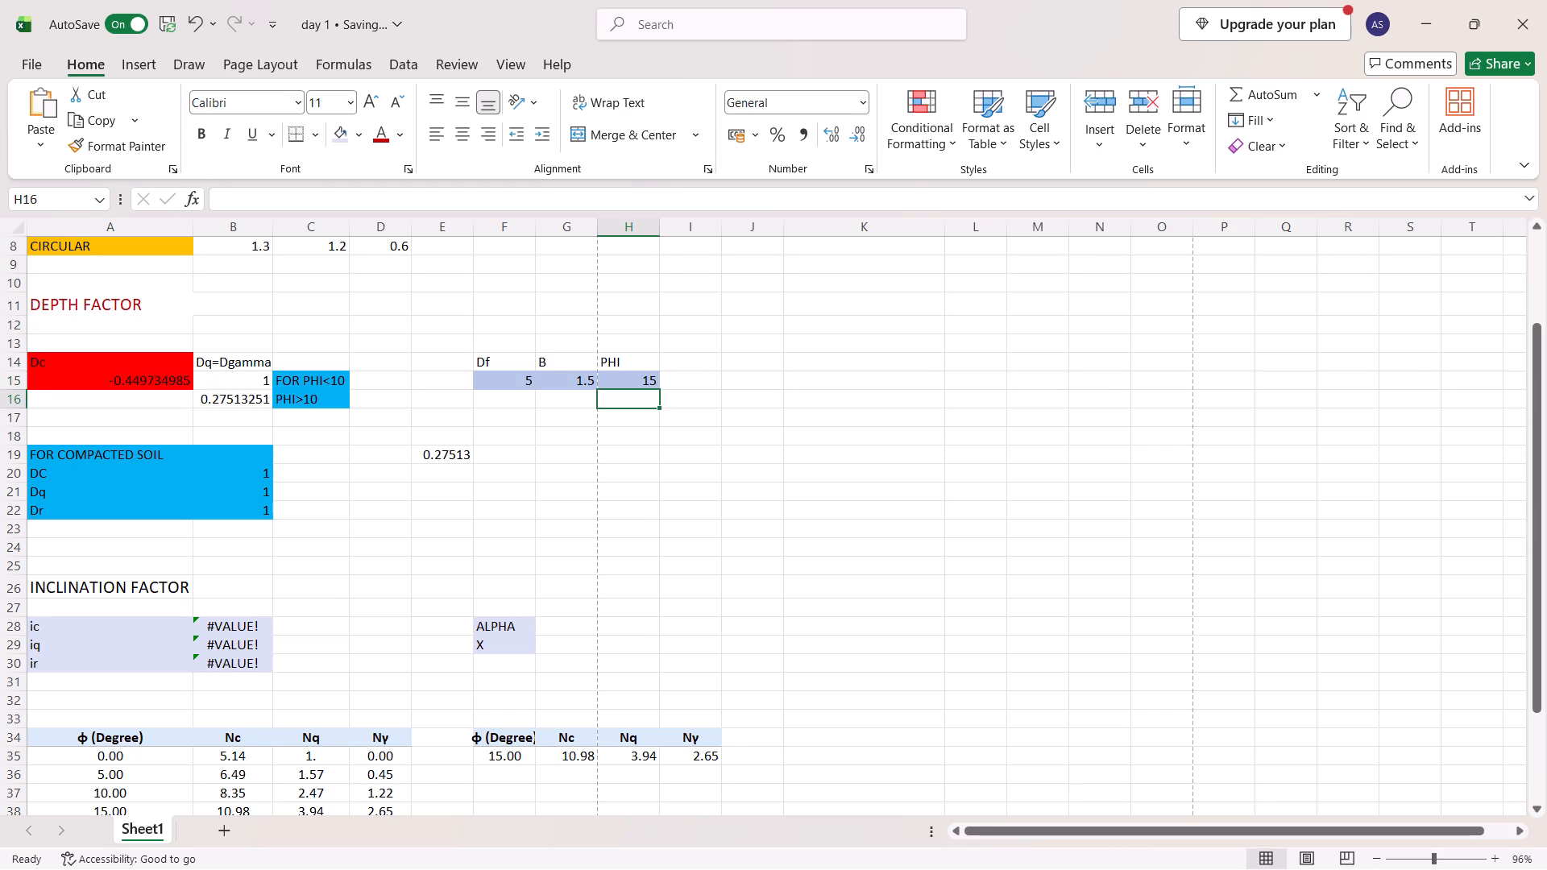
Set PHI in cell H15 to 9.
{"action": "key", "text": "Up"}
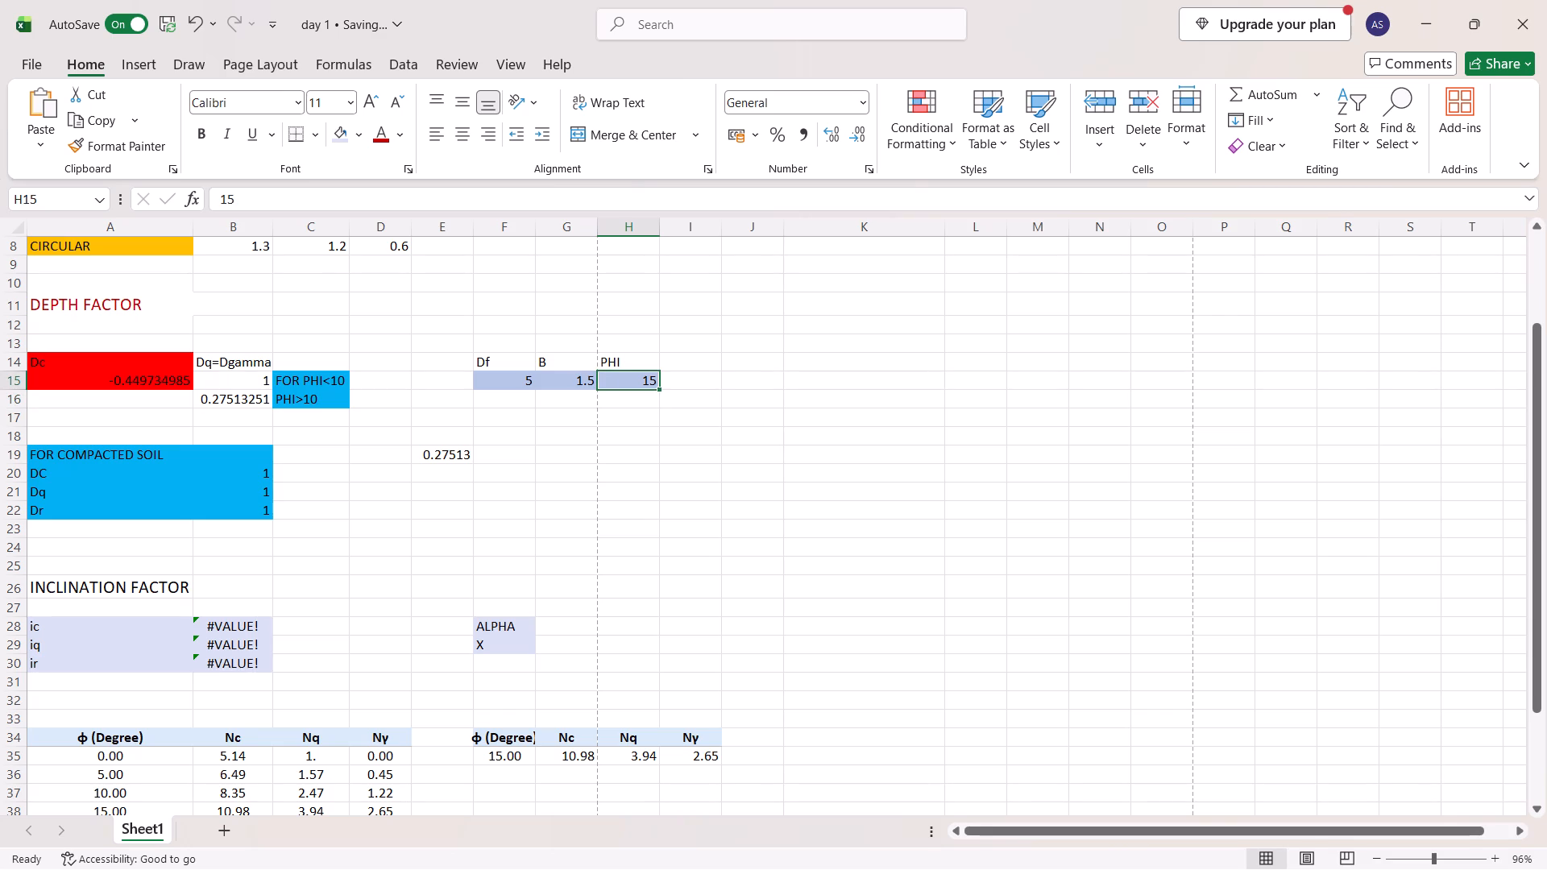
{"action": "key", "text": "9"}
{"action": "key", "text": "Return"}
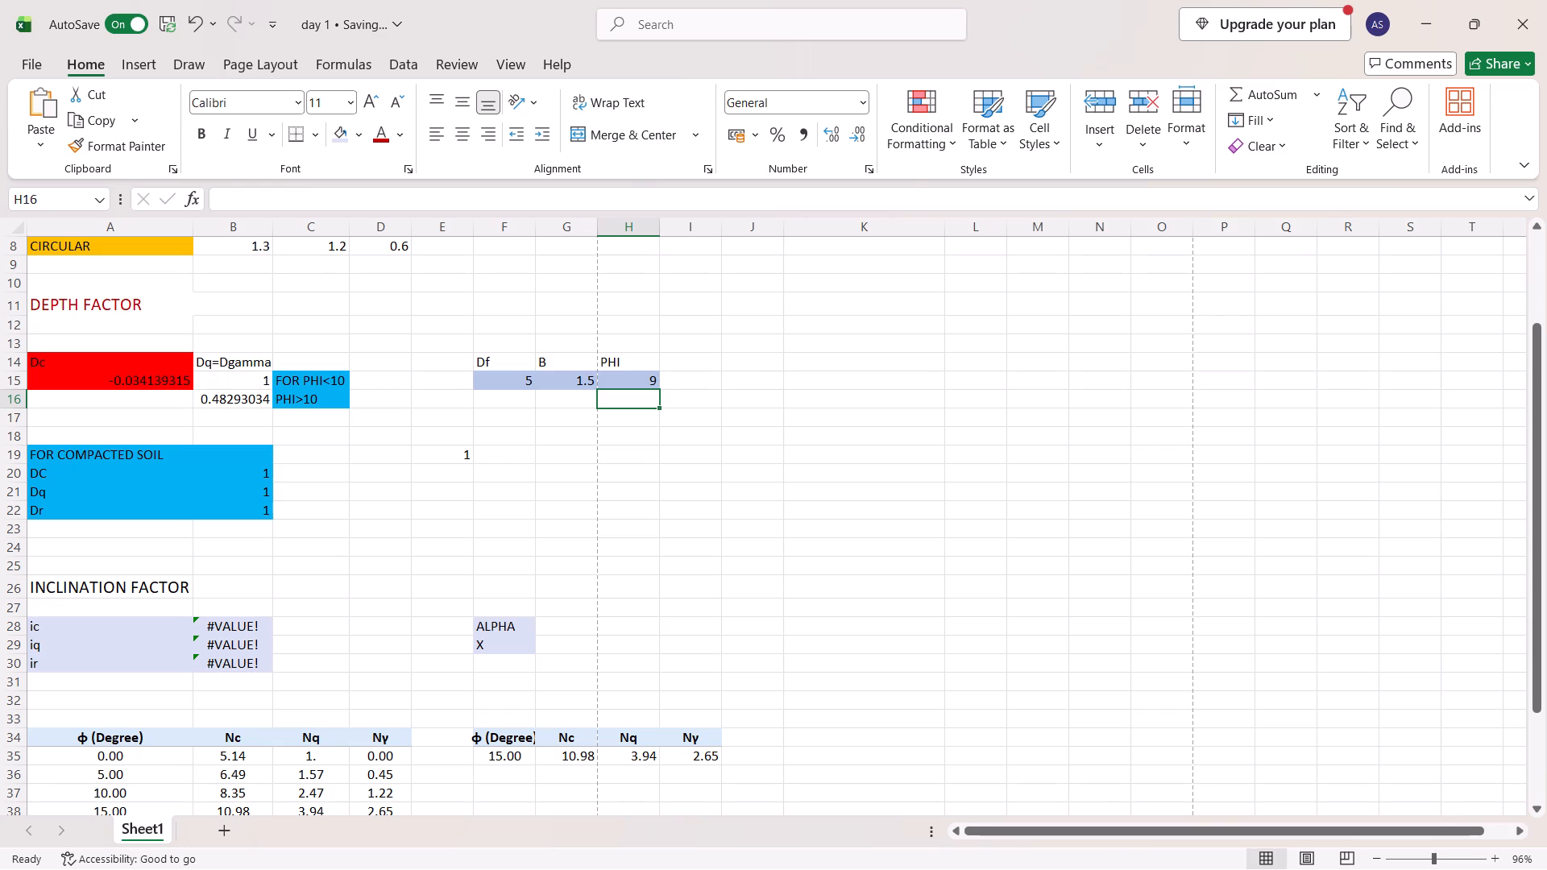
Compare the IF formula in E19 with the Dq=Dgamma formula for PHI>10 in B16.
{"action": "left_click", "coordinate": [459, 458]}
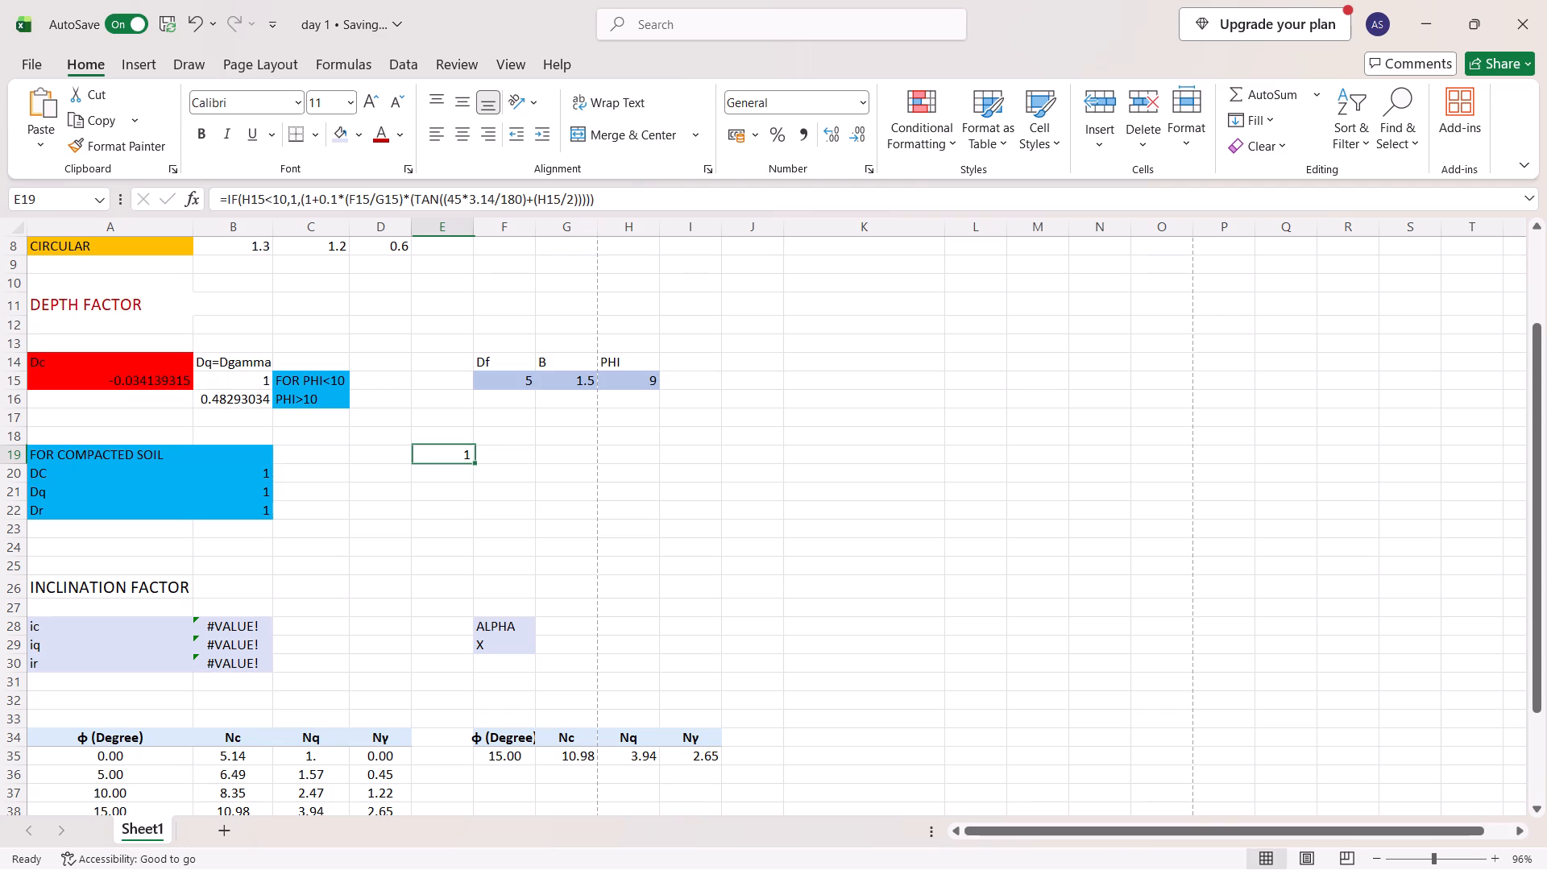
{"action": "left_click", "coordinate": [338, 400]}
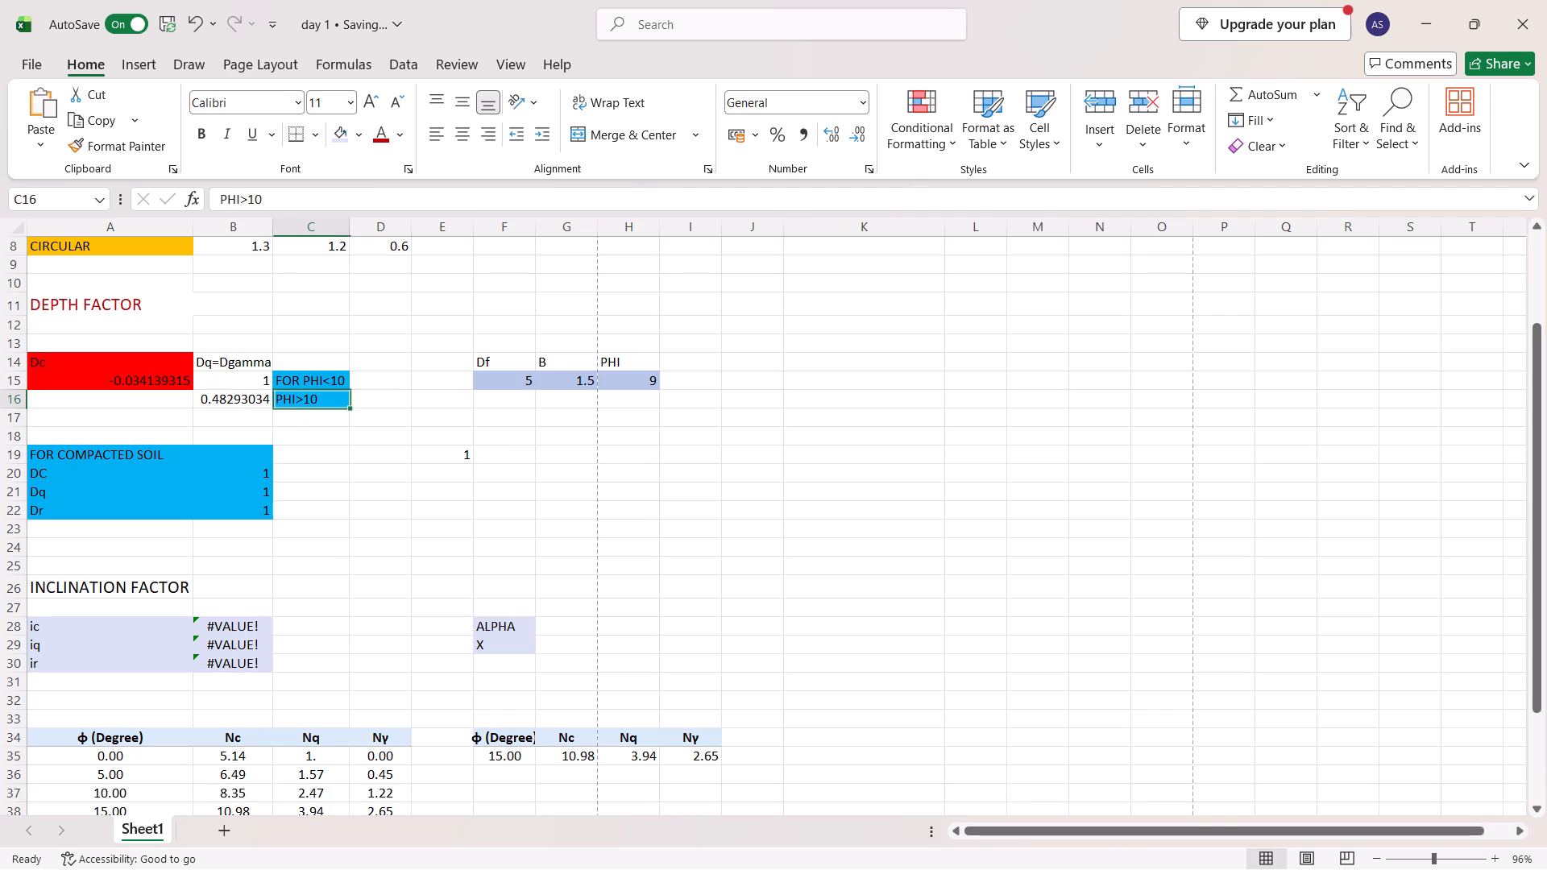
{"action": "left_click", "coordinate": [364, 401]}
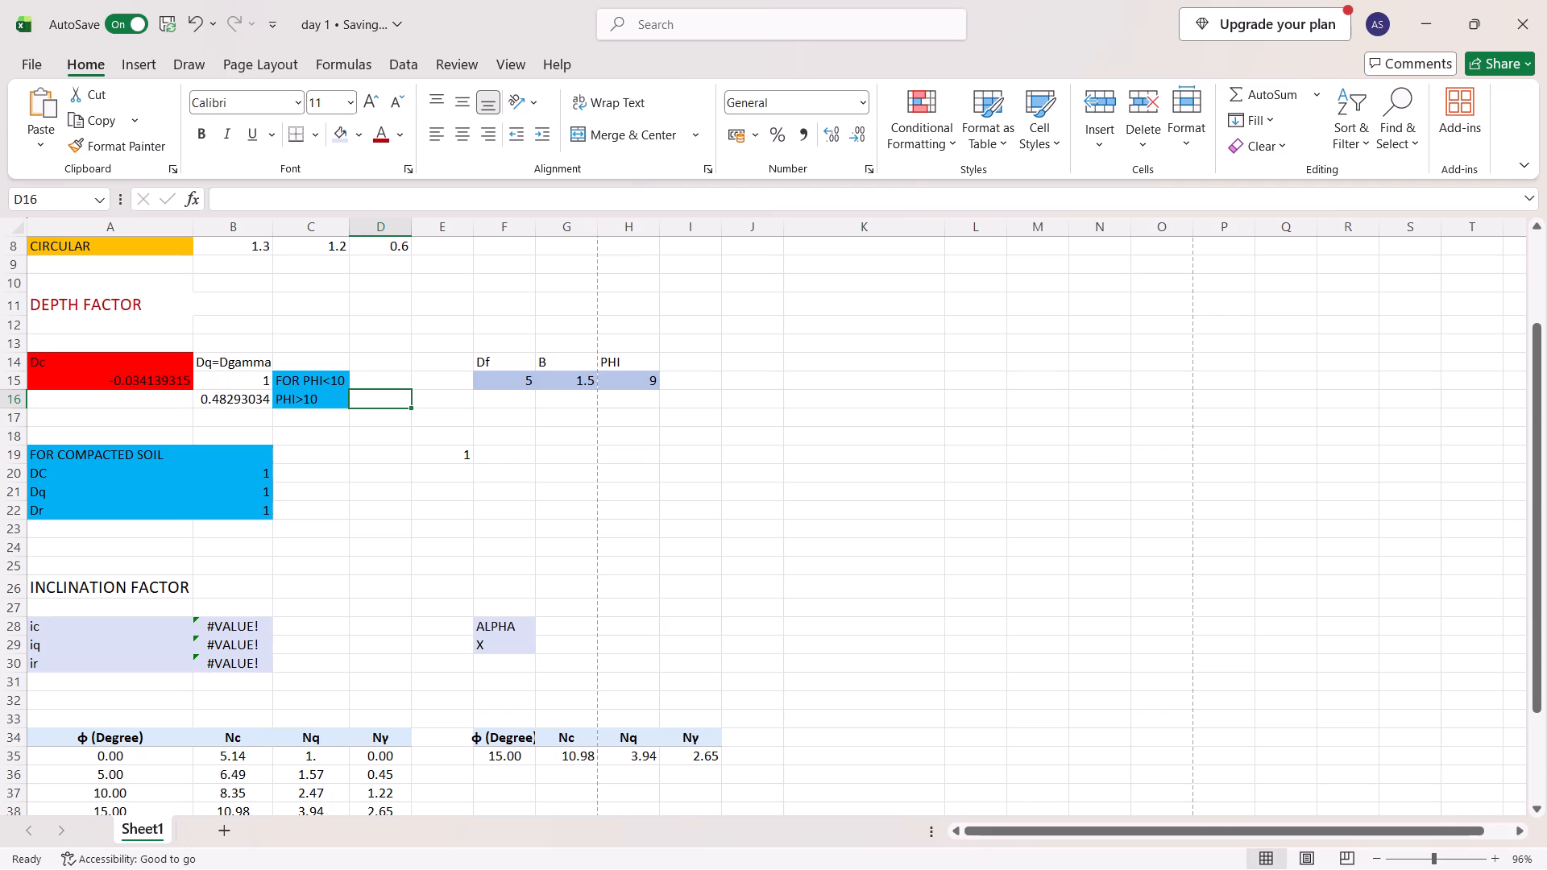
{"action": "left_click", "coordinate": [320, 405]}
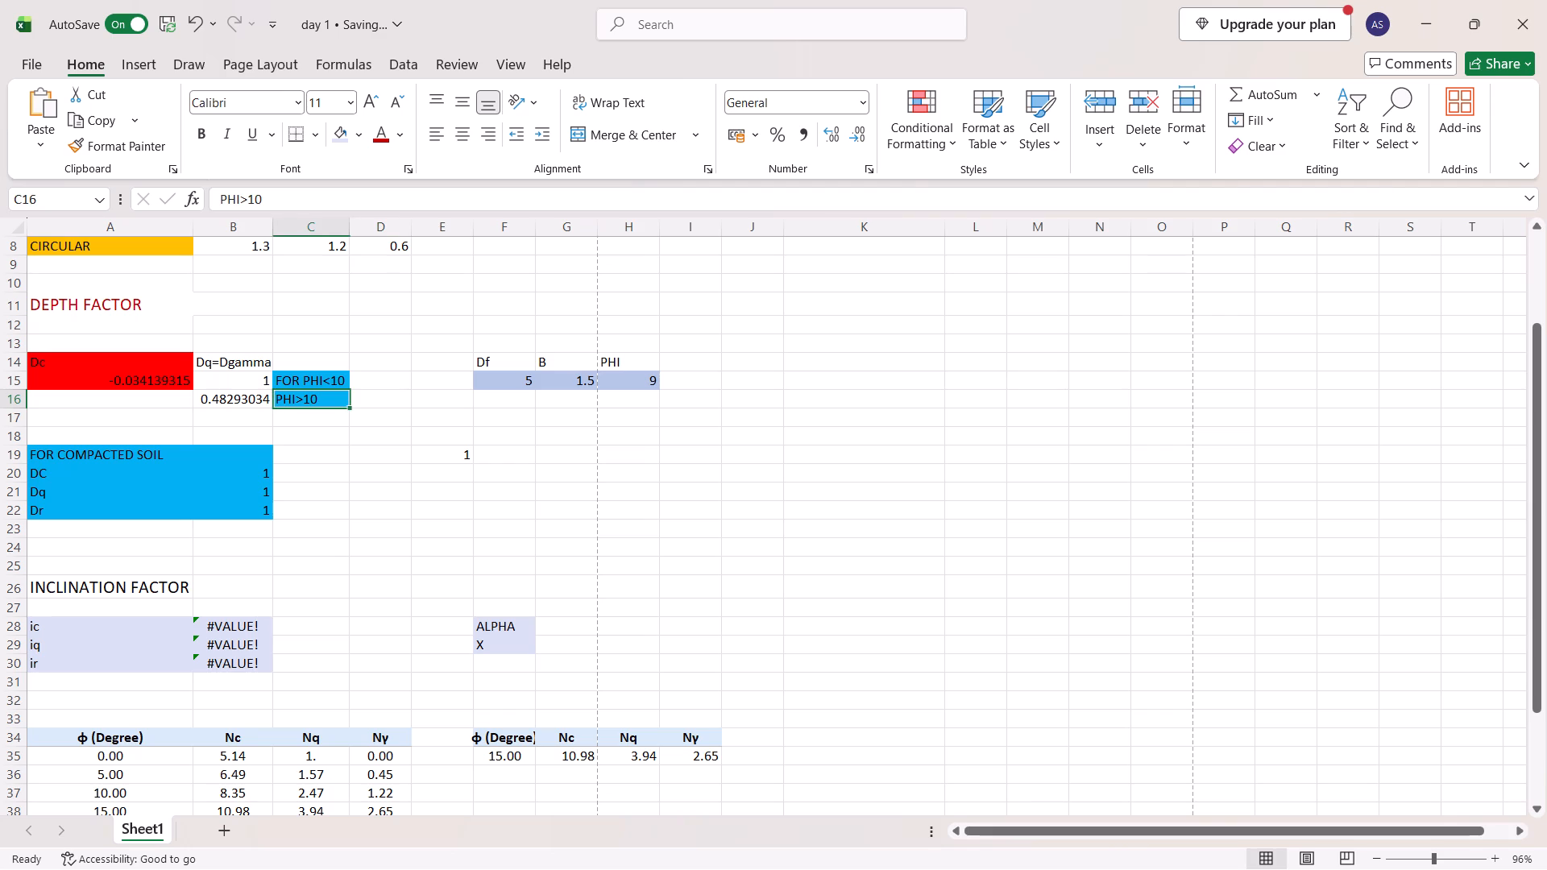
{"action": "left_click_drag", "start_coordinate": [334, 402], "coordinate": [251, 402]}
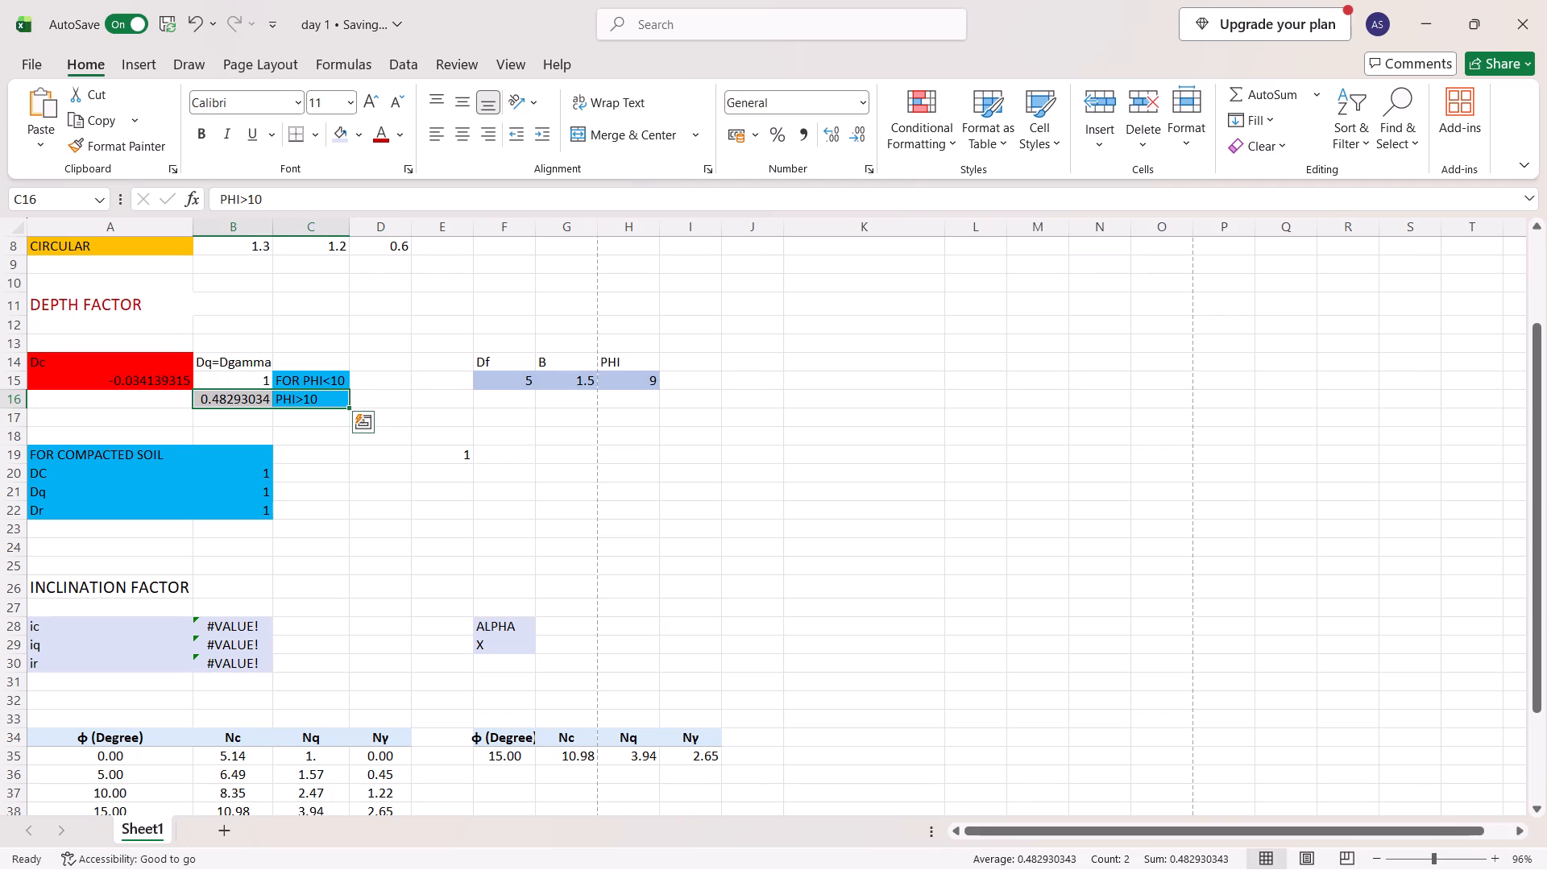
{"action": "left_click", "coordinate": [251, 402]}
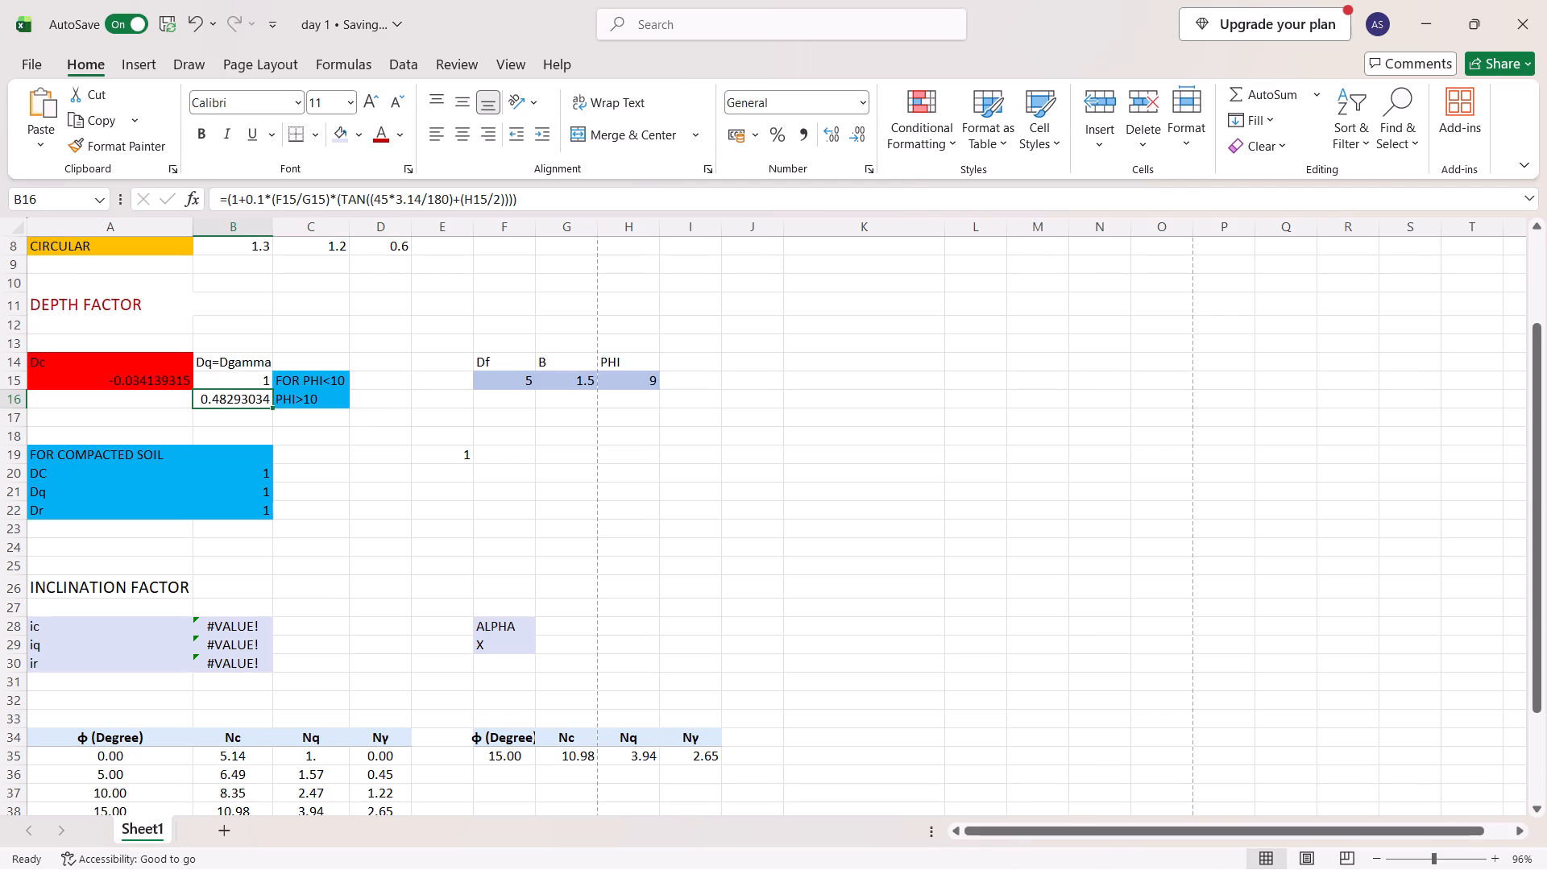
{"action": "left_click", "coordinate": [538, 206]}
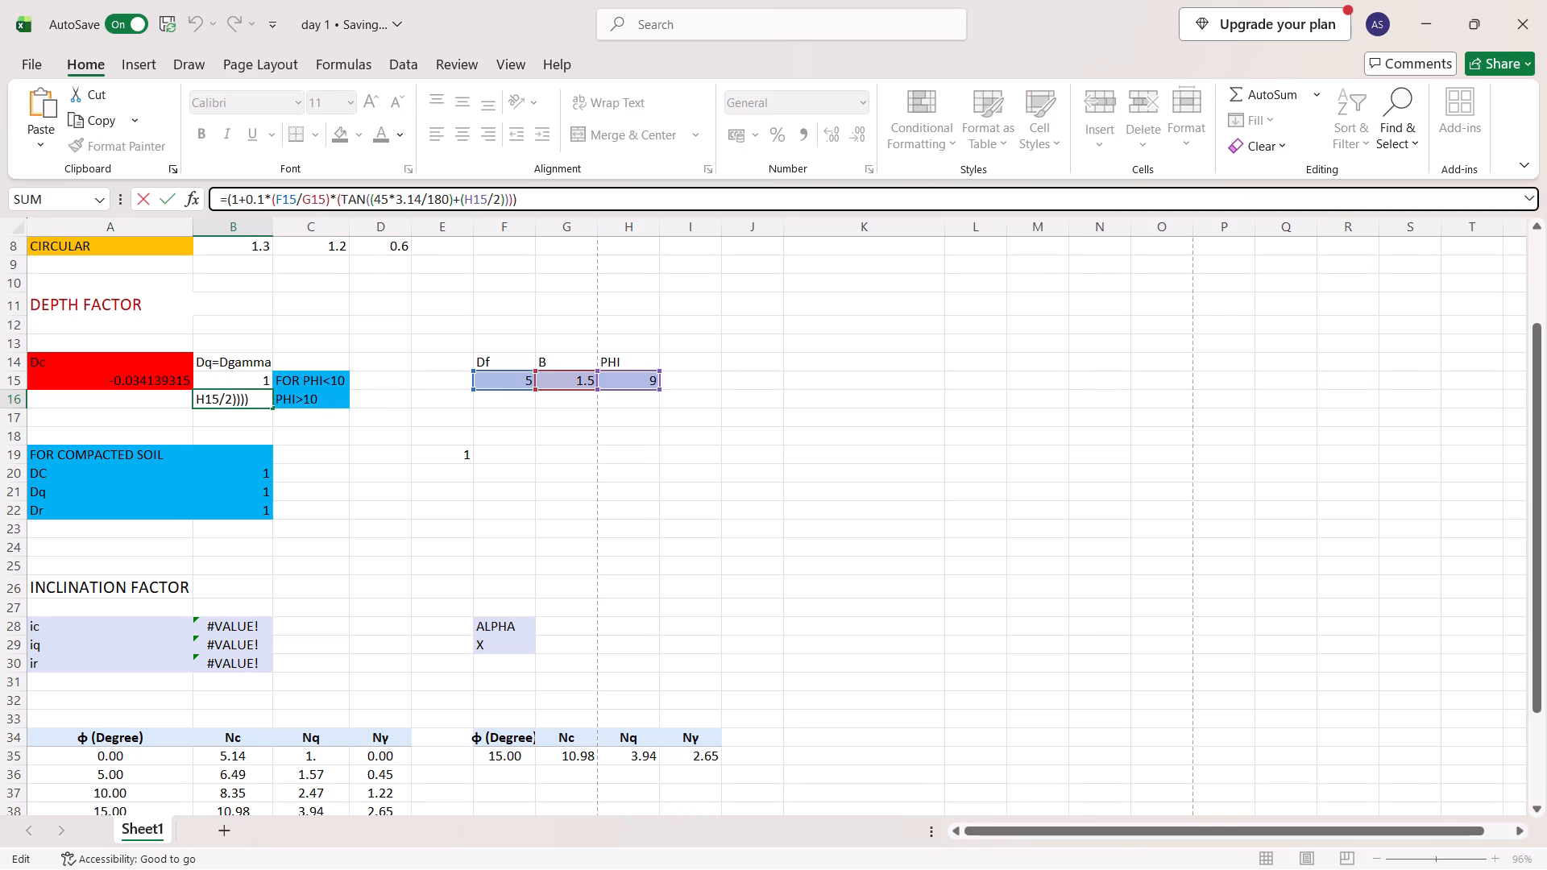
Copy the full IF formula text from cell E19 and clear that cell.
{"action": "left_click", "coordinate": [458, 455]}
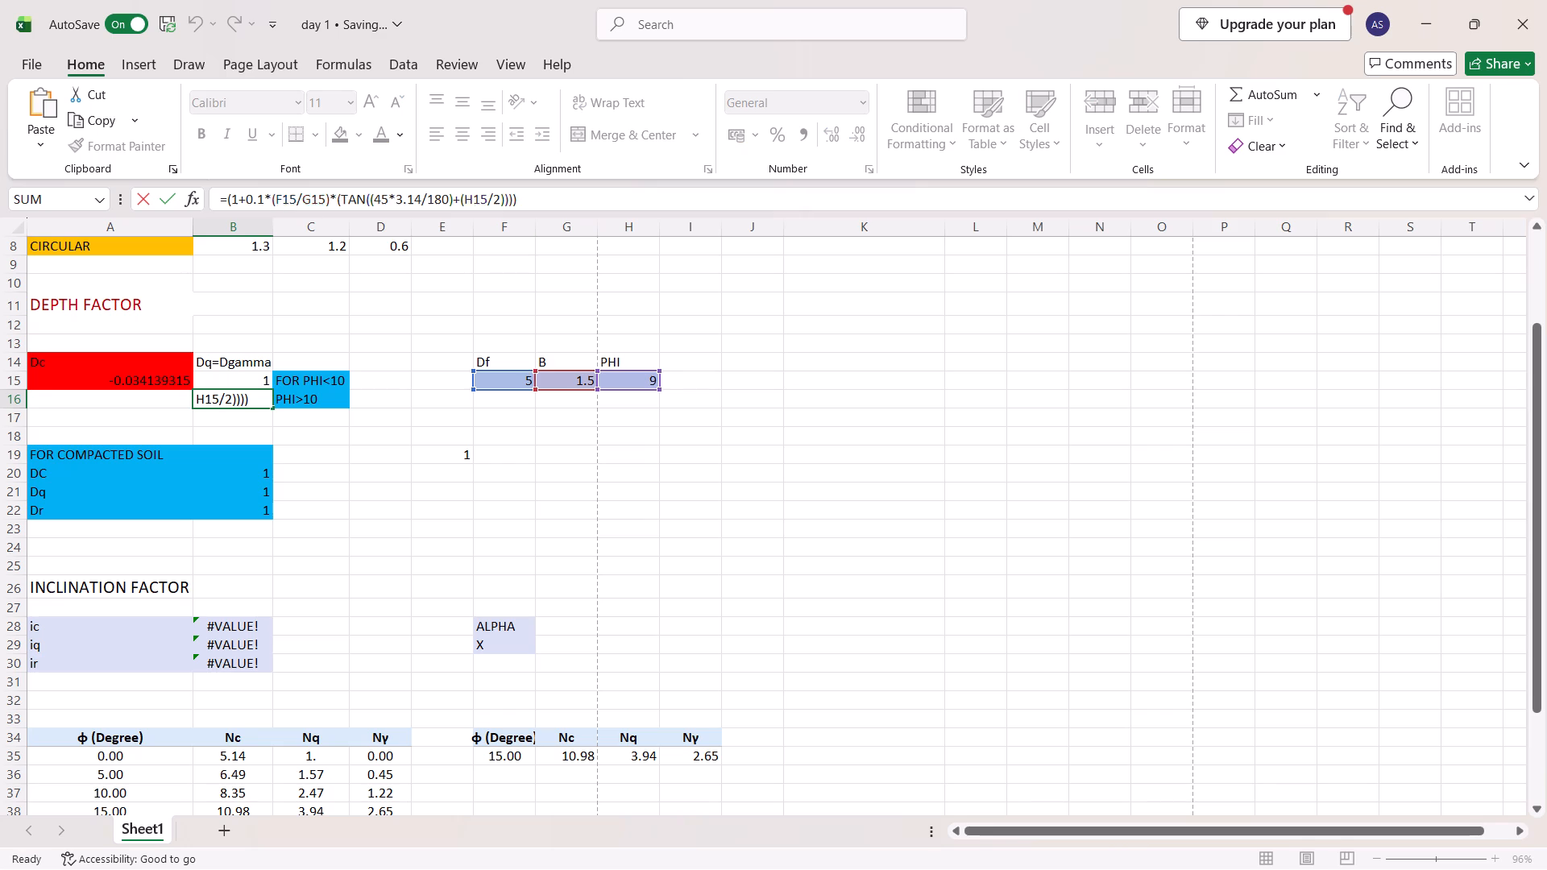
{"action": "left_click_drag", "start_coordinate": [615, 199], "coordinate": [63, 201]}
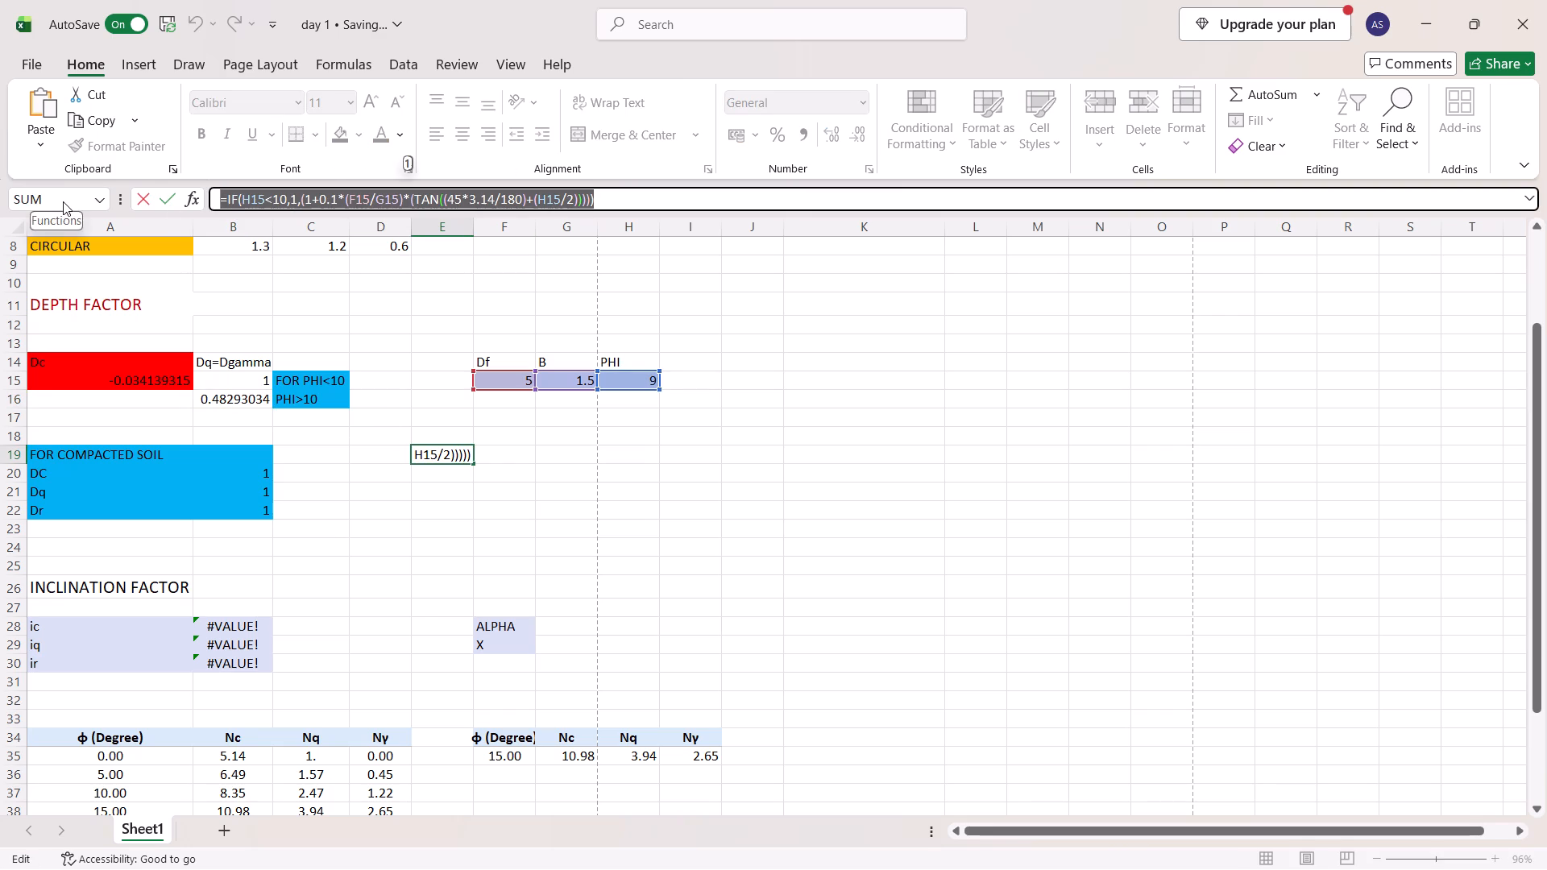
{"action": "key", "text": "ctrl+c"}
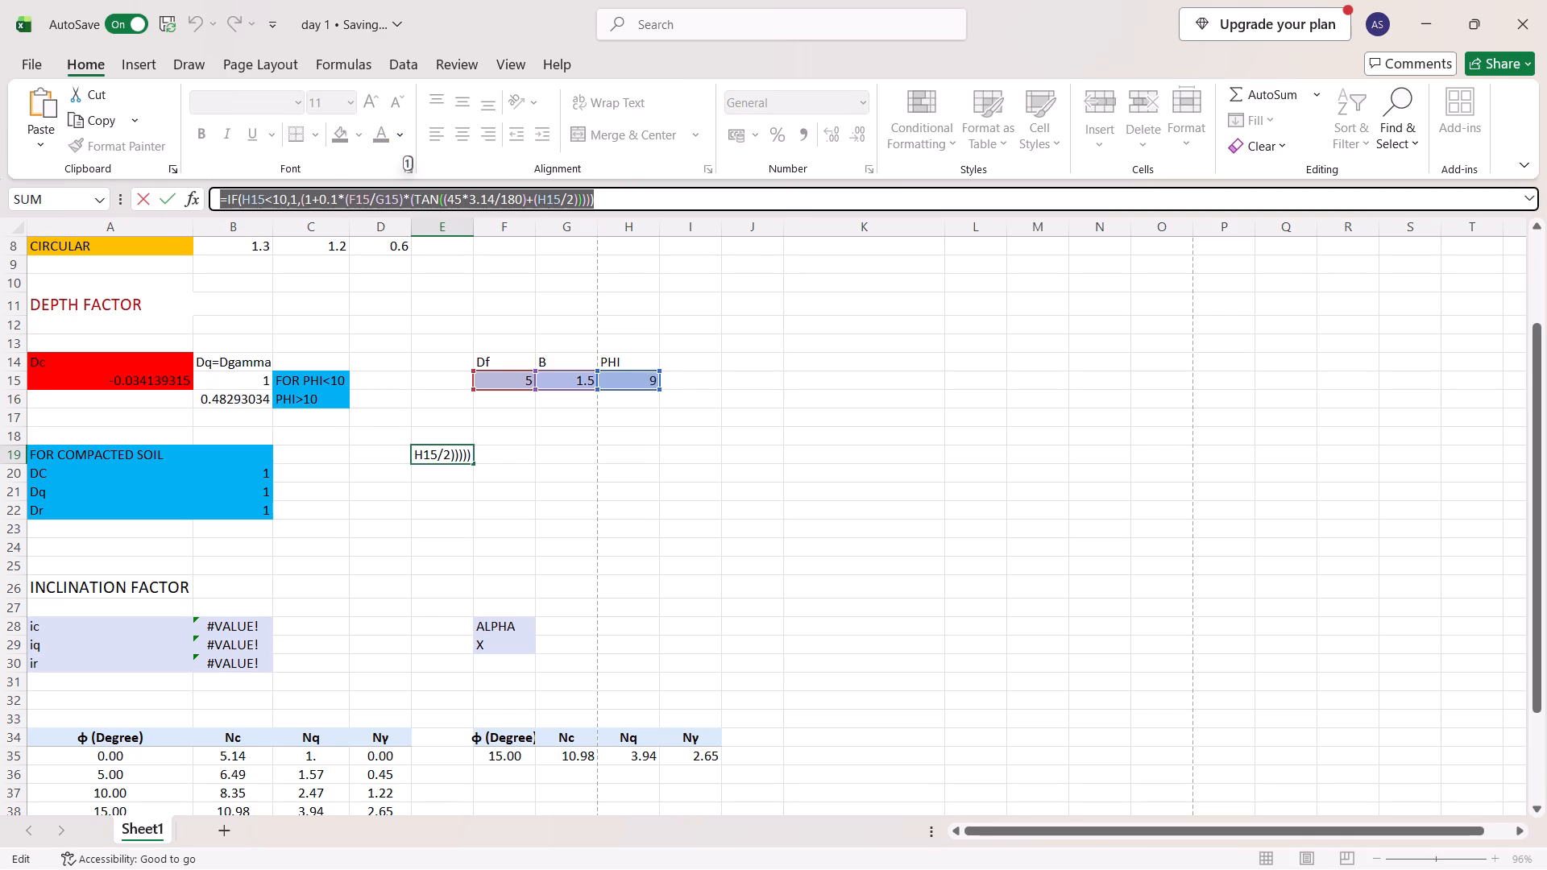
{"action": "left_click", "coordinate": [237, 399]}
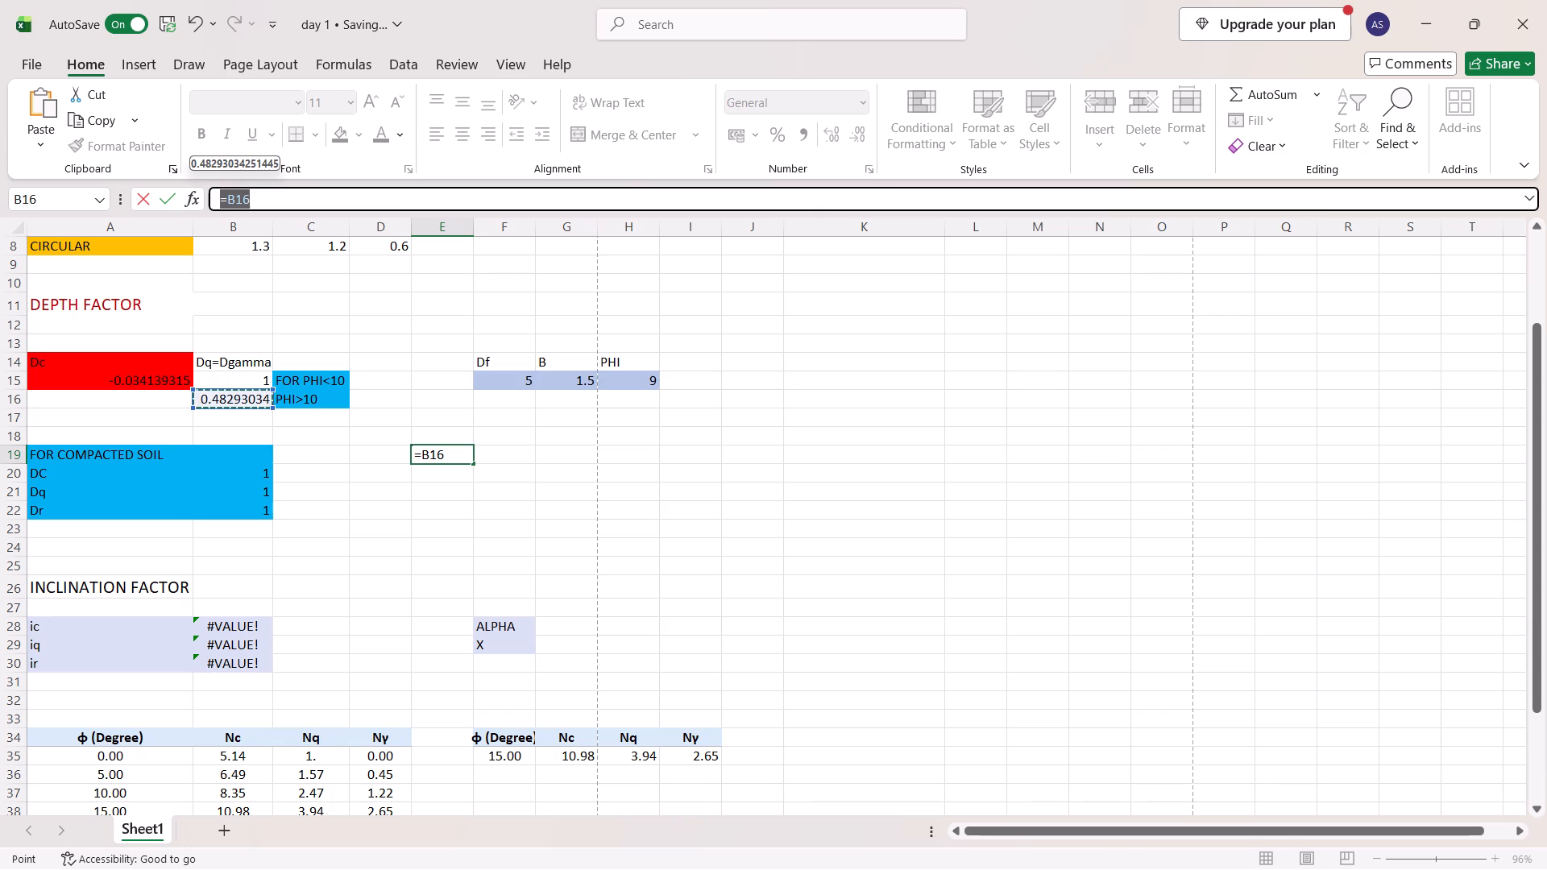
{"action": "left_click", "coordinate": [444, 452]}
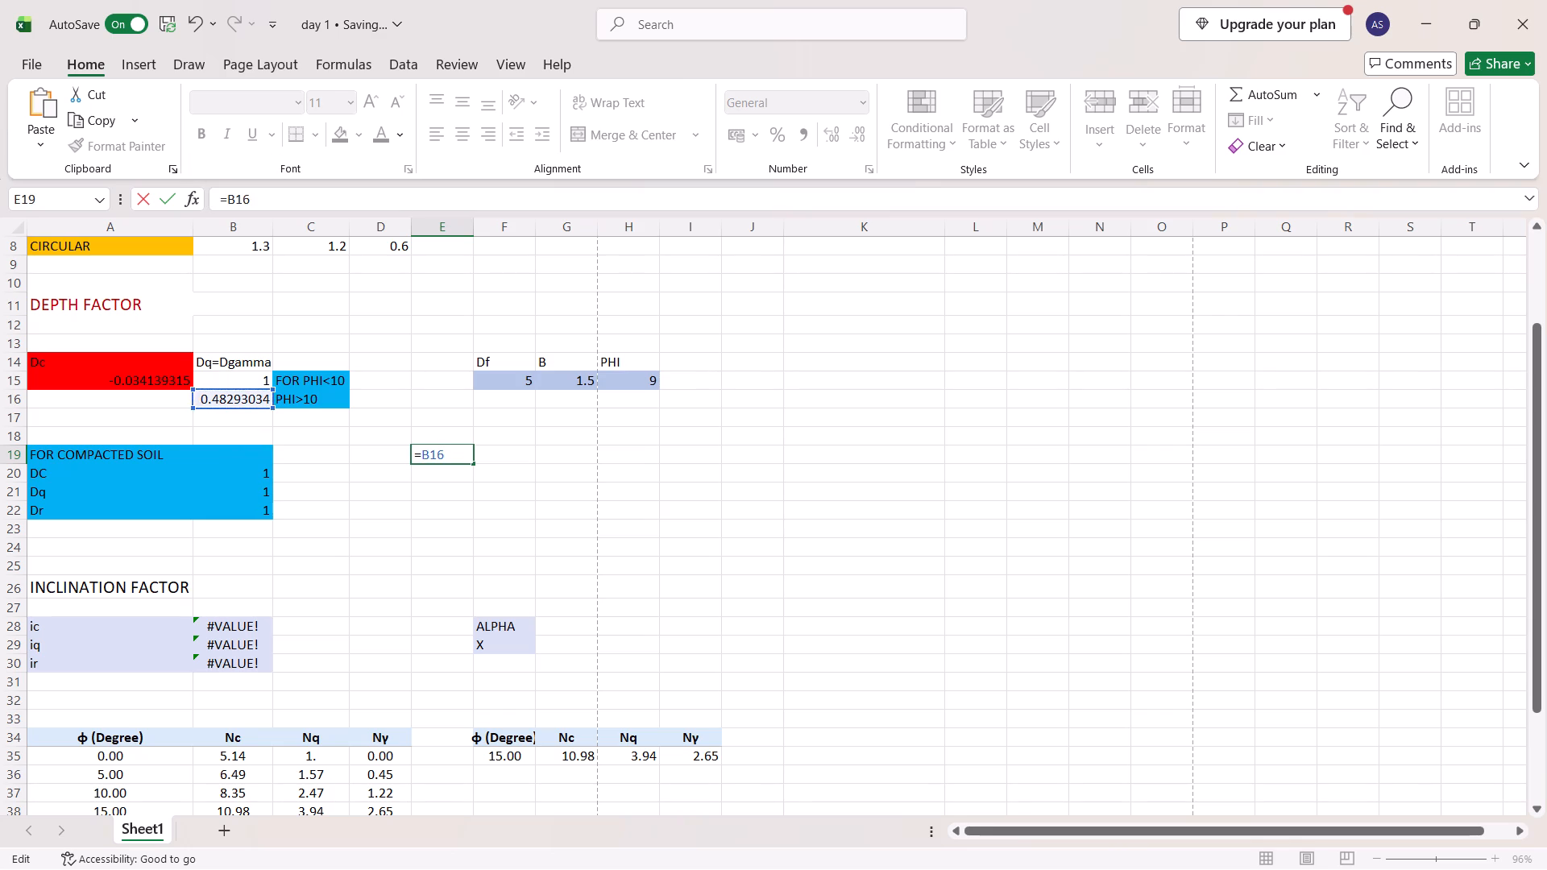
{"action": "key", "text": "BackSpace"}
{"action": "key", "text": "BackSpace"}
{"action": "key", "text": "BackSpace"}
{"action": "key", "text": "BackSpace"}
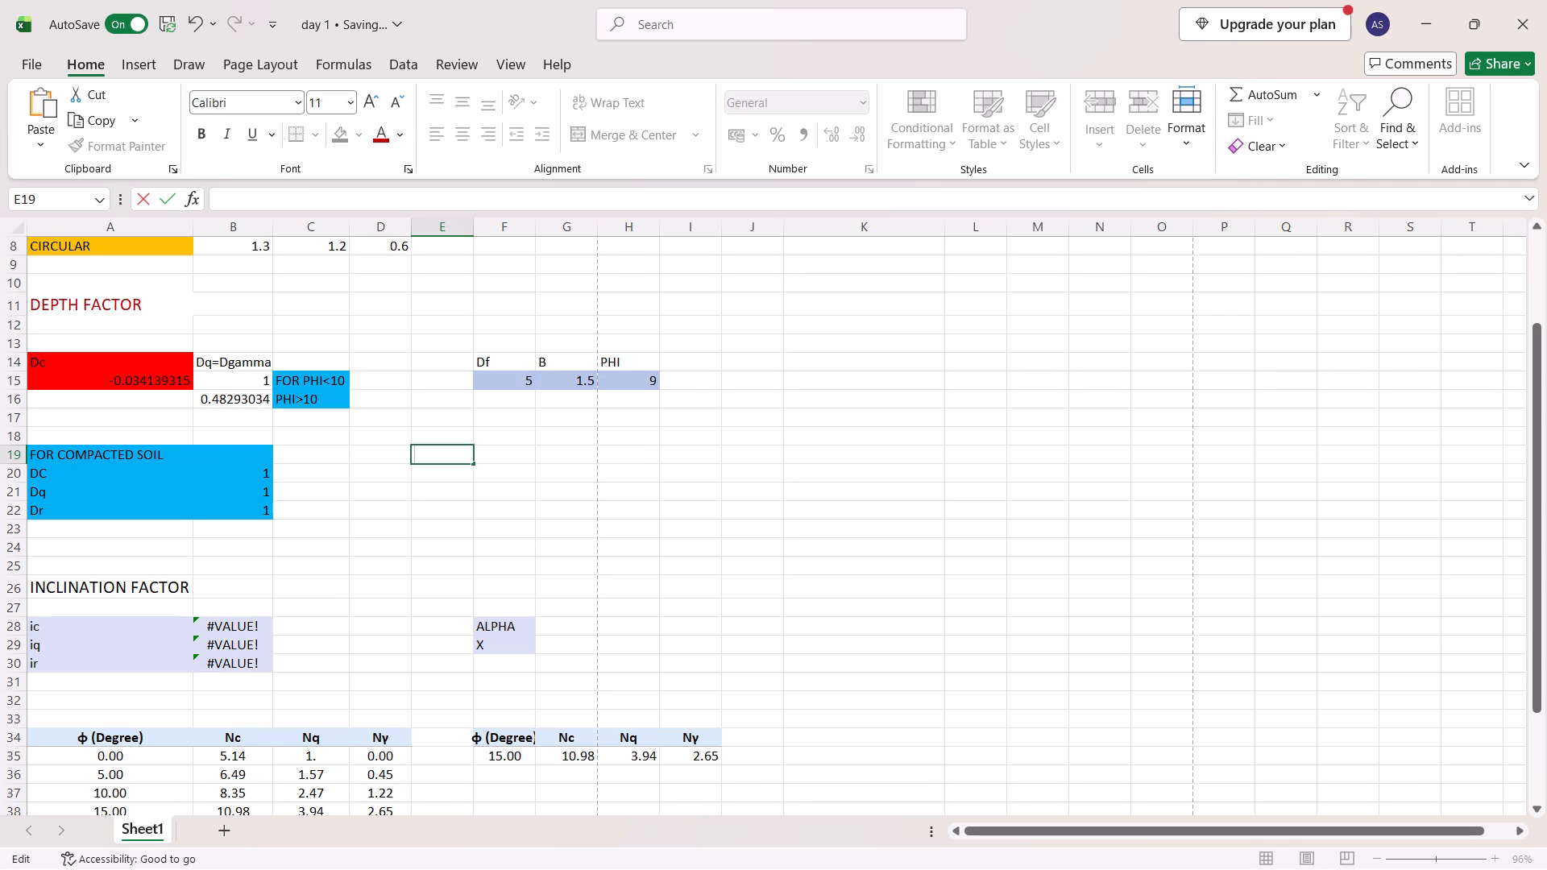
Replace the Dq=Dgamma formula in B16 with the copied =IF(H15<10,1,(1+0.1*(F15/G15)*(TAN((45*3.14/180)+(H15/2))))).
{"action": "left_click", "coordinate": [233, 402]}
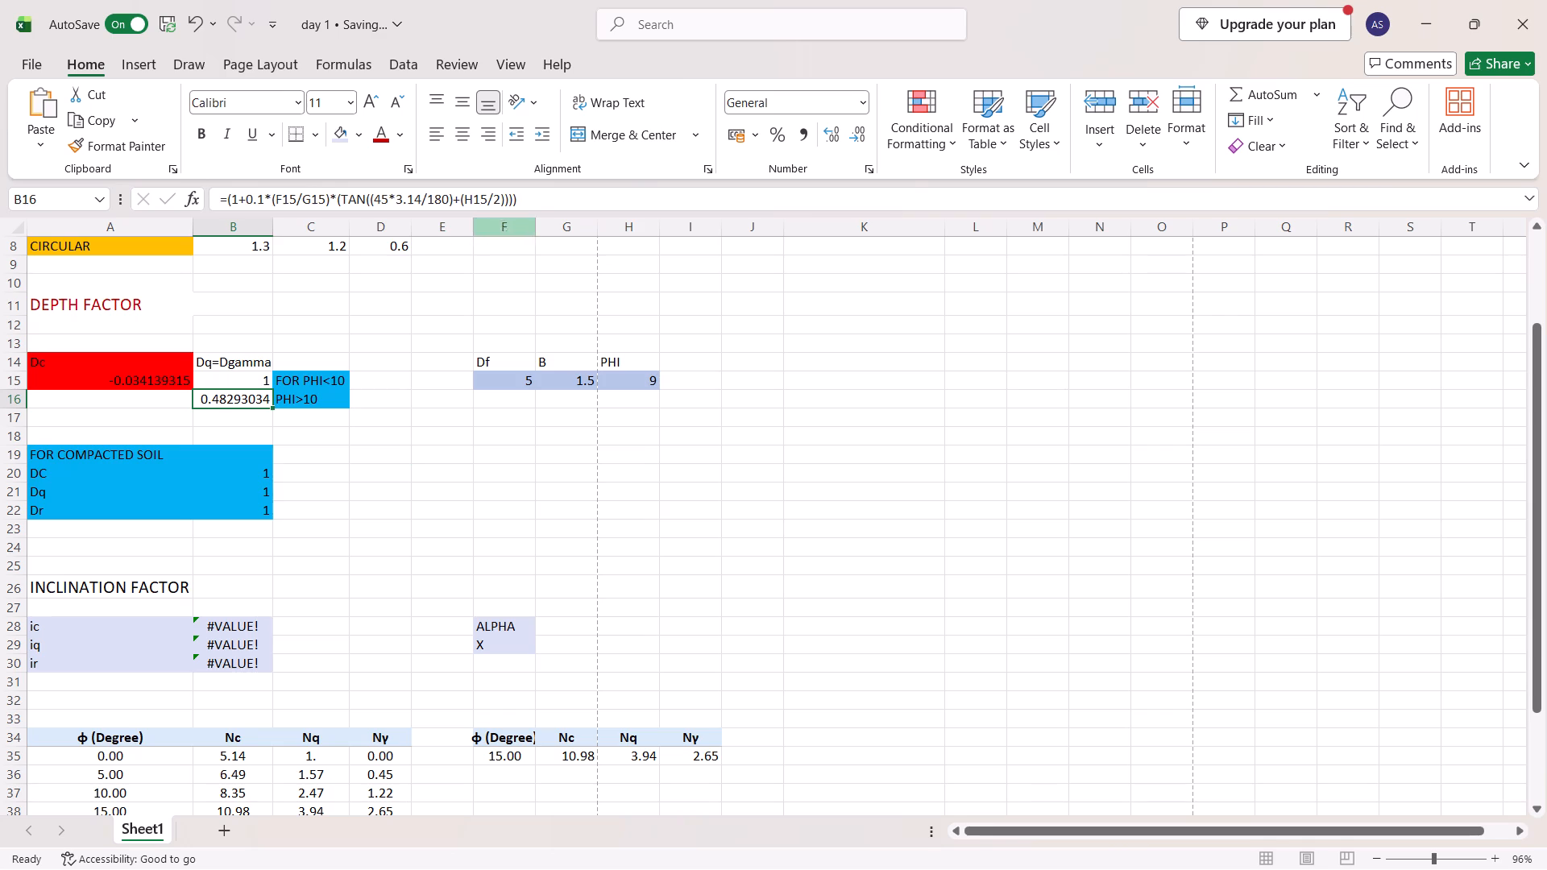
{"action": "left_click_drag", "start_coordinate": [535, 206], "coordinate": [153, 257]}
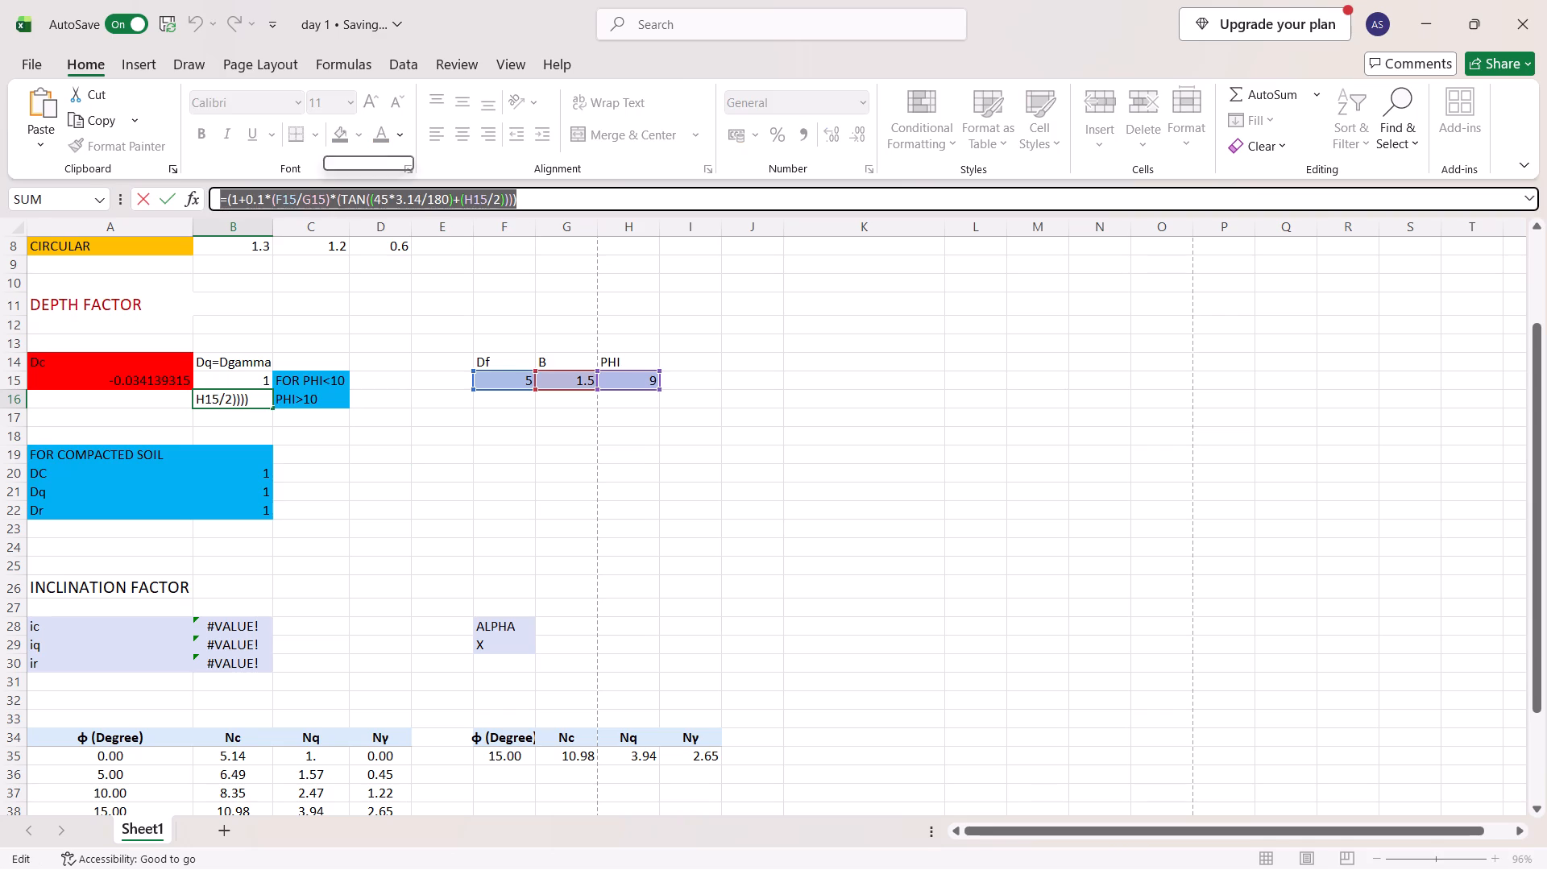
{"action": "key", "text": "BackSpace"}
{"action": "key", "text": "ctrl+v"}
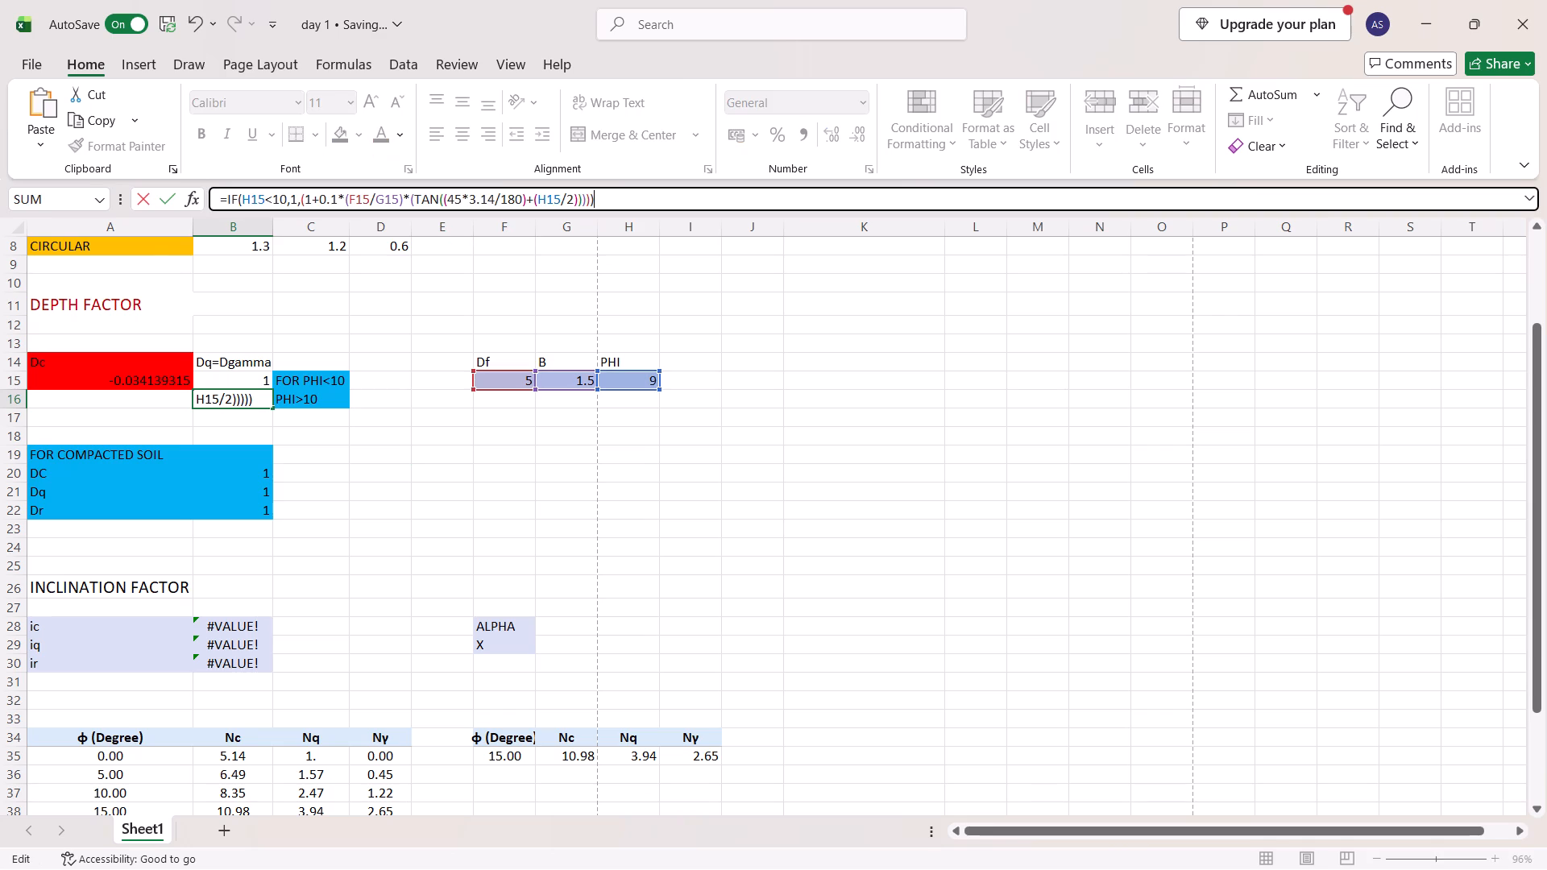
{"action": "key", "text": "Return"}
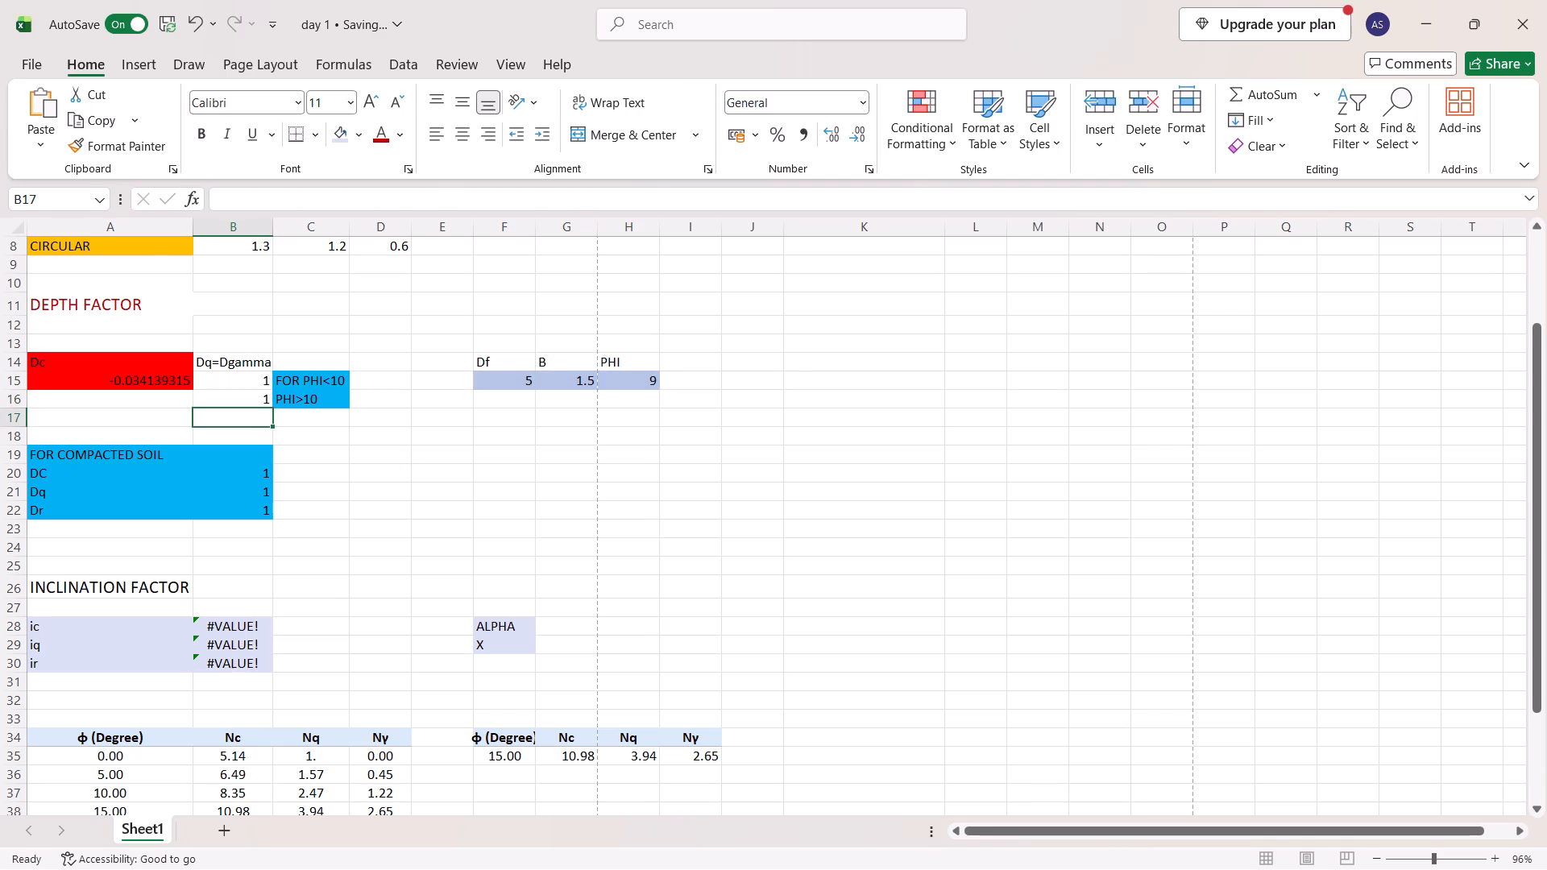
Undo the last formula replacement in B16 so the separate PHI>10 formula is restored.
{"action": "left_click", "coordinate": [628, 375]}
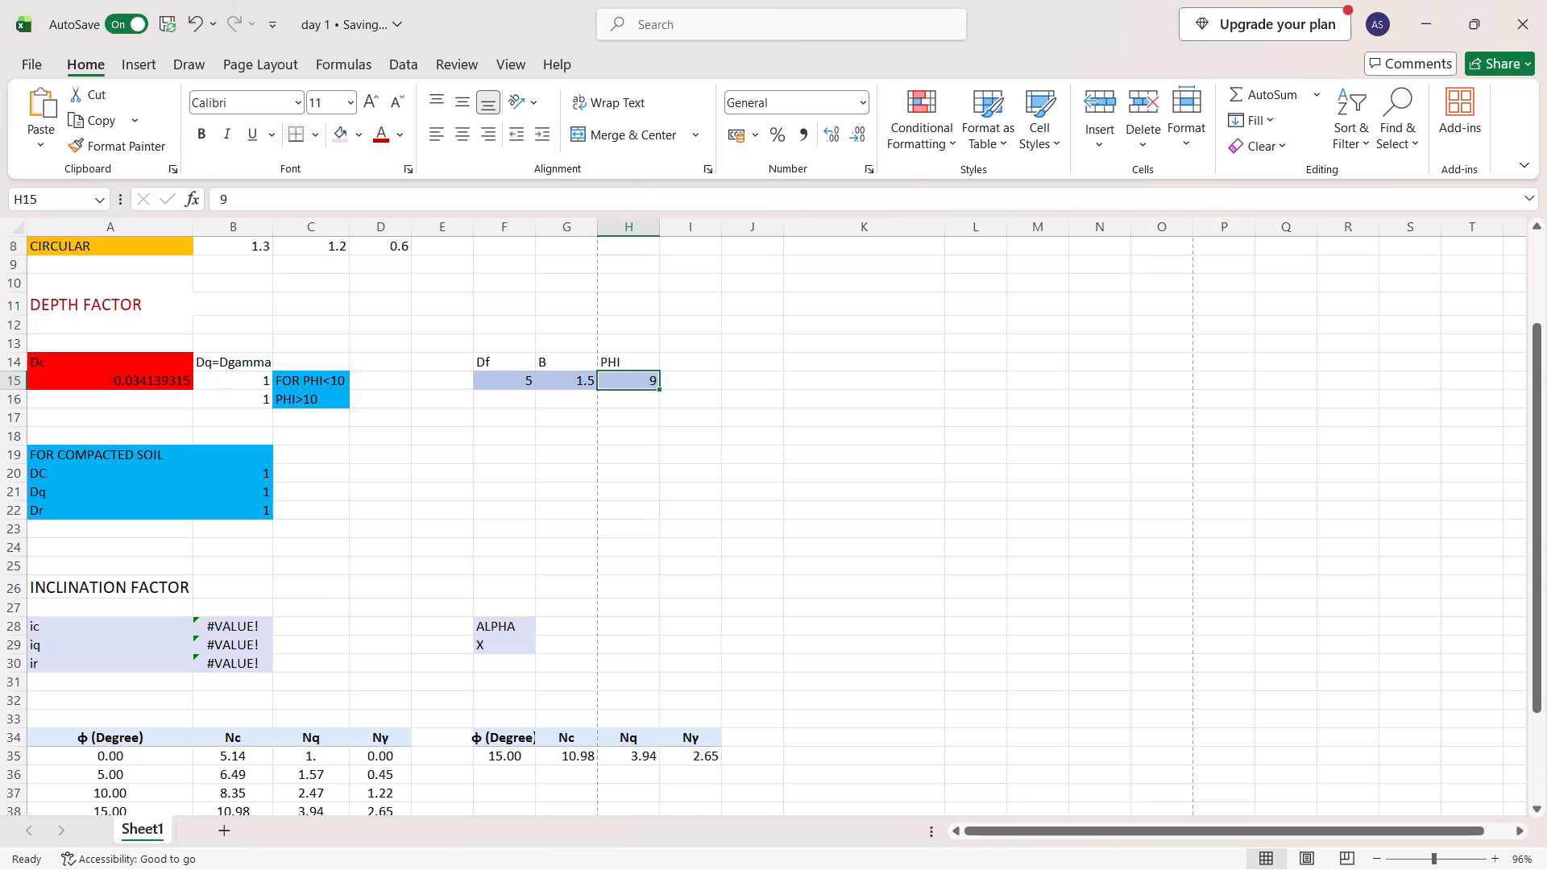
{"action": "left_click_drag", "start_coordinate": [285, 375], "coordinate": [313, 399]}
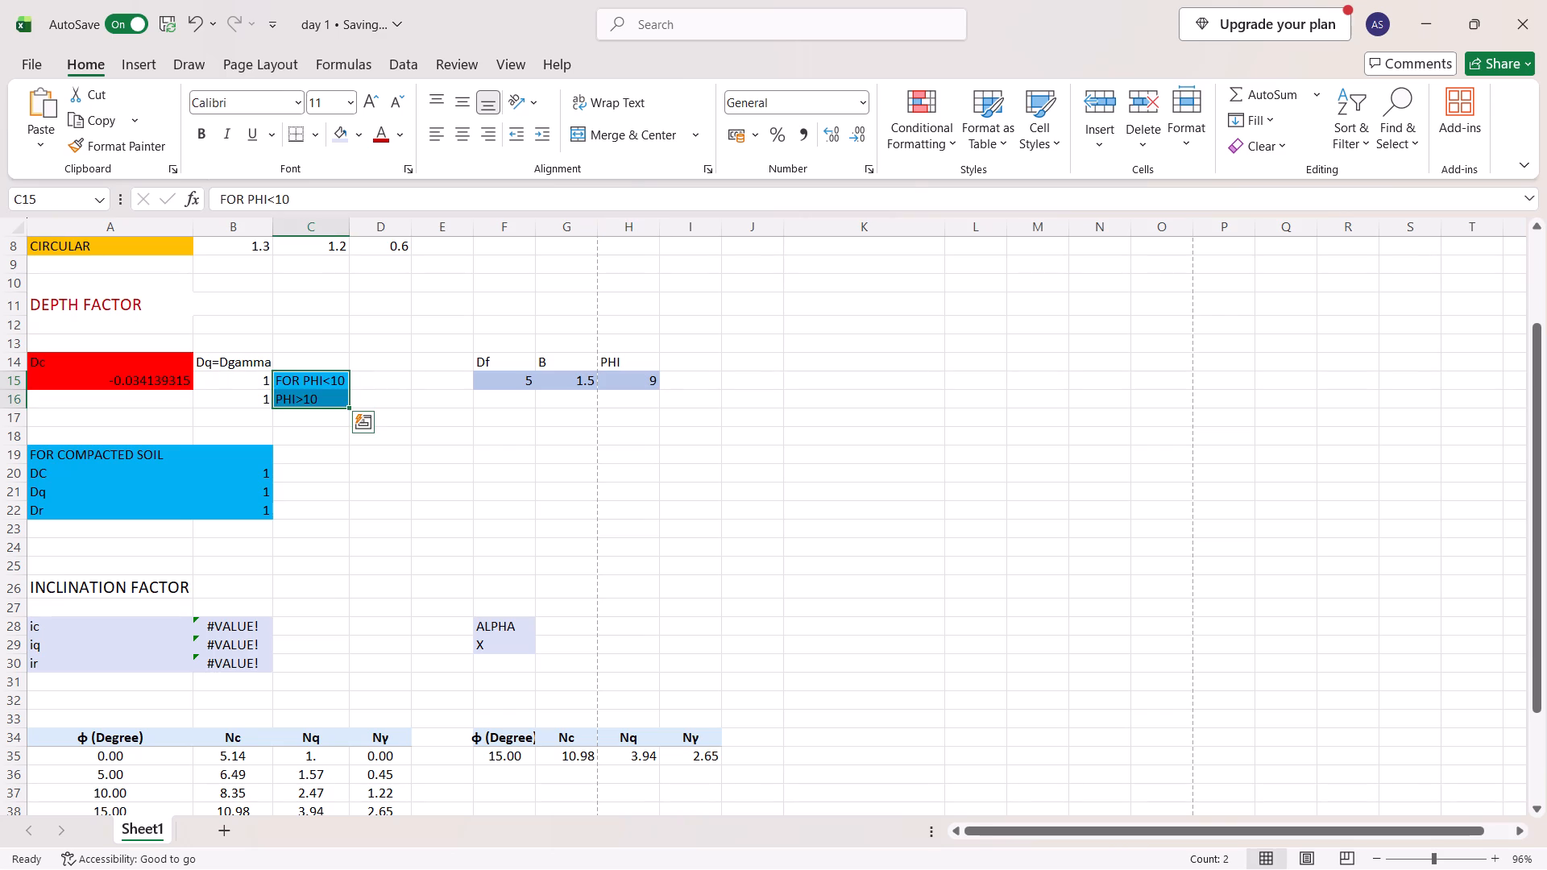
{"action": "key", "text": "ctrl+z"}
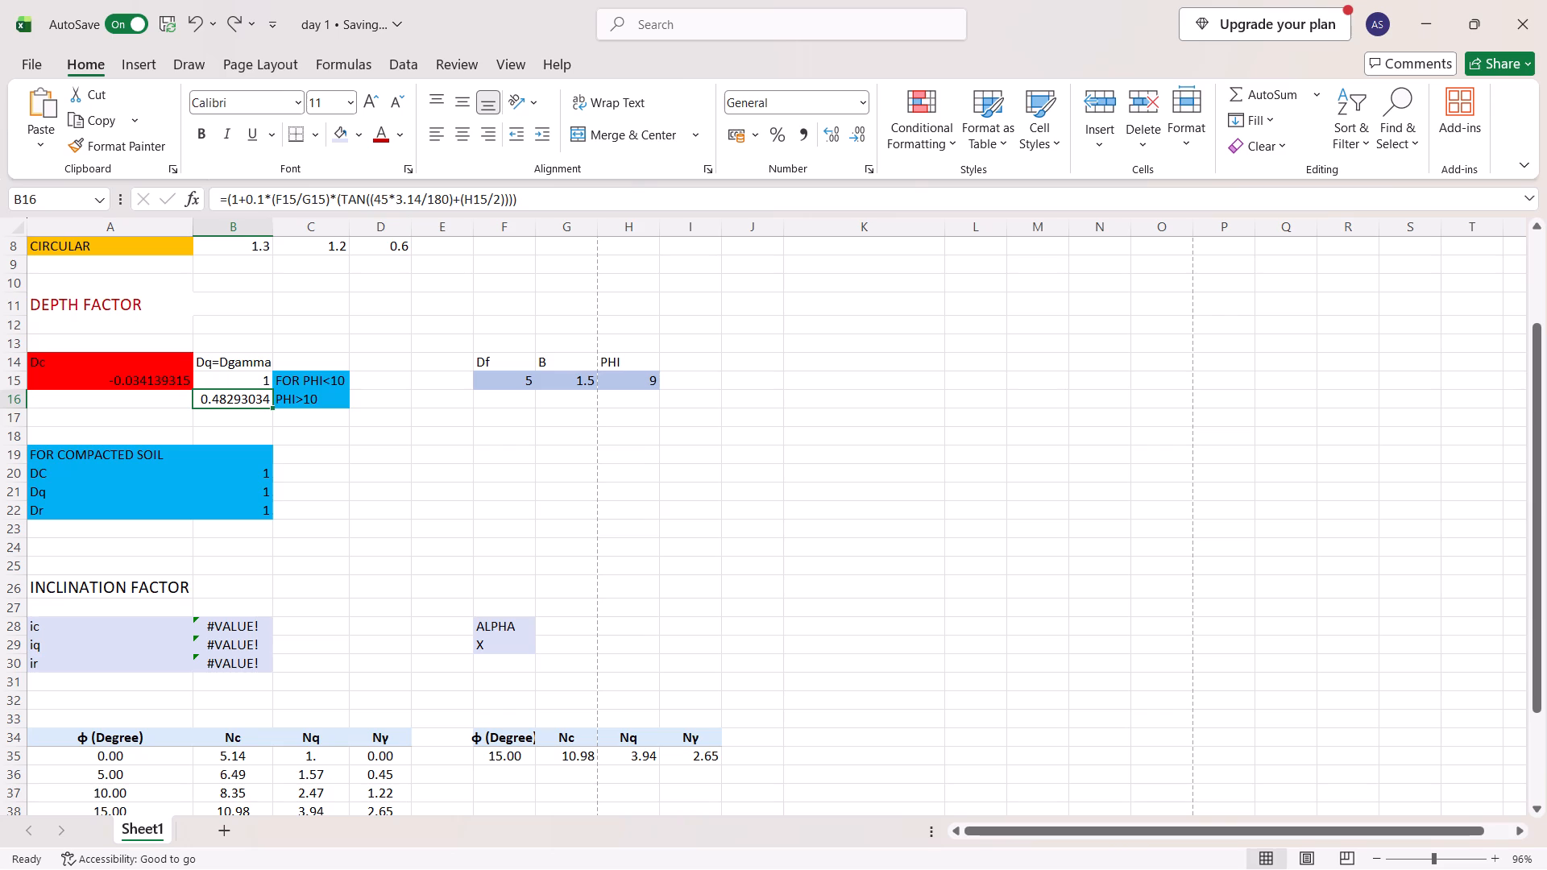
{"action": "left_click", "coordinate": [386, 376]}
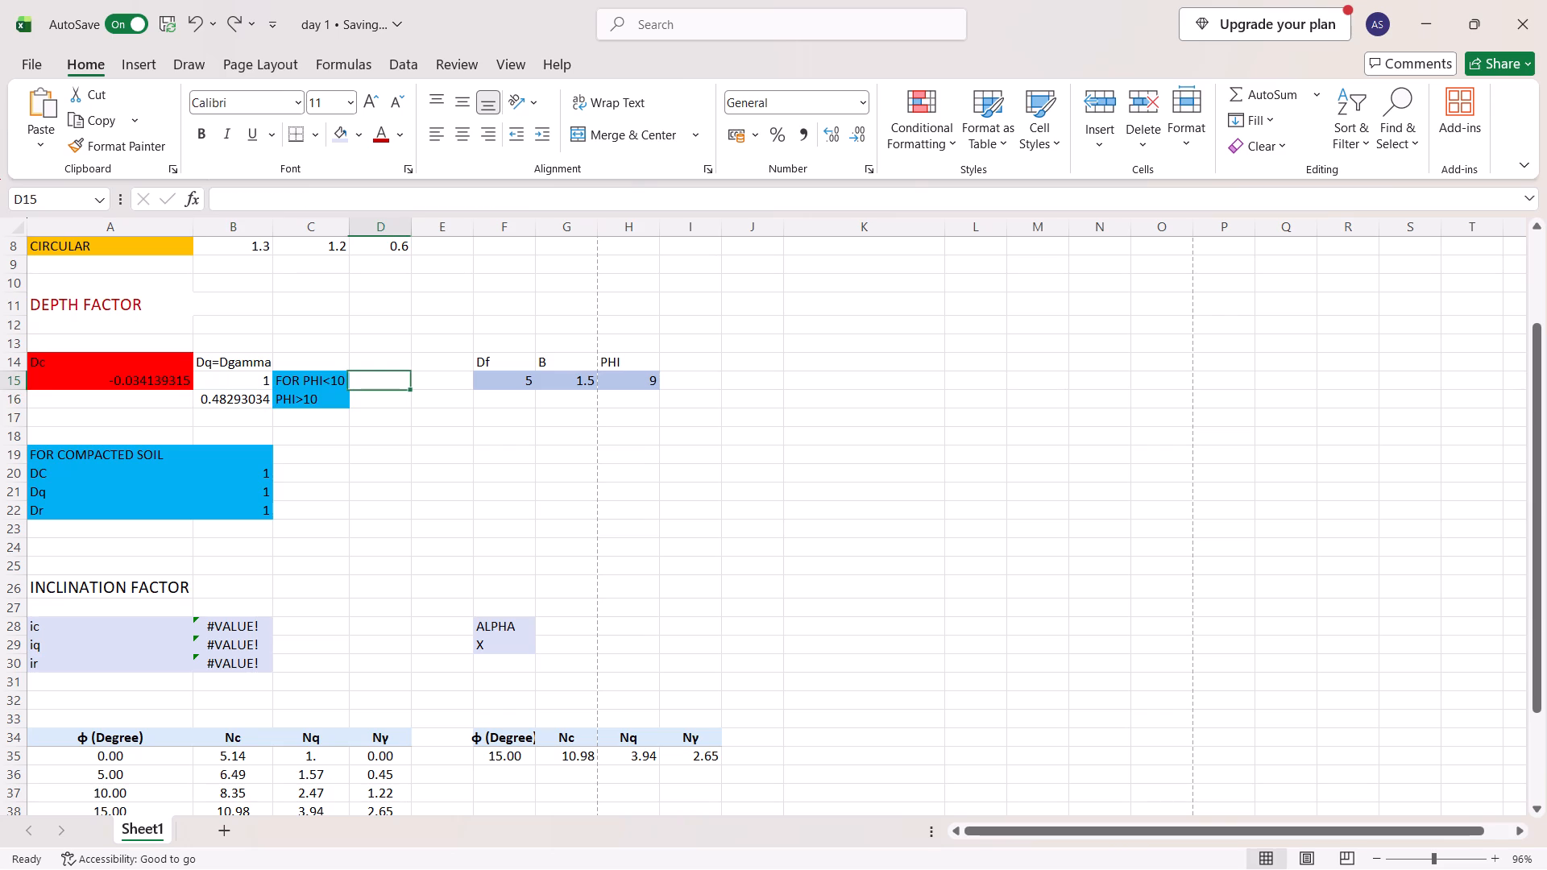
Fill the Dq=Dgamma block B14:C16 with dark orange.
{"action": "left_click_drag", "start_coordinate": [232, 362], "coordinate": [329, 408]}
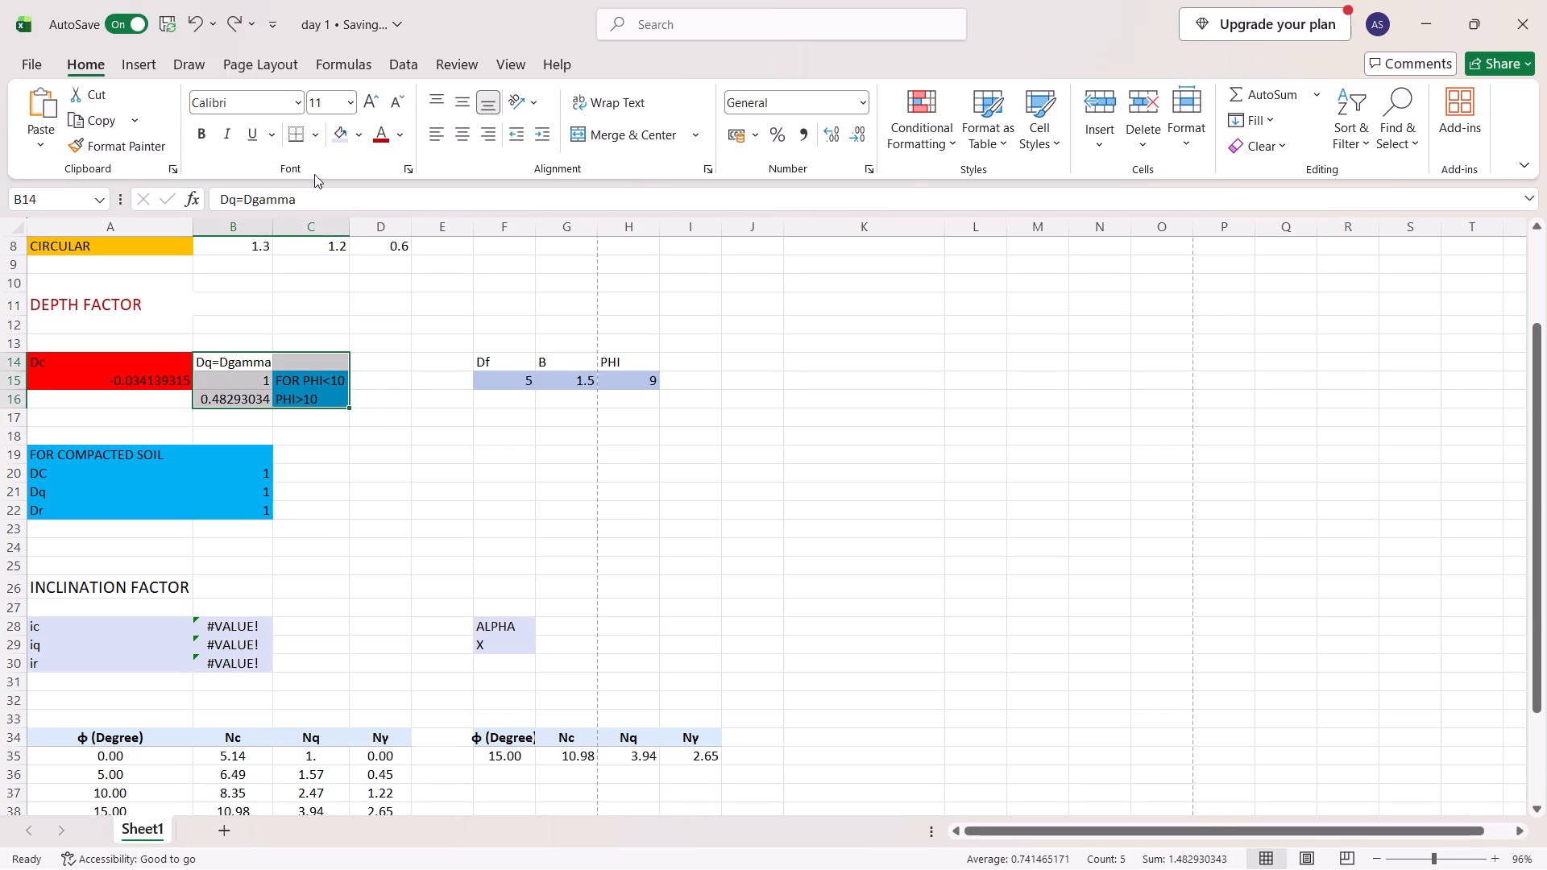
{"action": "left_click", "coordinate": [359, 132]}
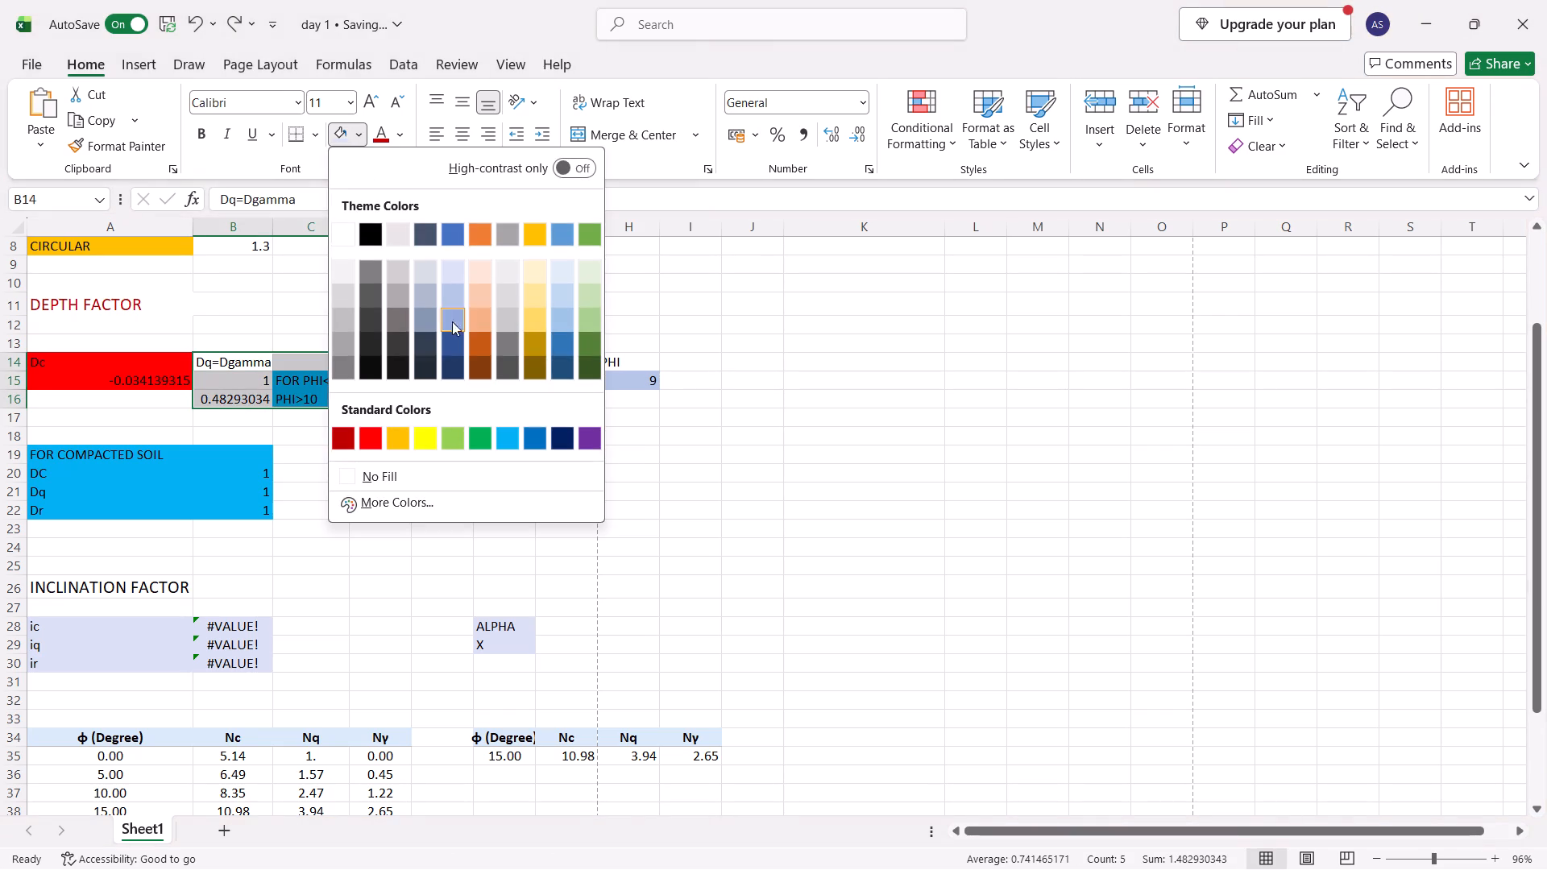
{"action": "left_click", "coordinate": [479, 352]}
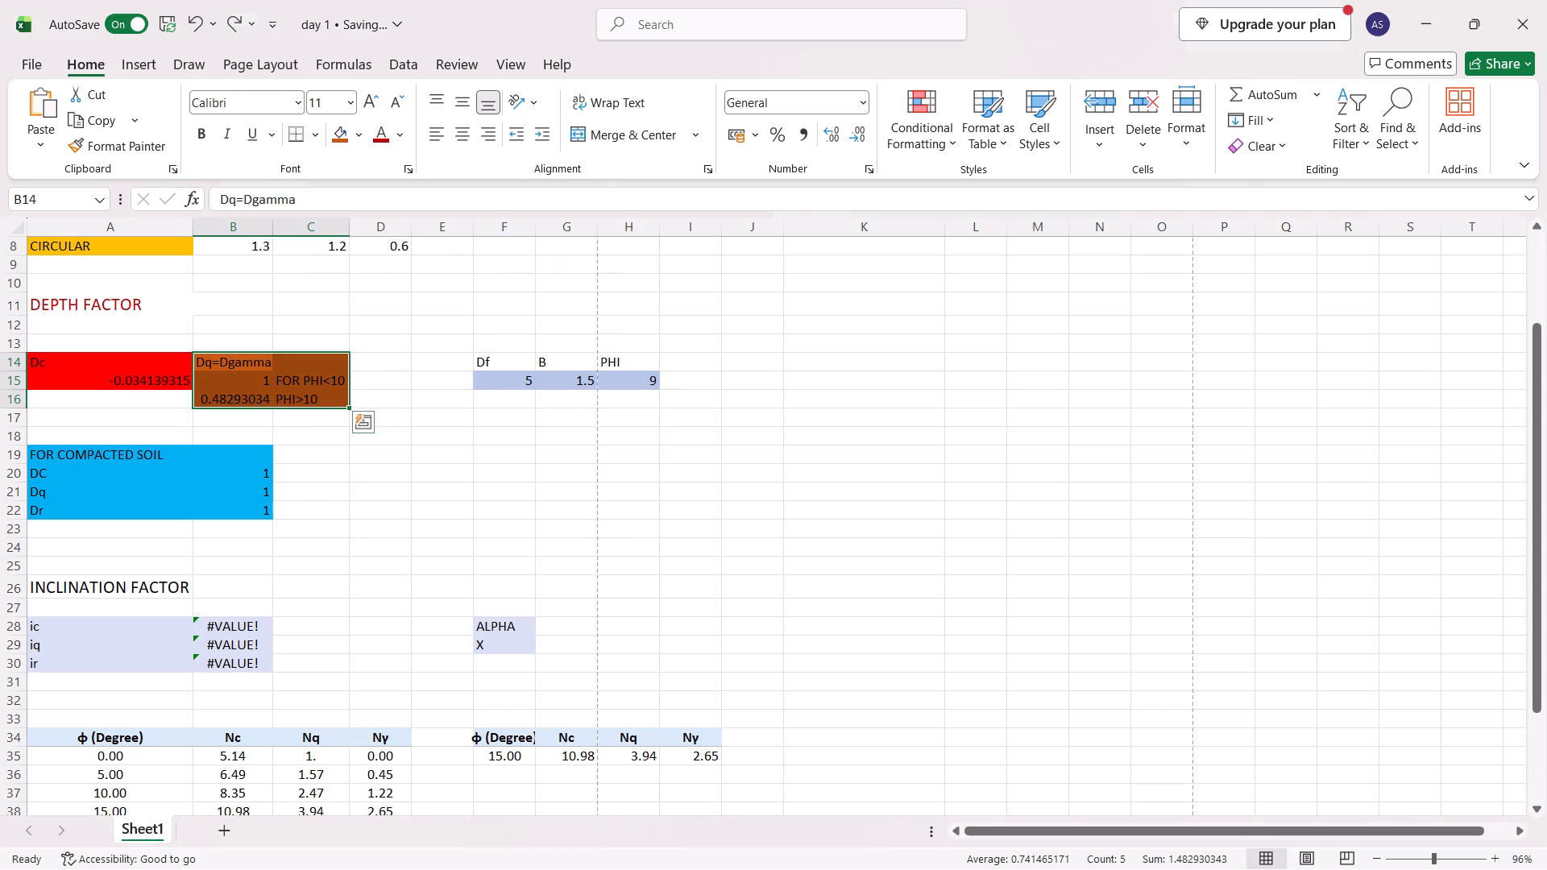
Enter the heading AUTOMATION in cell D13.
{"action": "left_click", "coordinate": [380, 358]}
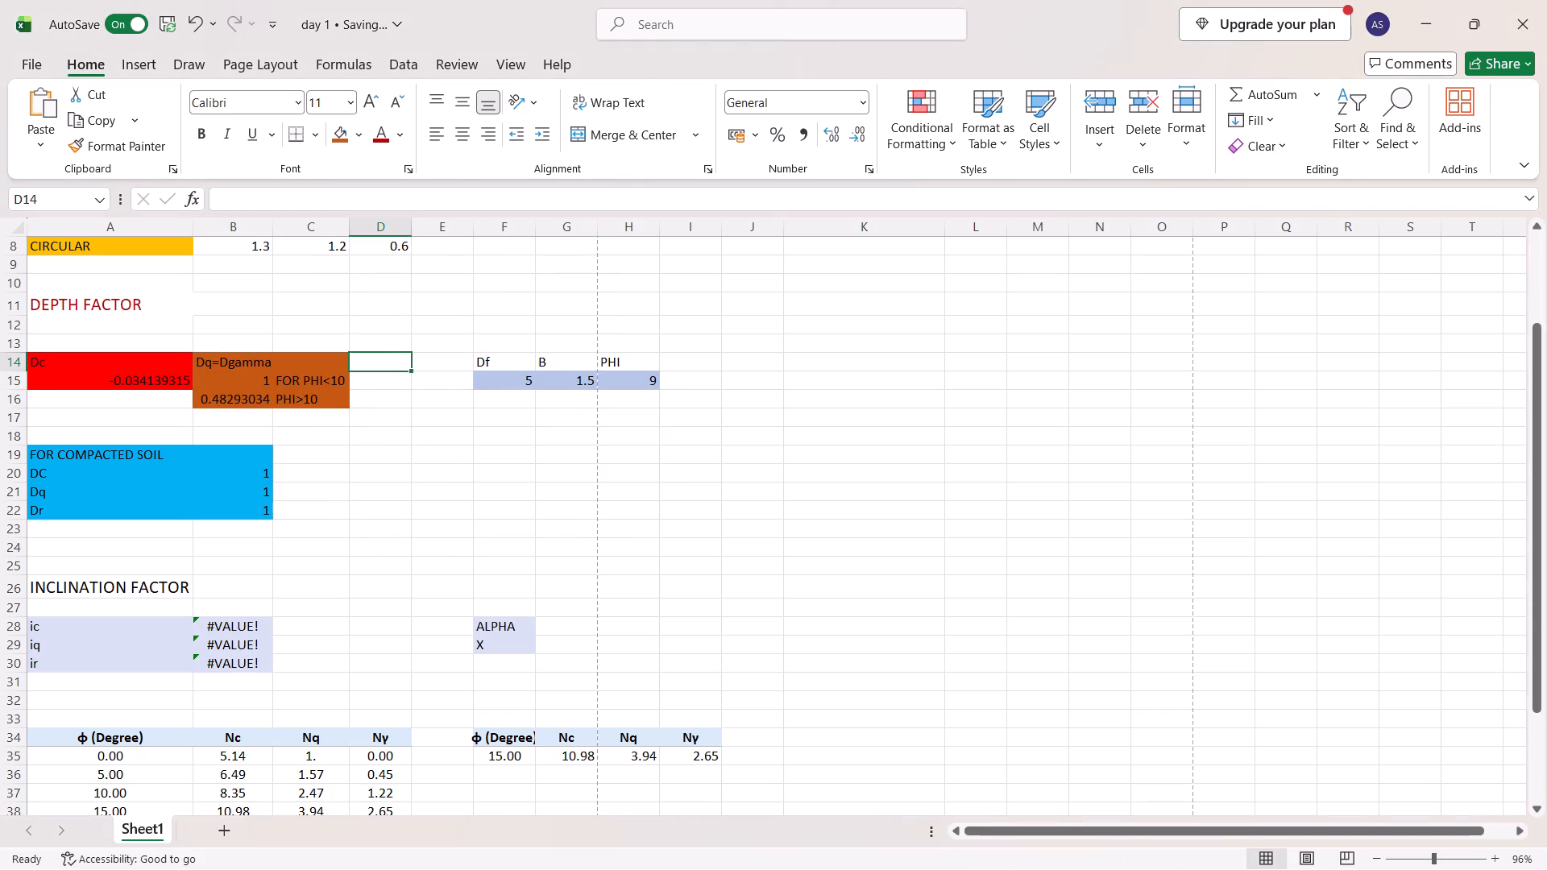
{"action": "left_click", "coordinate": [356, 345]}
{"action": "key", "text": "a"}
{"action": "type", "text": "UT"}
{"action": "key", "text": "o"}
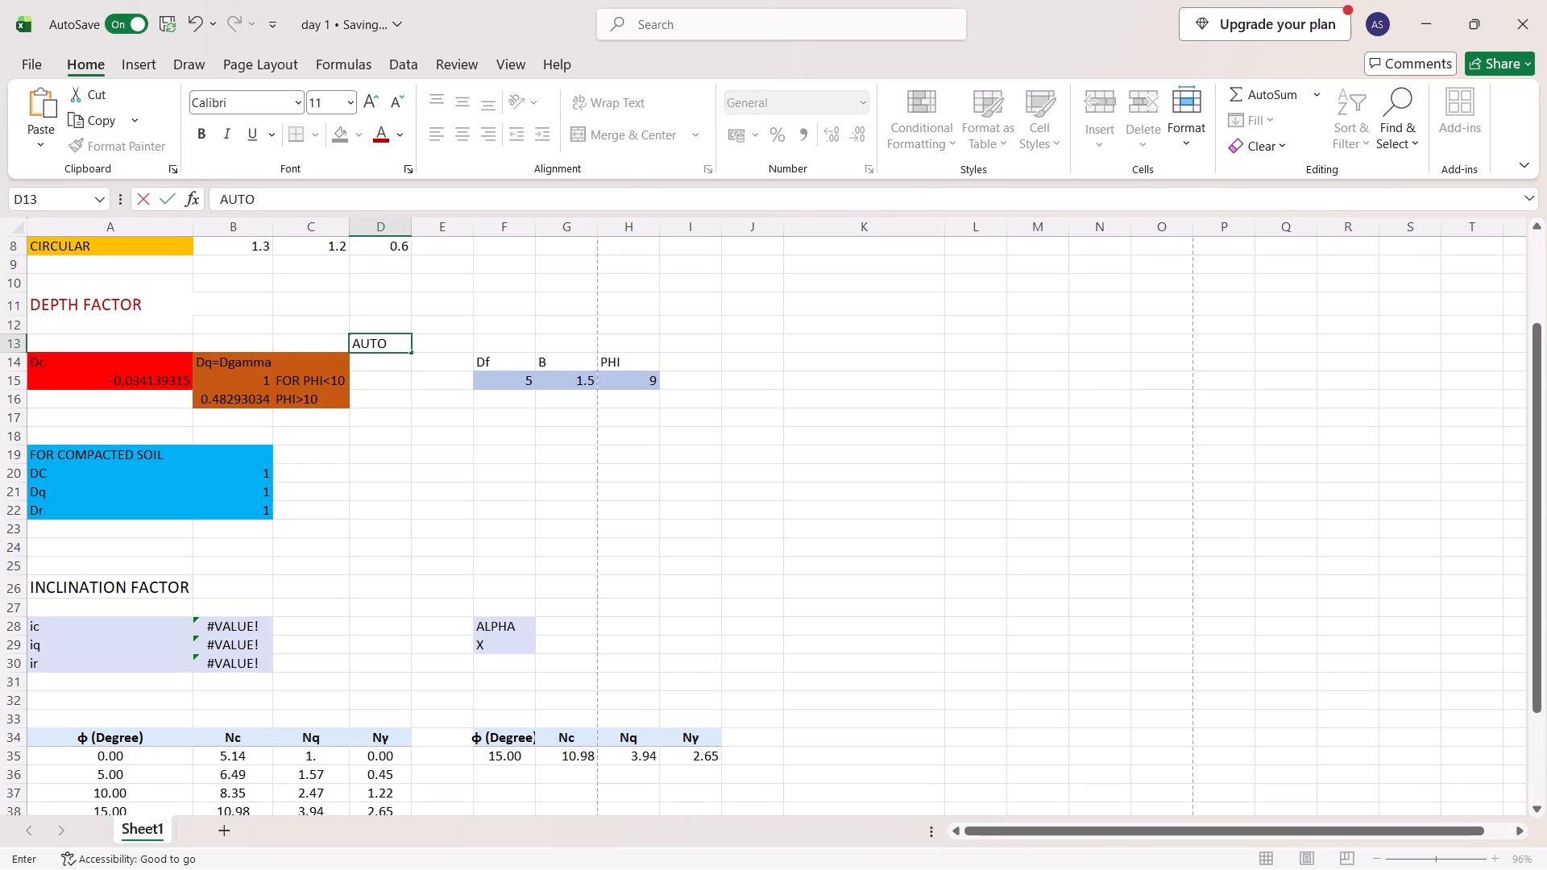
{"action": "type", "text": "MATION"}
{"action": "key", "text": "Return"}
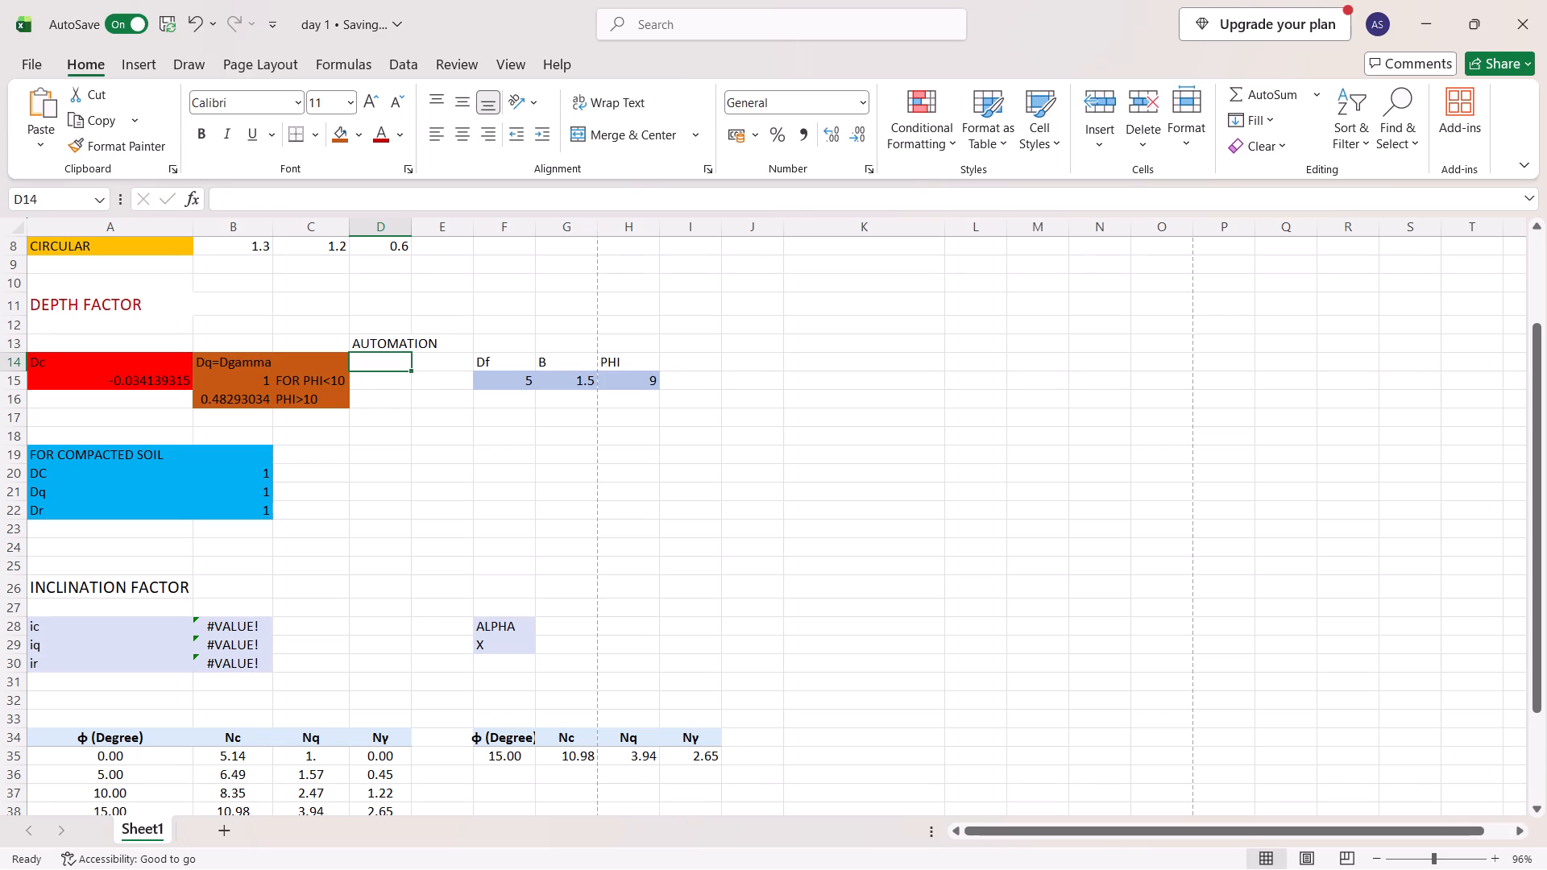
Enter the label Dq AND Dr in cell D14, under the AUTOMATION heading.
{"action": "key", "text": "d"}
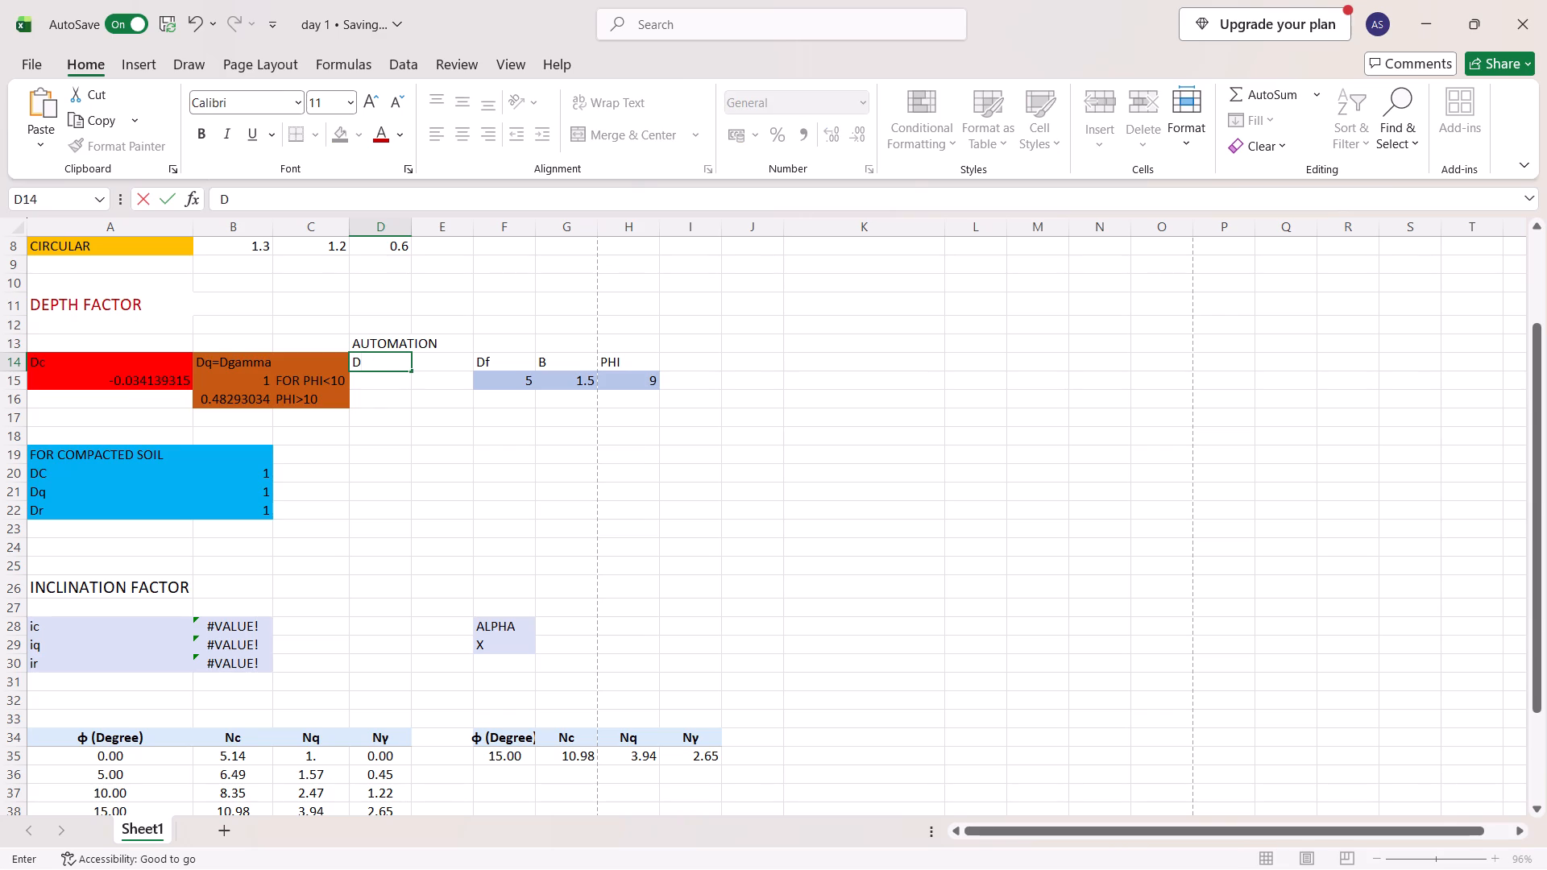
{"action": "type", "text": "q AND"}
{"action": "key", "text": "space"}
{"action": "key", "text": "shift+d"}
{"action": "key", "text": "BackSpace"}
{"action": "key", "text": "d"}
{"action": "key", "text": "shift+r"}
Paste the copied formula =IF(H15<10,1,(1+0.1*(F15/G15)*(TAN((45*3.14/180)+(H15/2))))) into cell D15.
{"action": "left_click", "coordinate": [404, 382]}
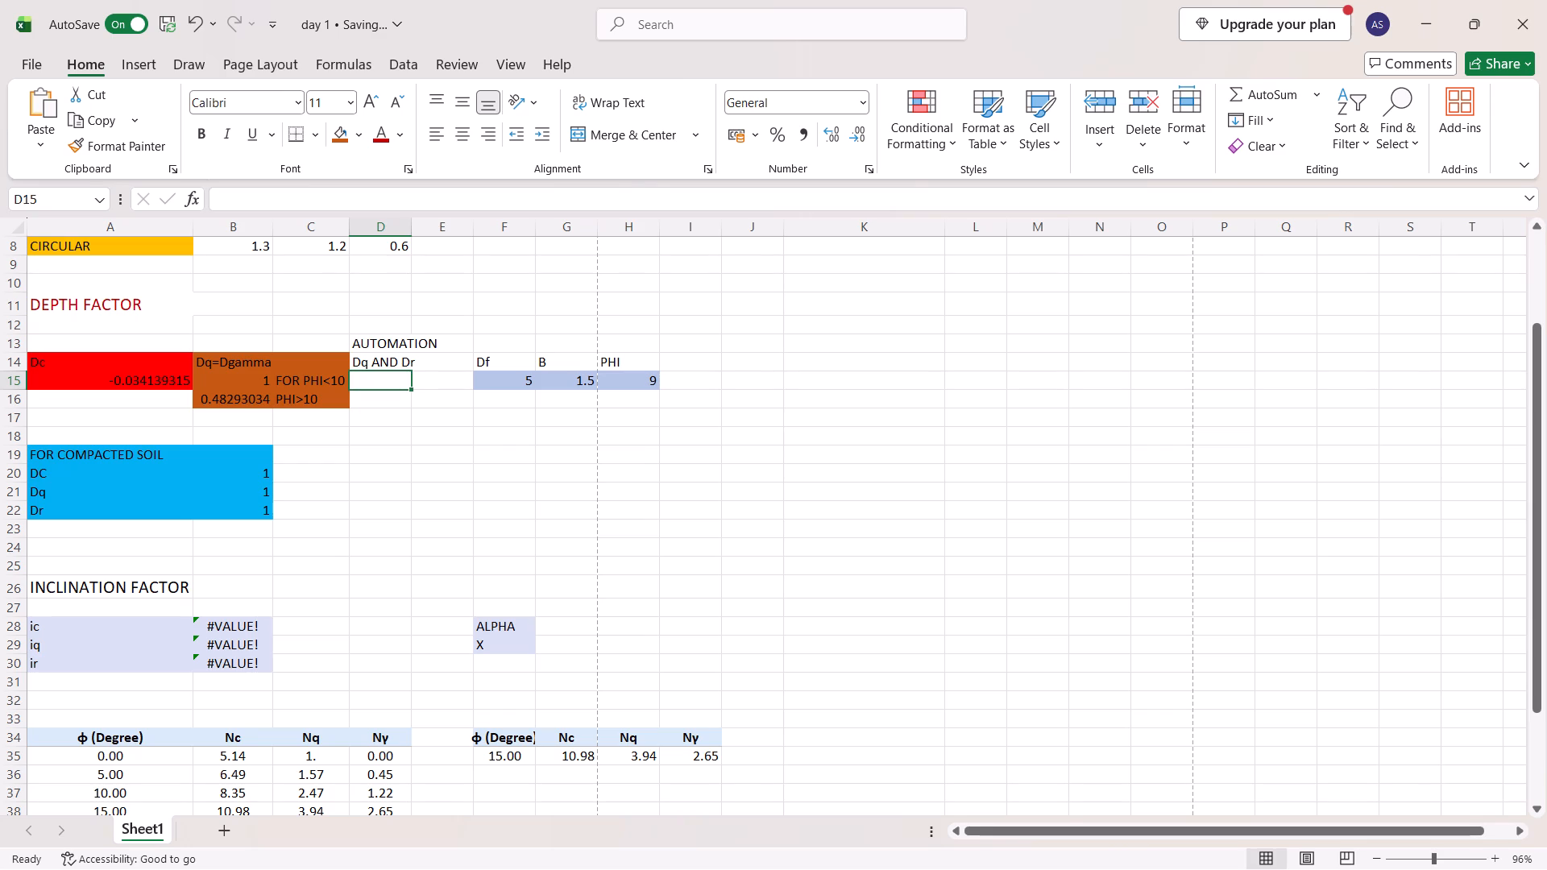
{"action": "key", "text": "ctrl+v"}
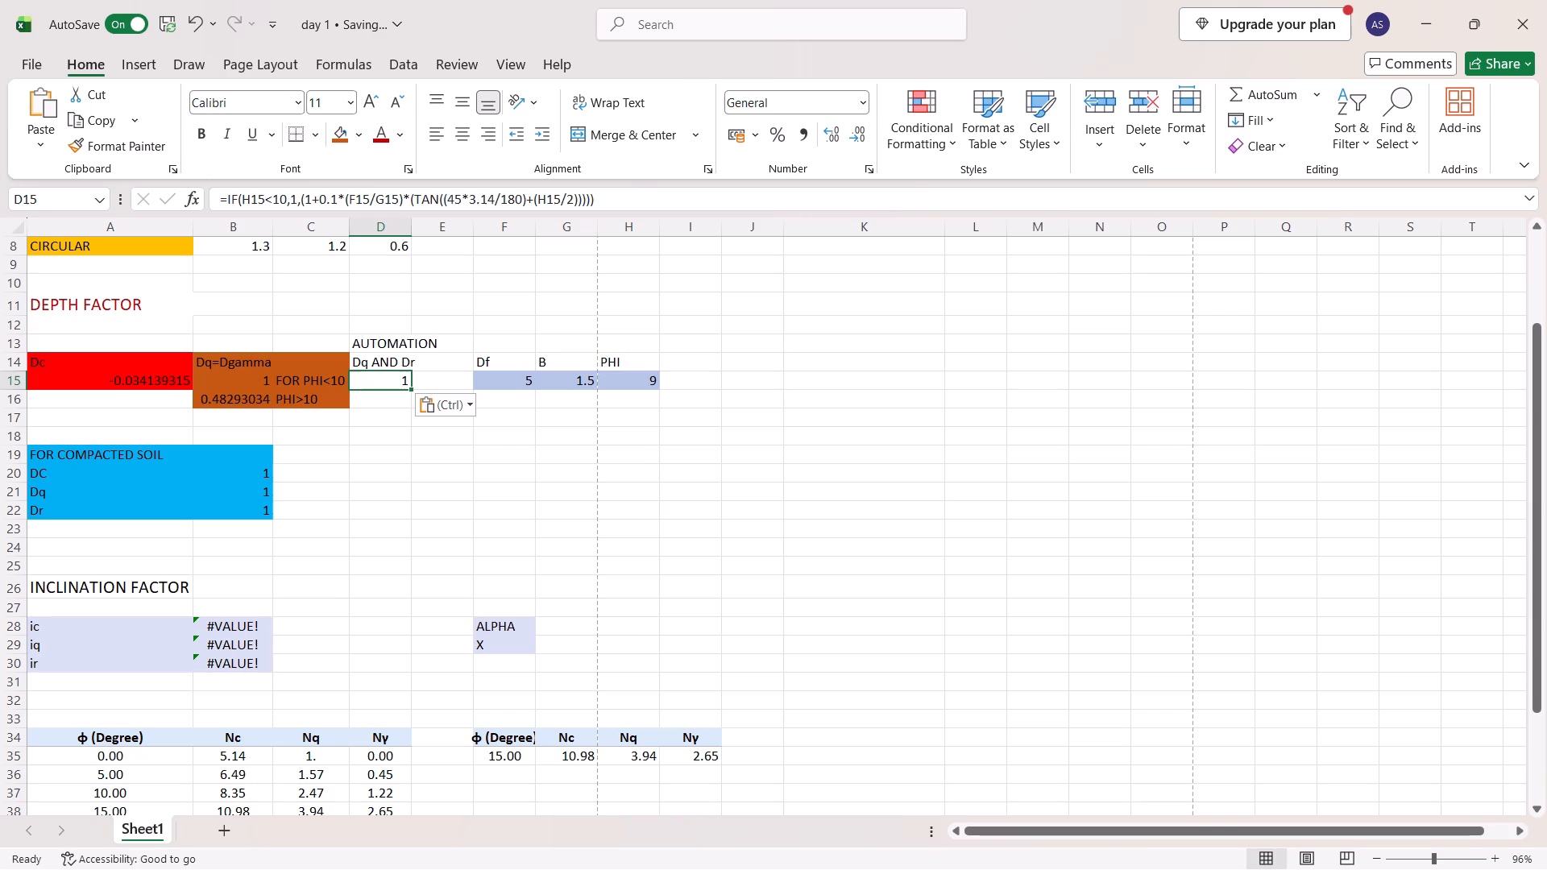
{"action": "key", "text": "Return"}
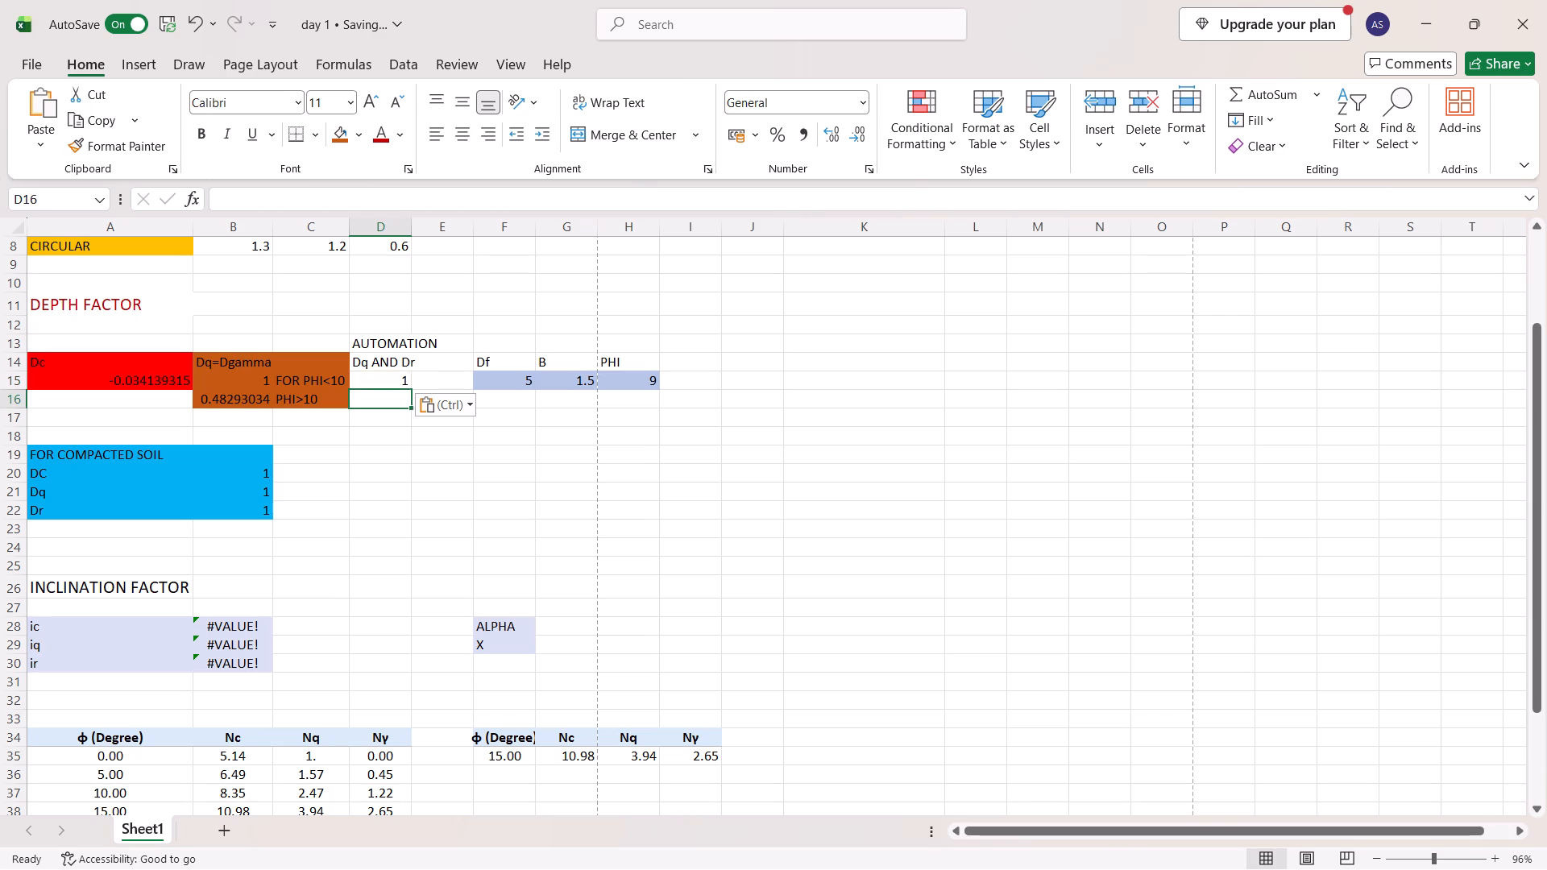
Set PHI in cell H15 to 11.
{"action": "left_click", "coordinate": [628, 388]}
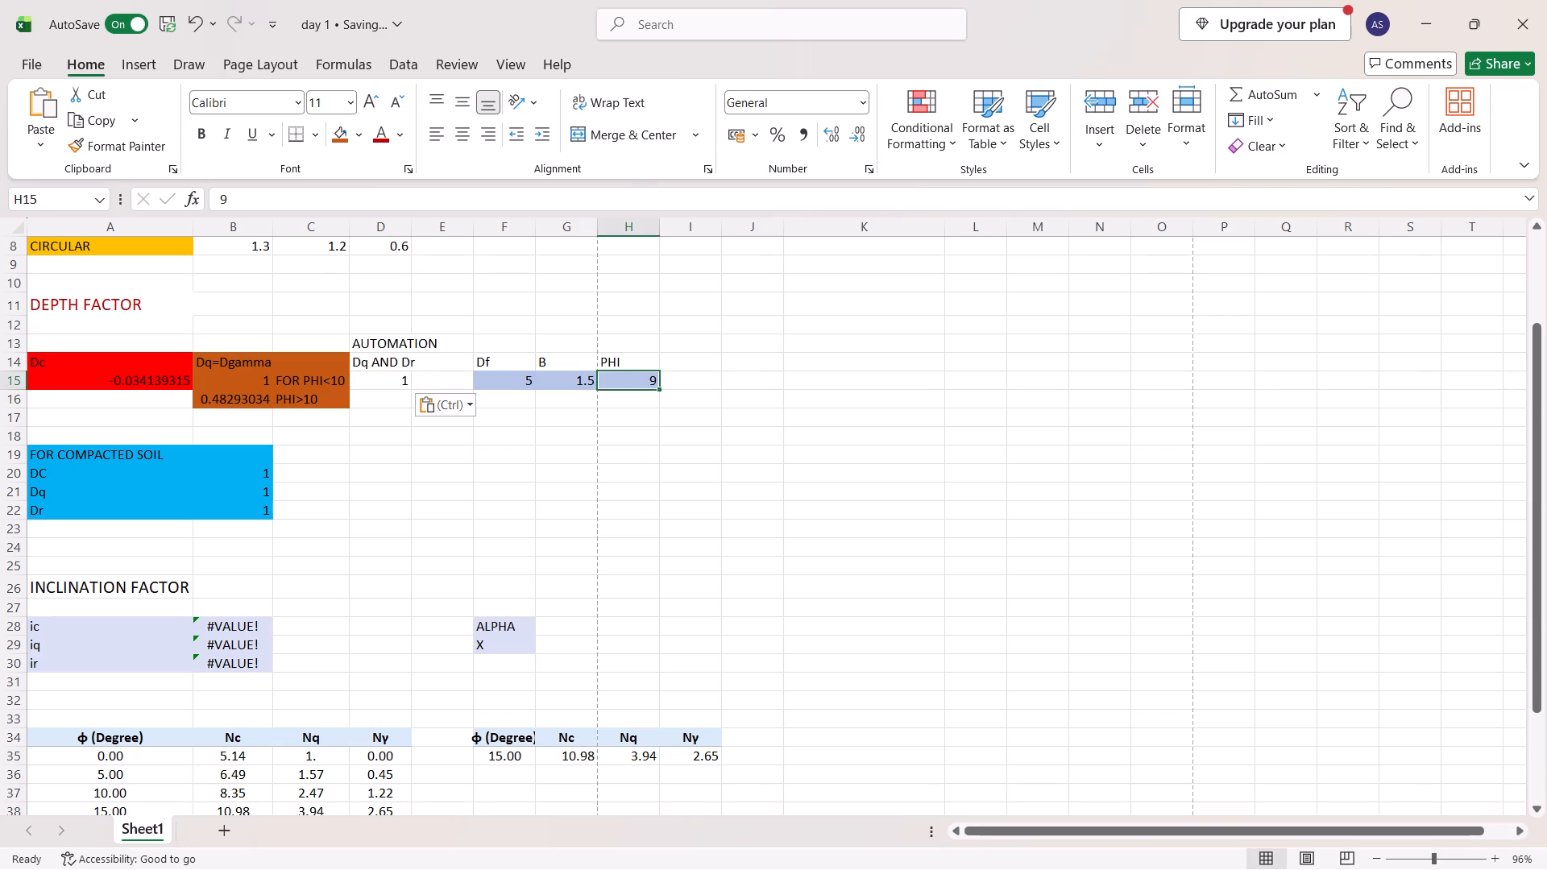
{"action": "type", "text": "11"}
{"action": "key", "text": "Return"}
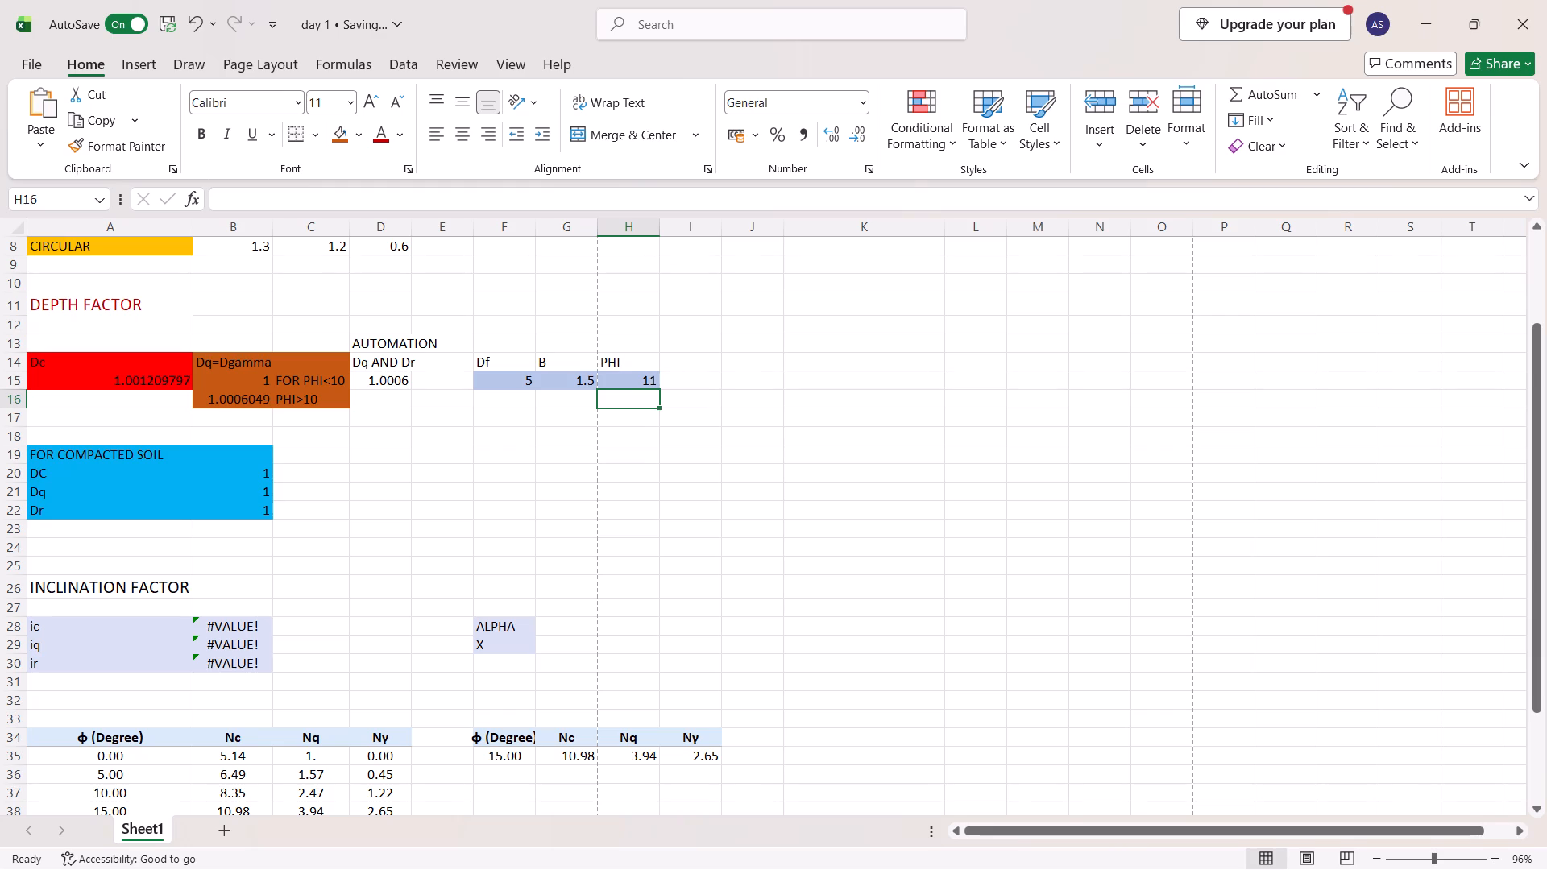
Enlarge the AUTOMATION heading in D13 to font size 14 and fit column D's width to its contents.
{"action": "double_click", "coordinate": [412, 225]}
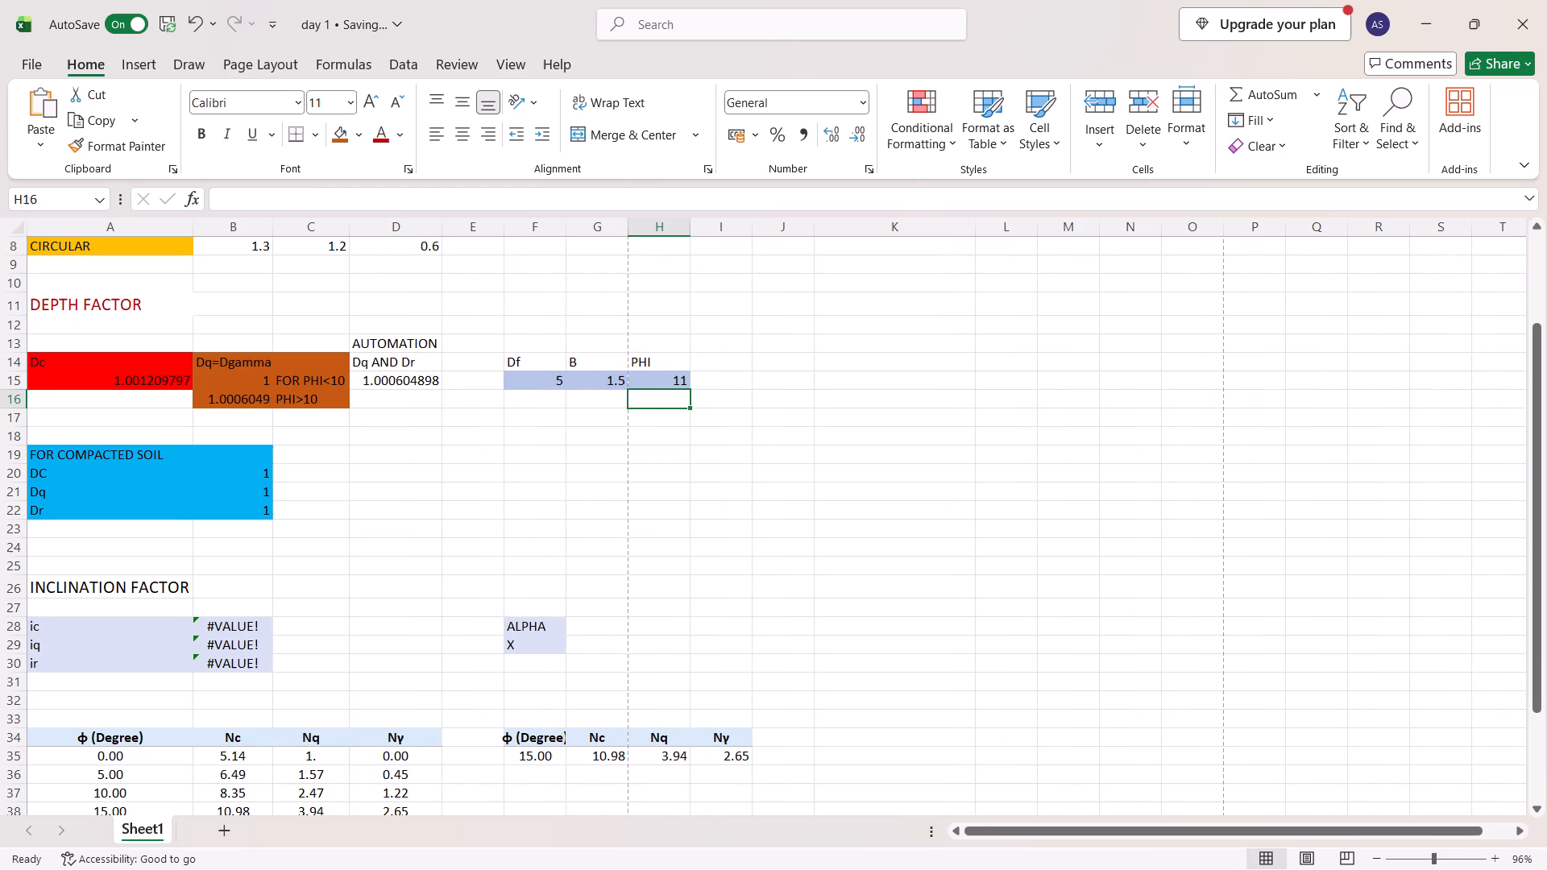
{"action": "left_click_drag", "start_coordinate": [360, 340], "coordinate": [397, 342]}
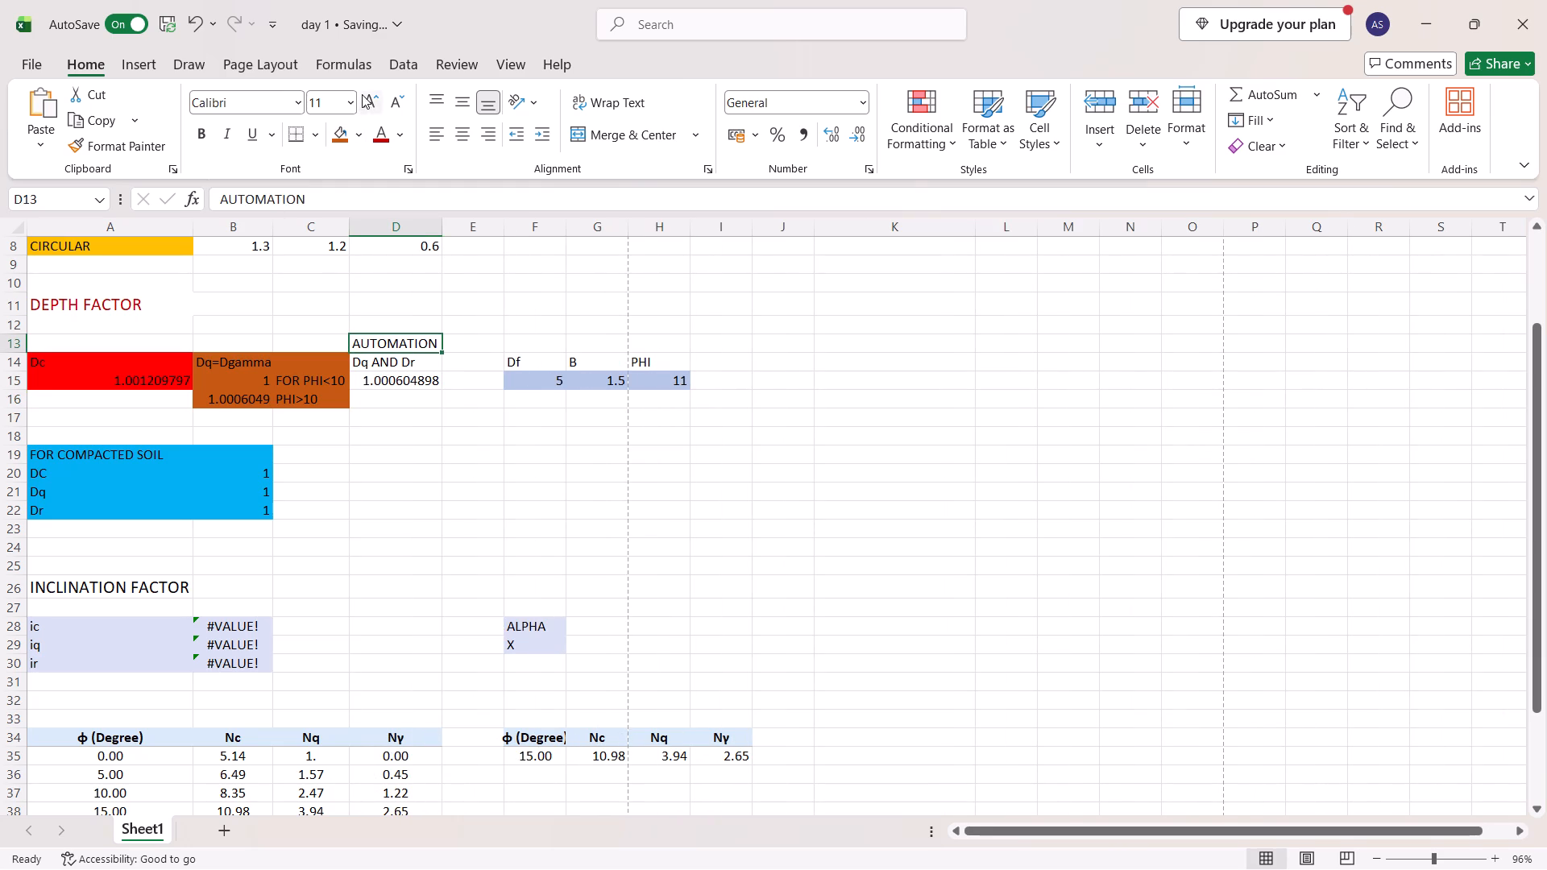
{"action": "left_click", "coordinate": [364, 92]}
{"action": "left_click", "coordinate": [364, 92]}
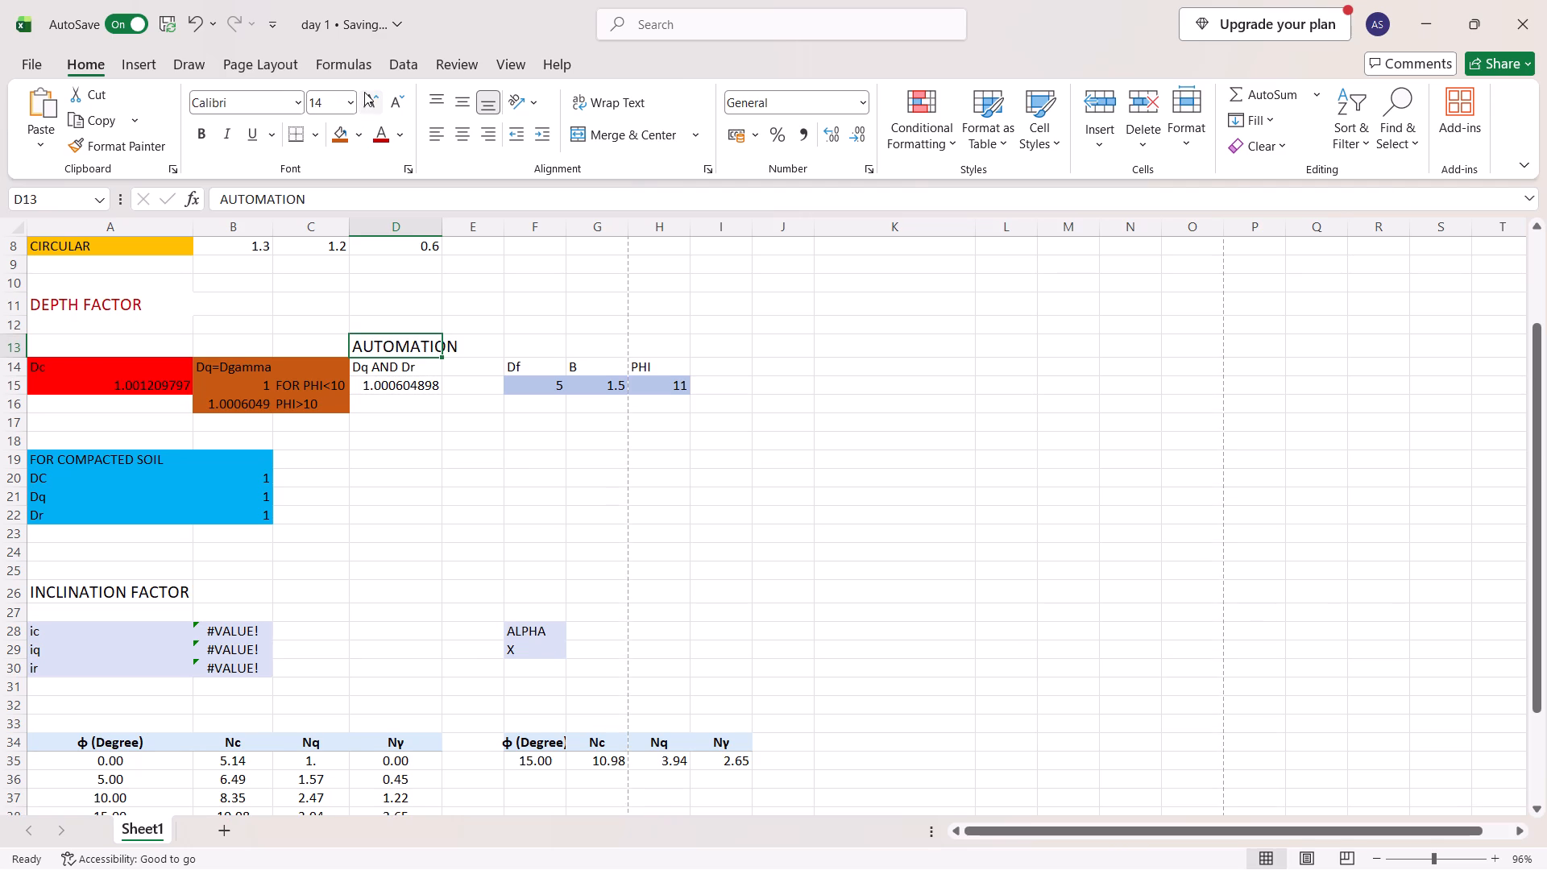
{"action": "double_click", "coordinate": [445, 223]}
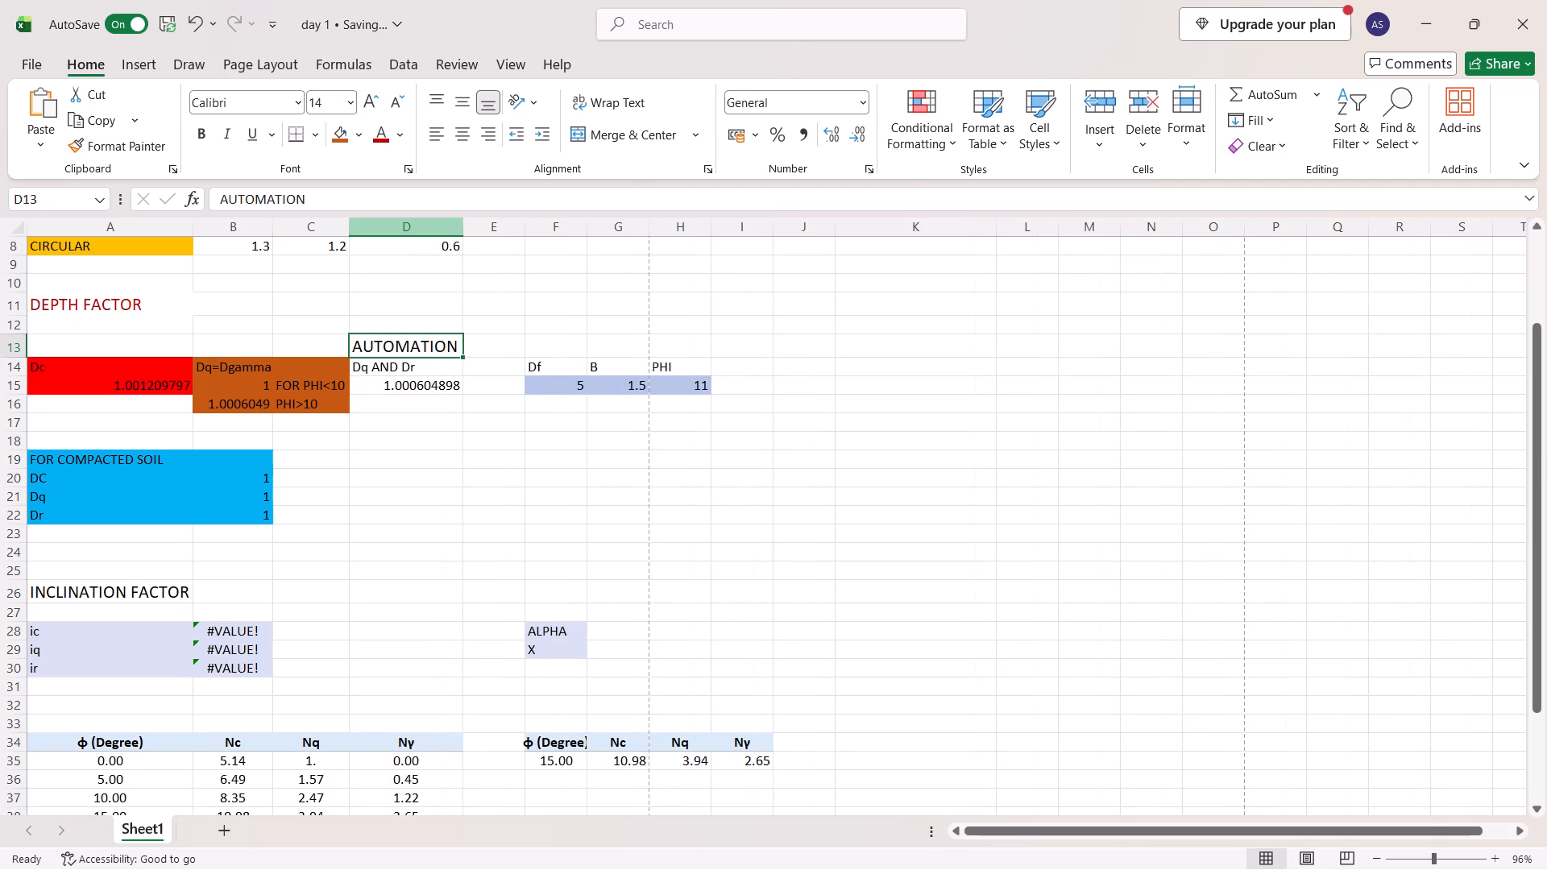
Fill the Dq AND Dr cells D14:D15 with light green.
{"action": "left_click_drag", "start_coordinate": [369, 367], "coordinate": [438, 387]}
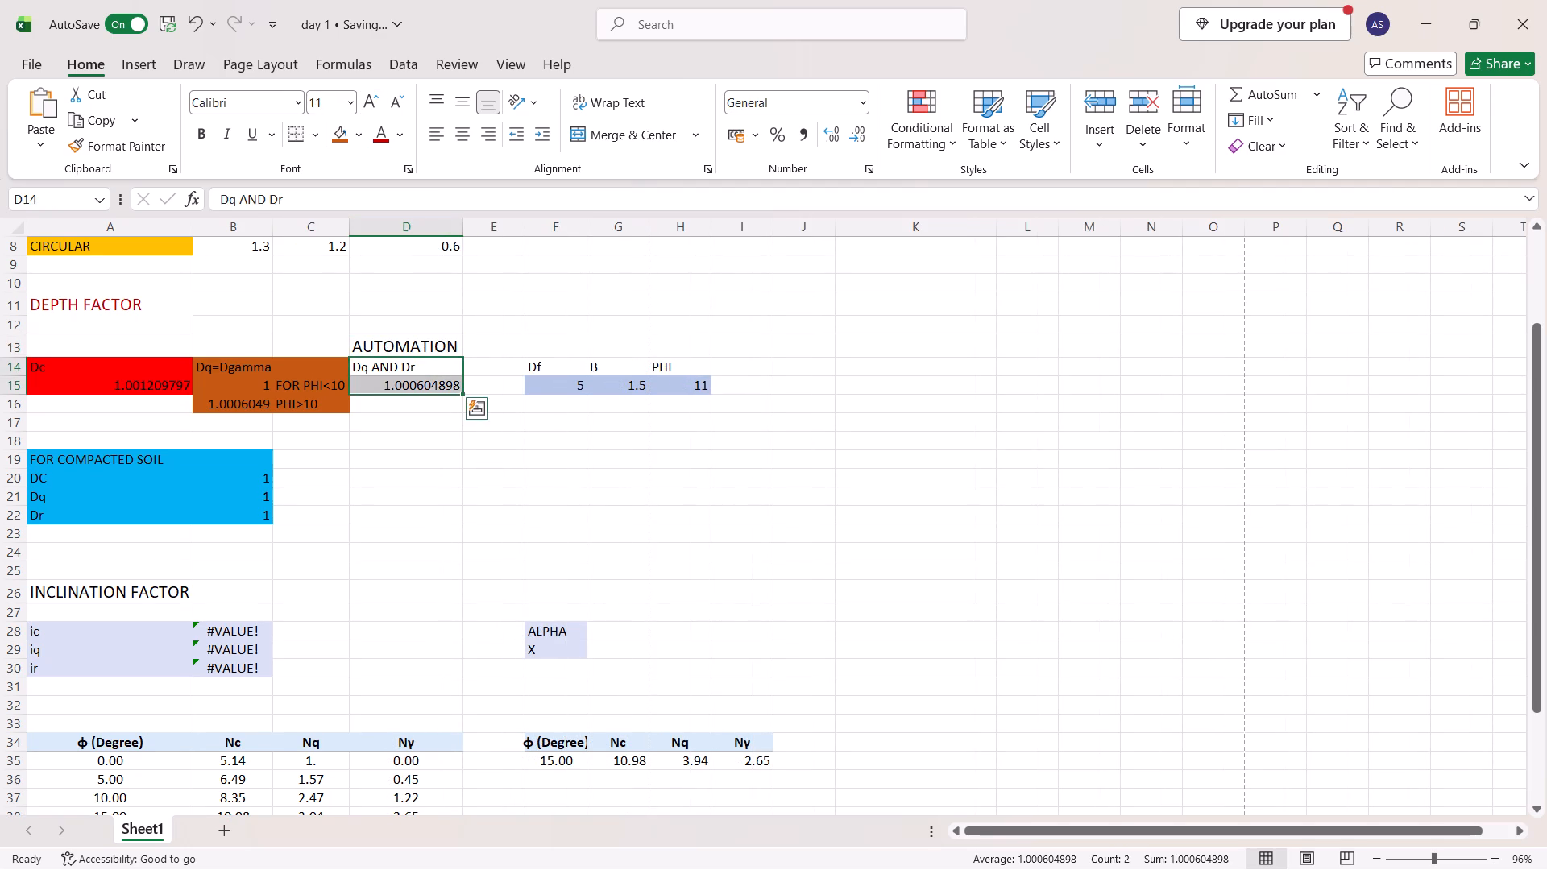
{"action": "left_click", "coordinate": [352, 126]}
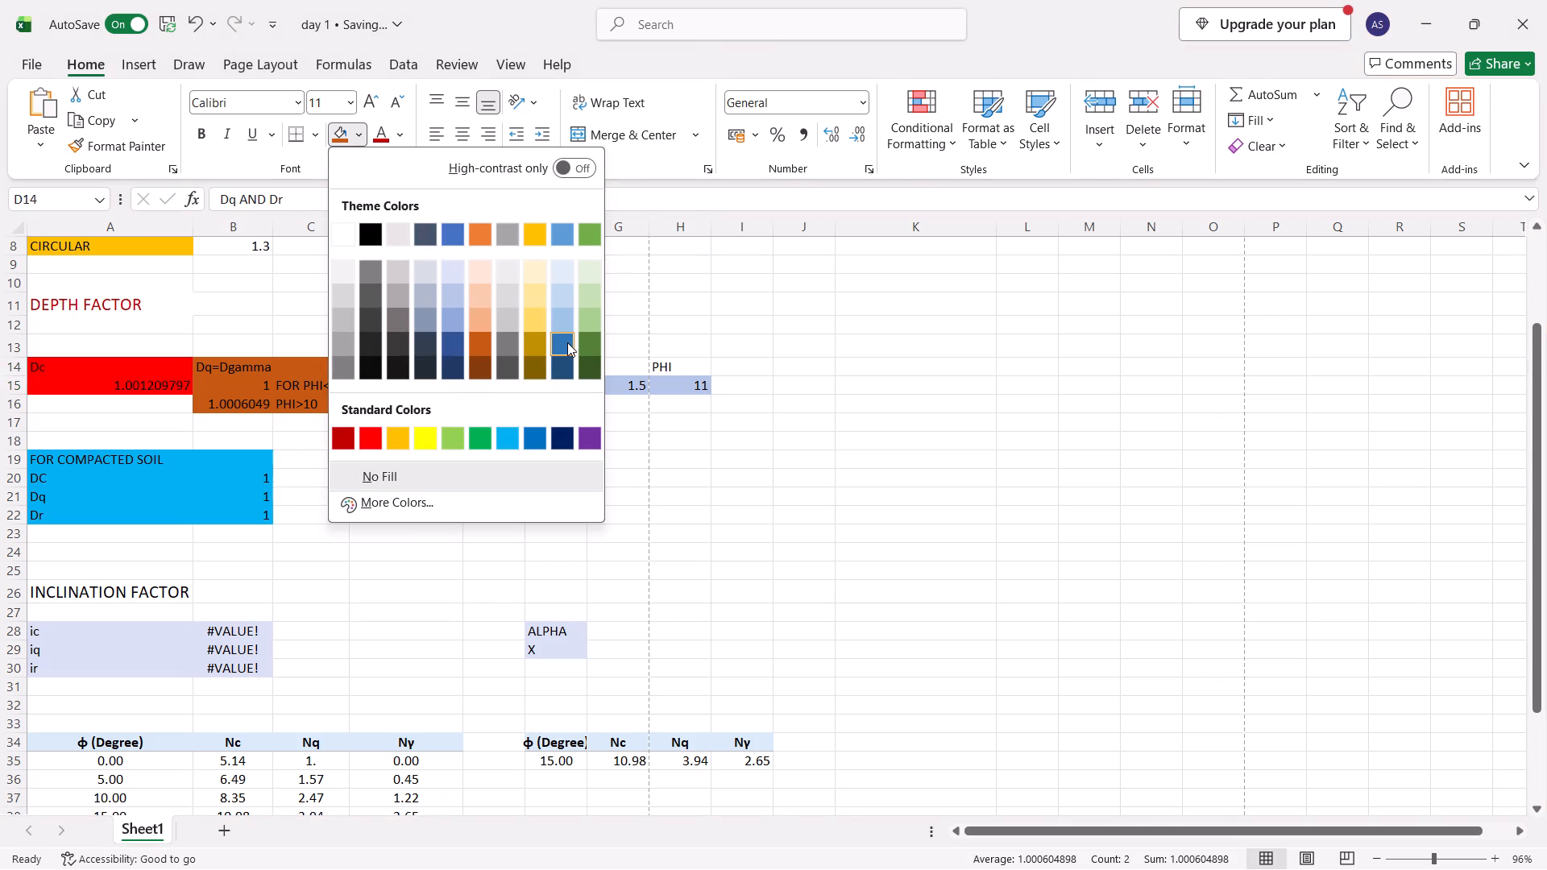
{"action": "left_click", "coordinate": [567, 342]}
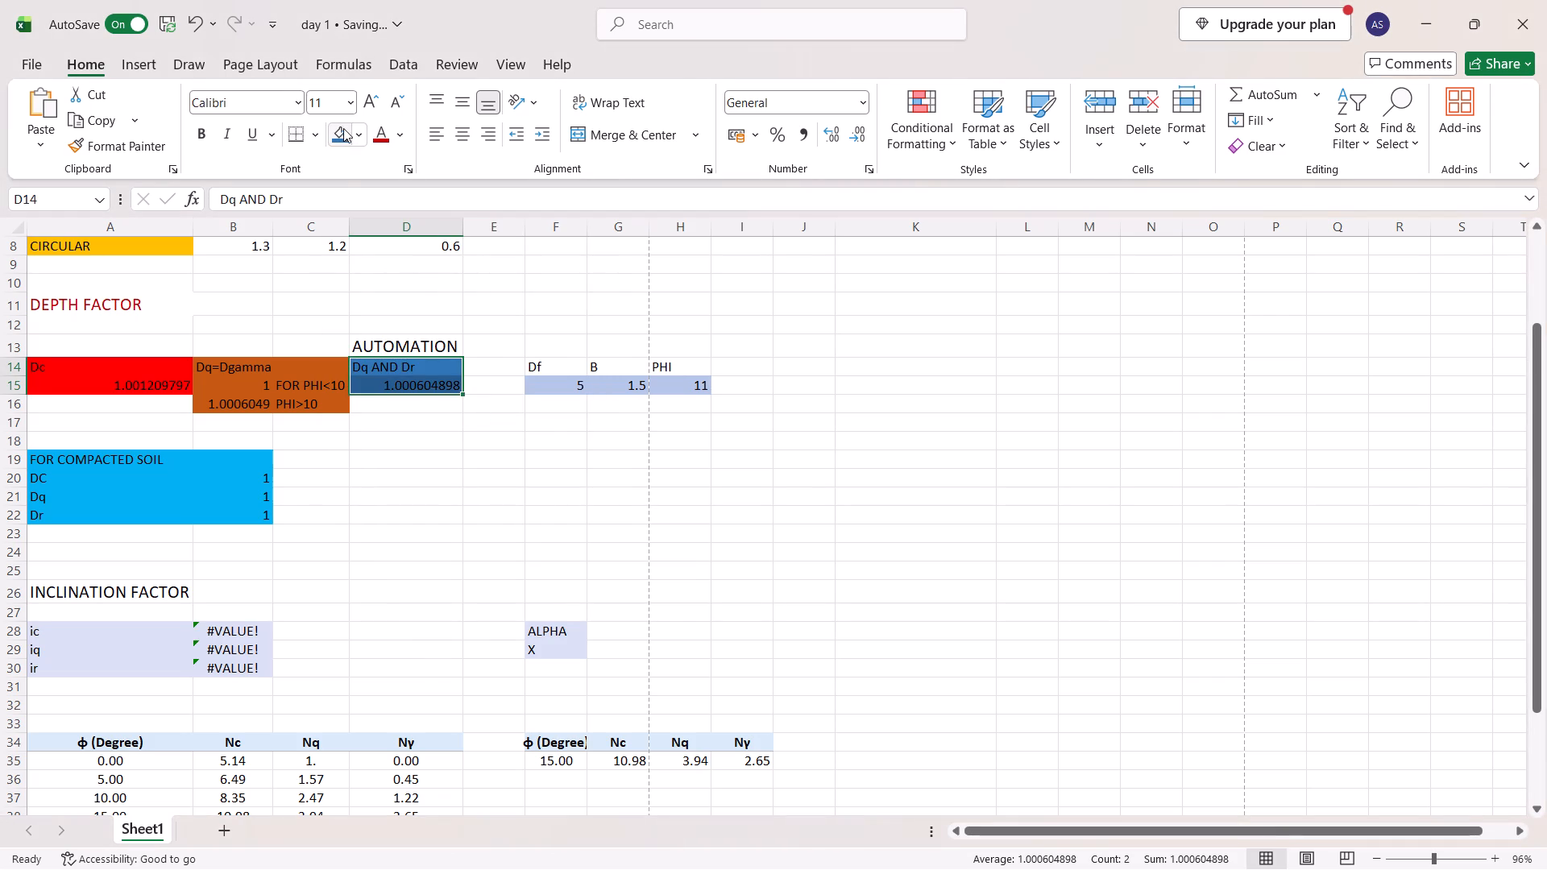
{"action": "left_click", "coordinate": [350, 128]}
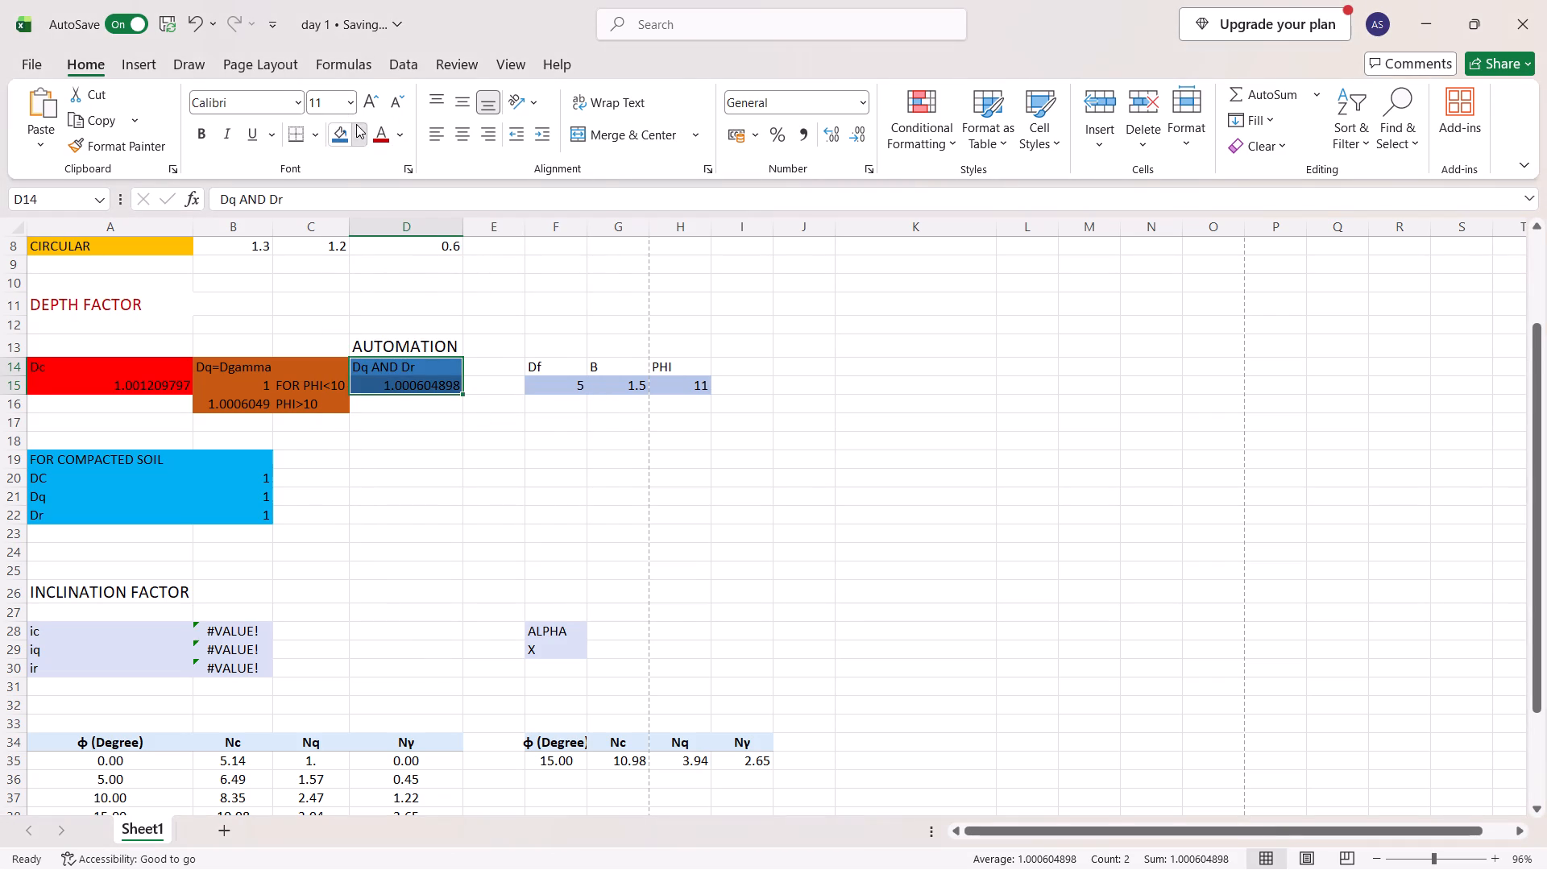
{"action": "left_click", "coordinate": [356, 124]}
{"action": "left_click", "coordinate": [594, 325]}
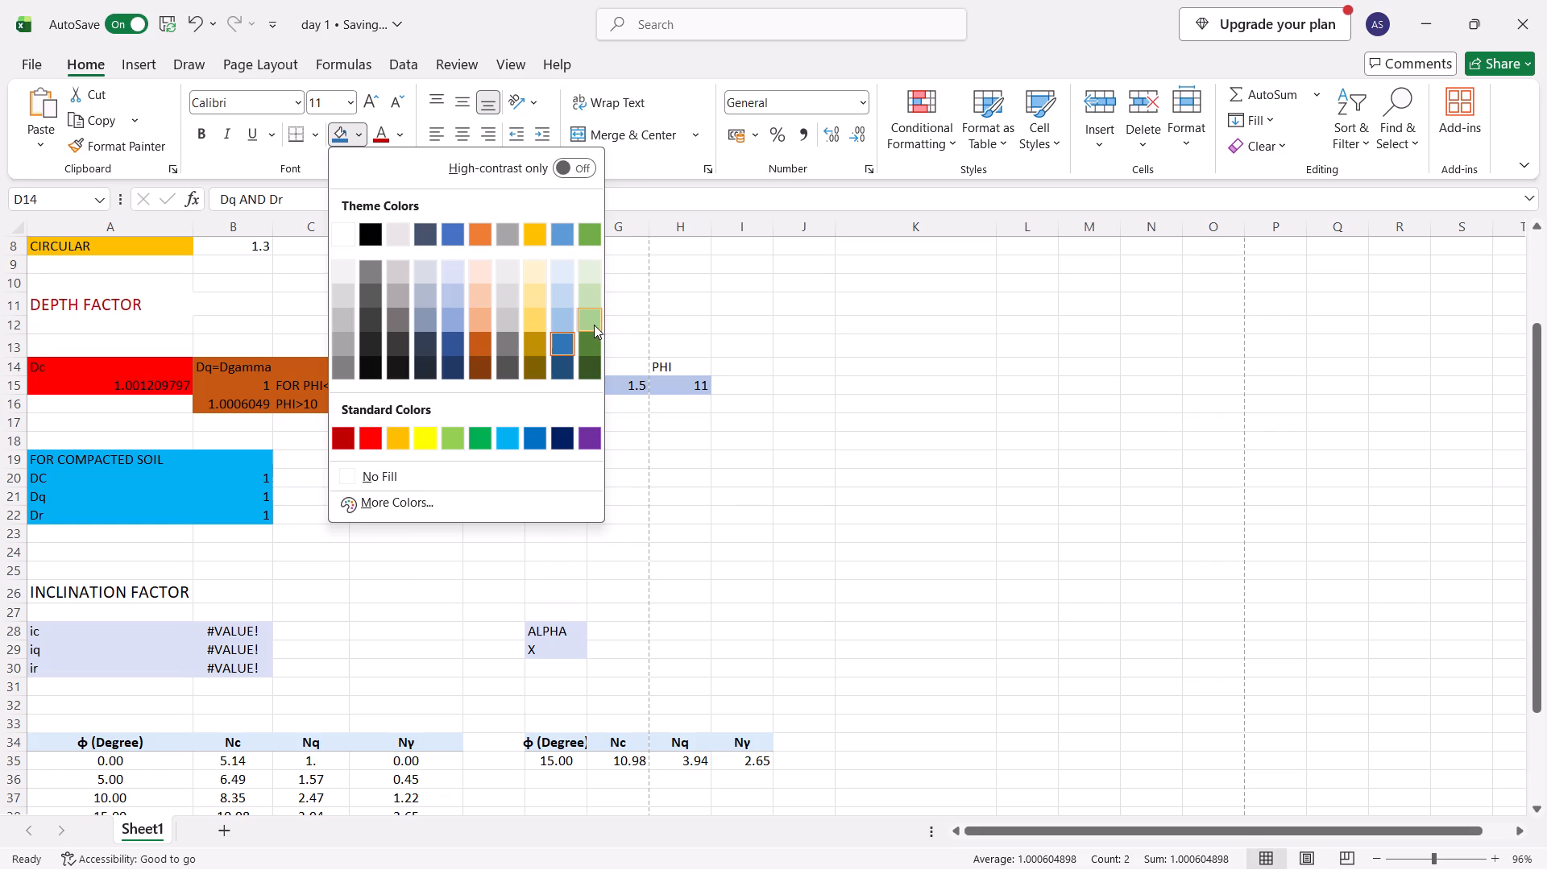
{"action": "left_click", "coordinate": [484, 359]}
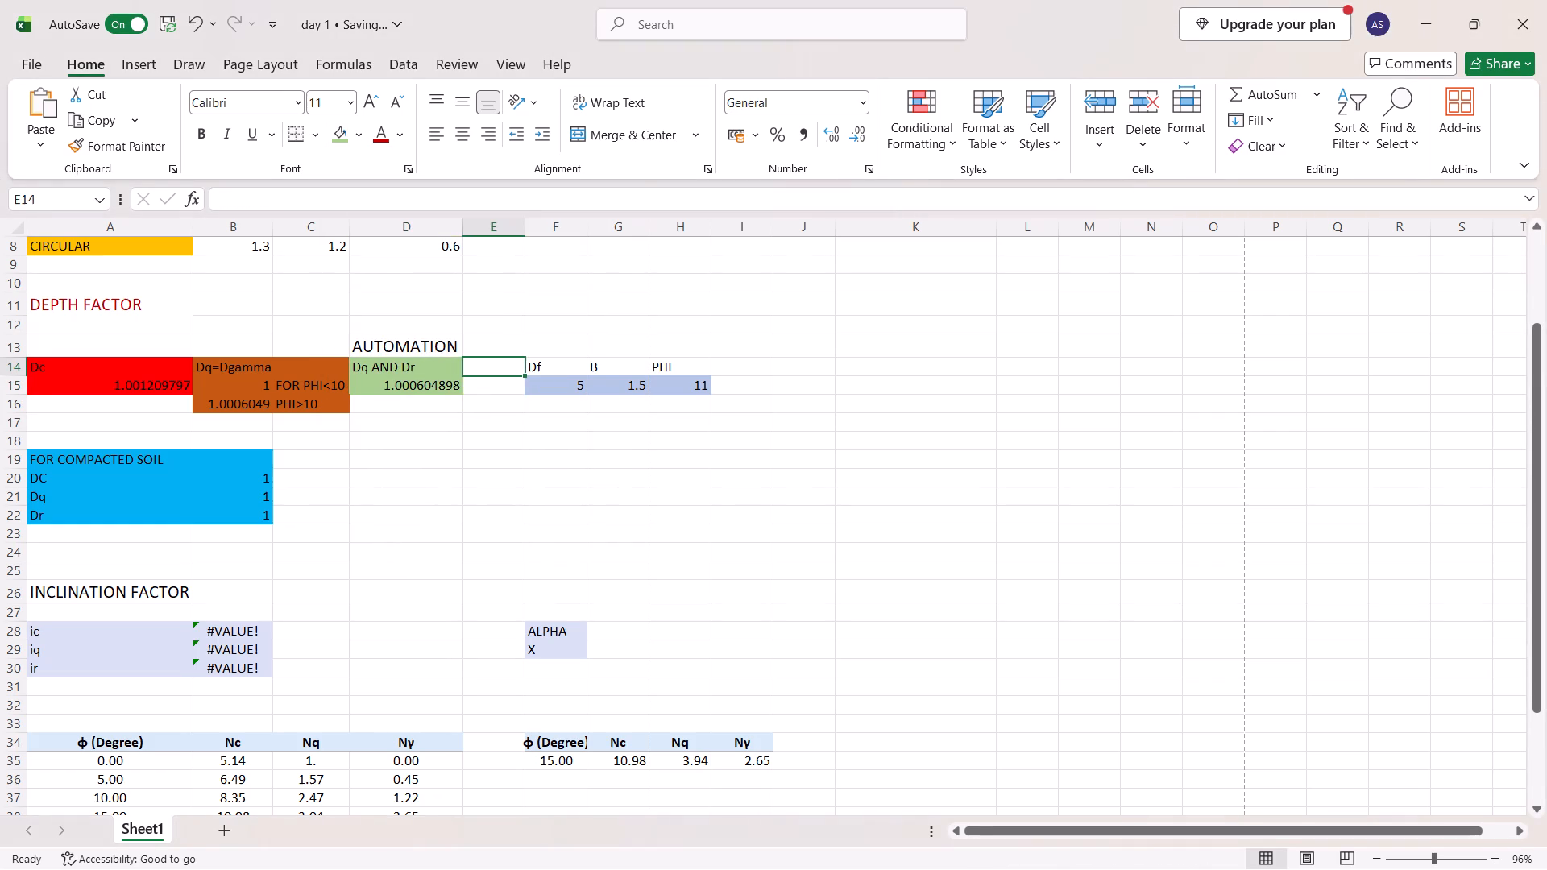
Apply red font colour and the same light green fill to the Dc cells A14:A15.
{"action": "left_click", "coordinate": [136, 369]}
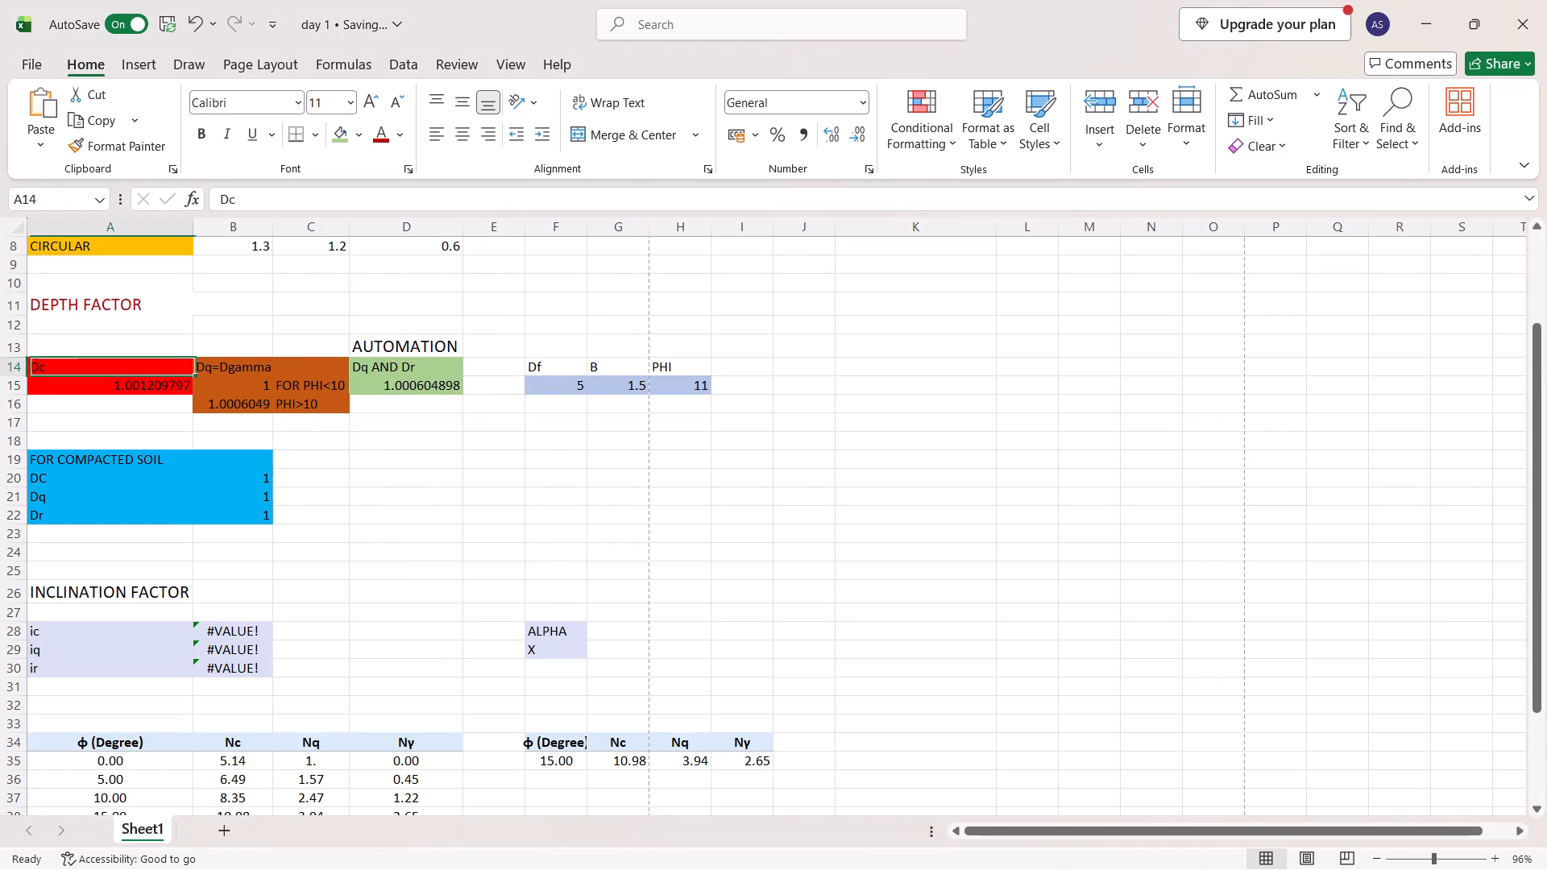
{"action": "left_click_drag", "start_coordinate": [68, 369], "coordinate": [97, 388]}
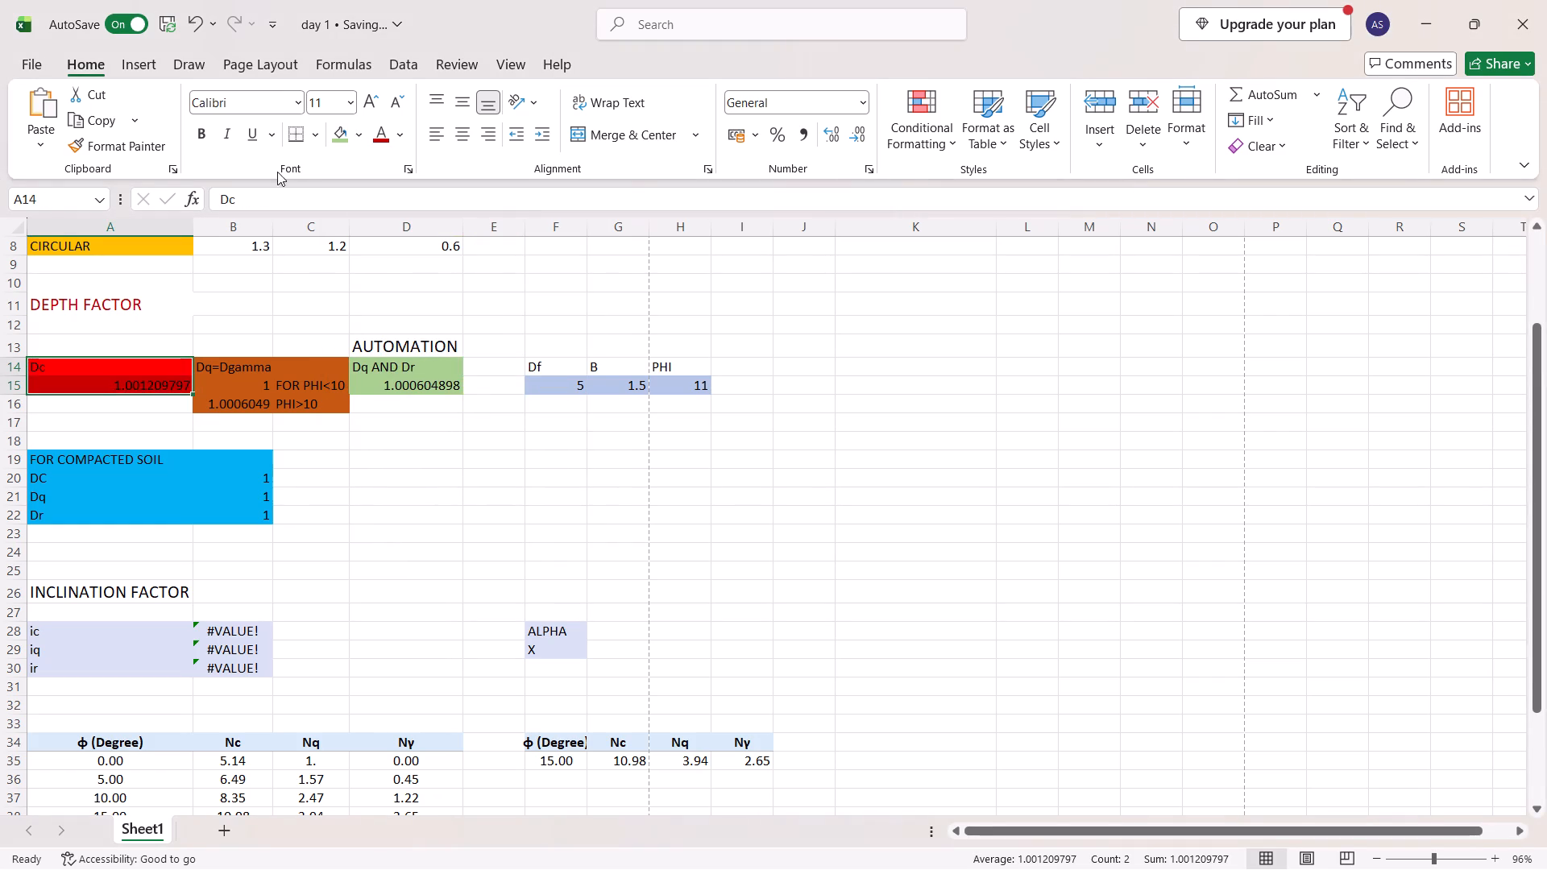
{"action": "left_click", "coordinate": [388, 133]}
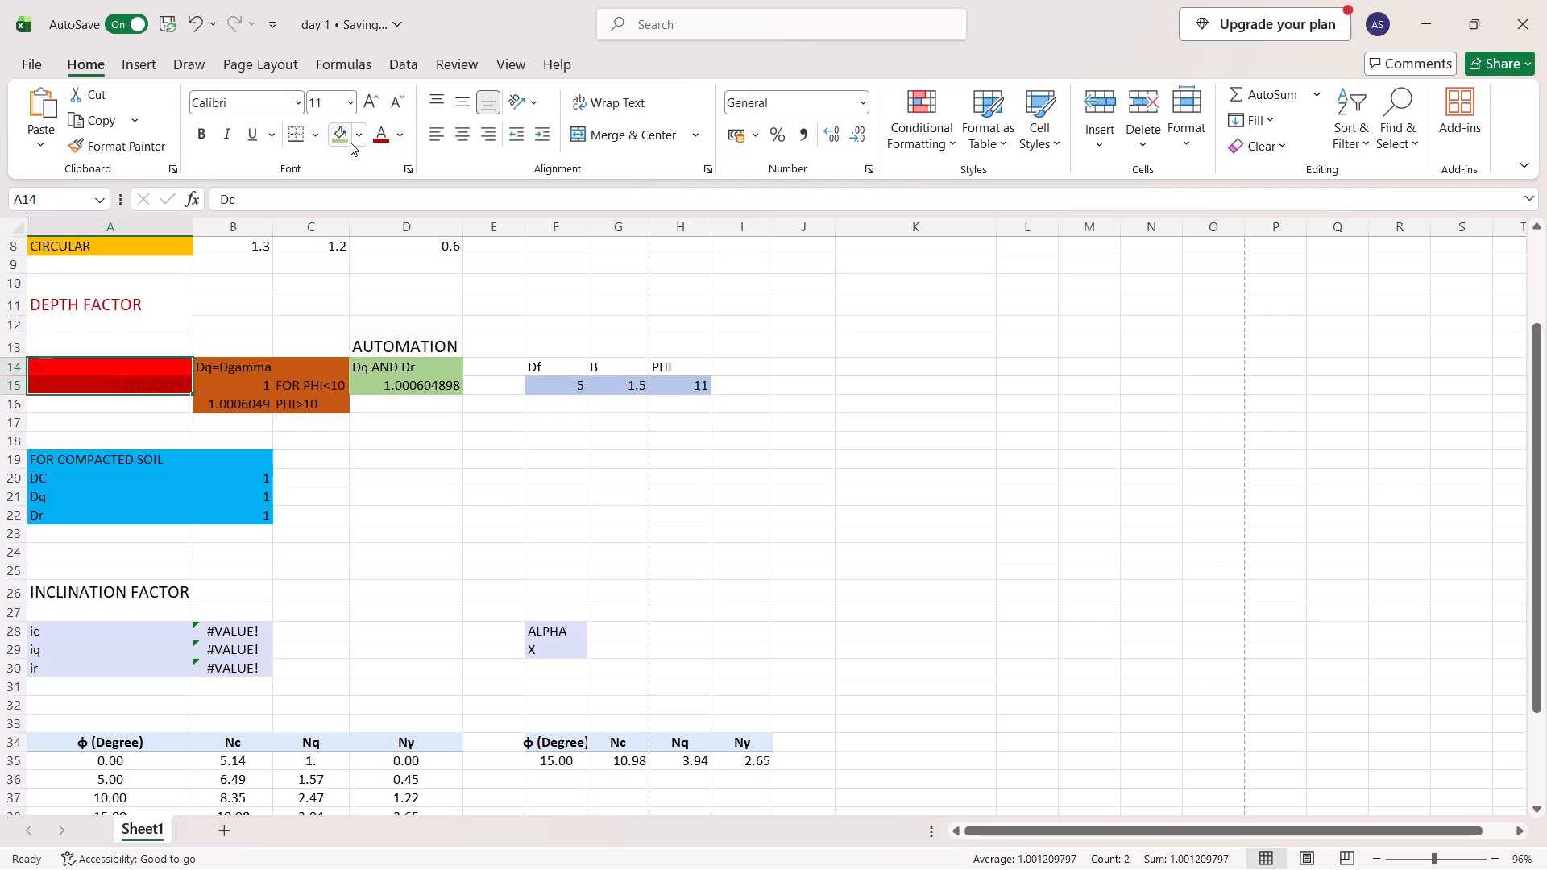
{"action": "left_click", "coordinate": [350, 134]}
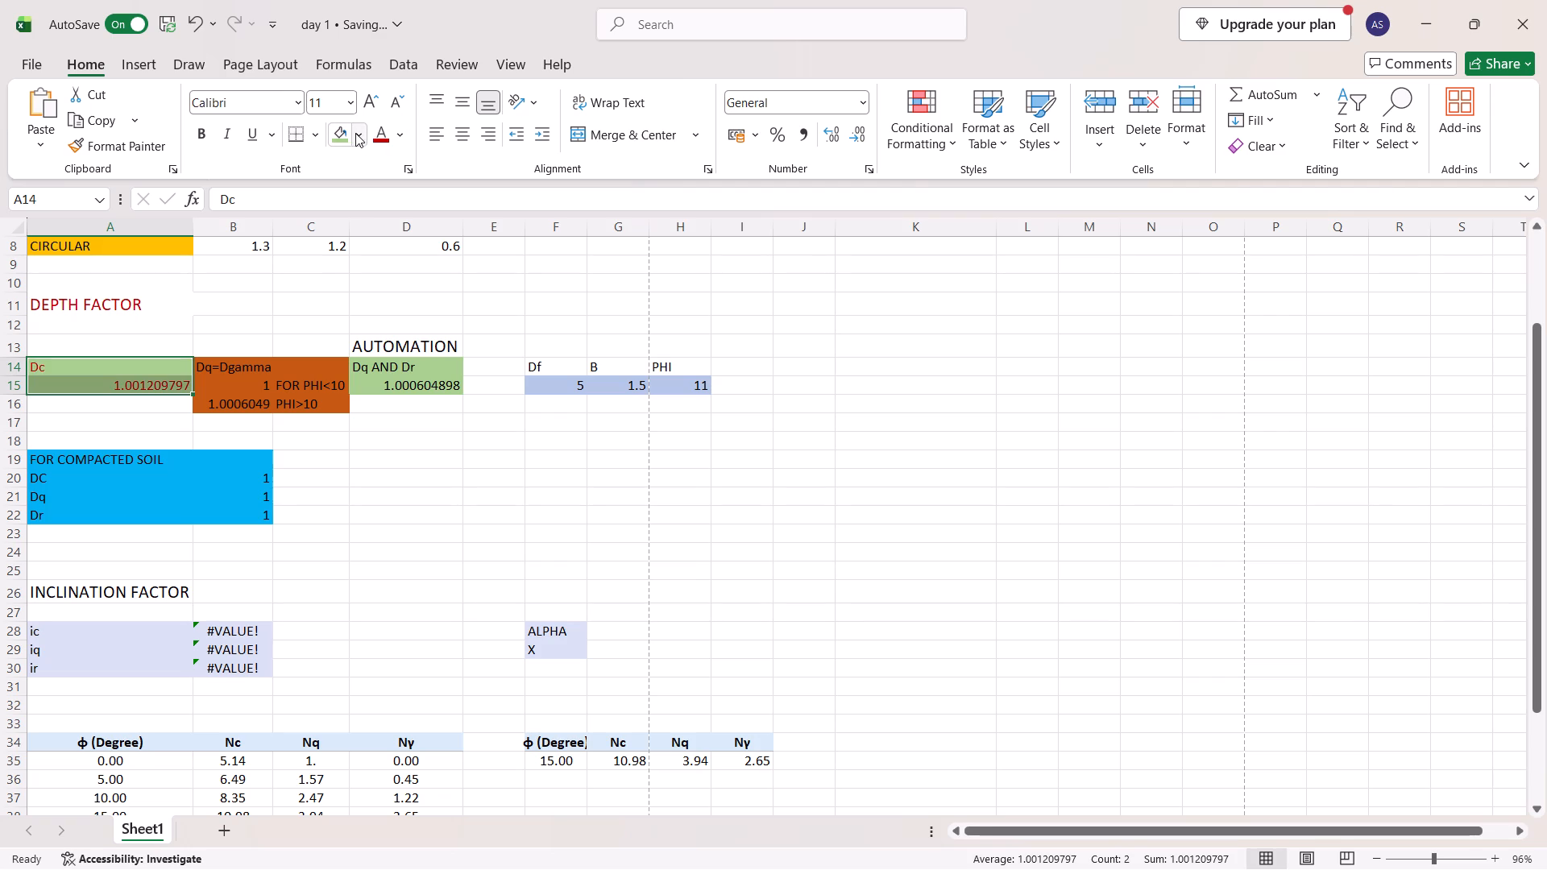
Change the font colour of the Dc cells A14:A15 to black.
{"action": "left_click", "coordinate": [407, 135]}
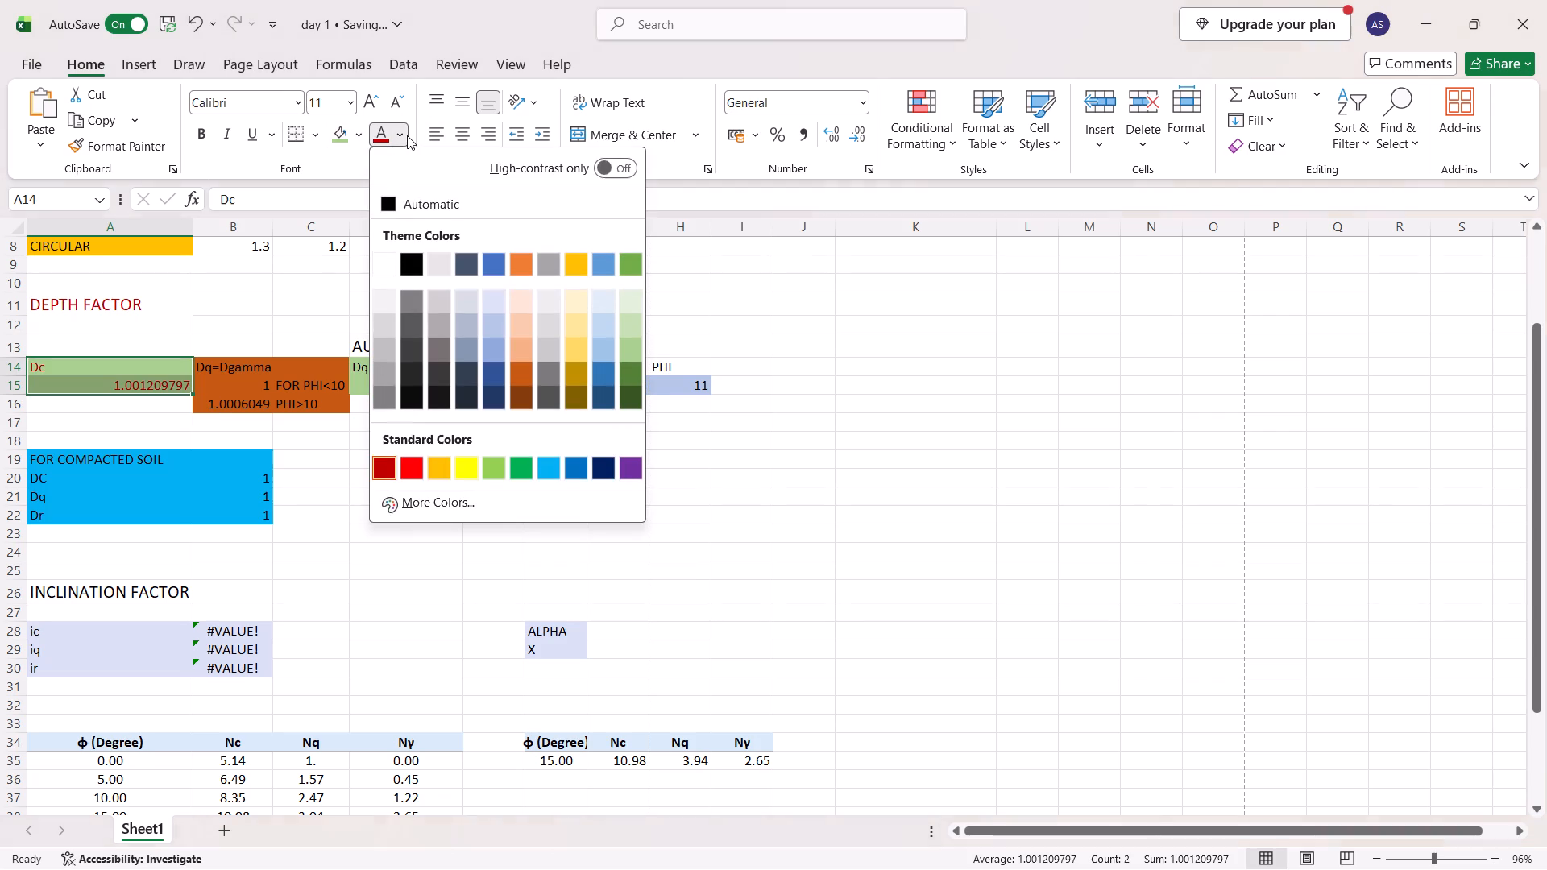
{"action": "left_click", "coordinate": [408, 256]}
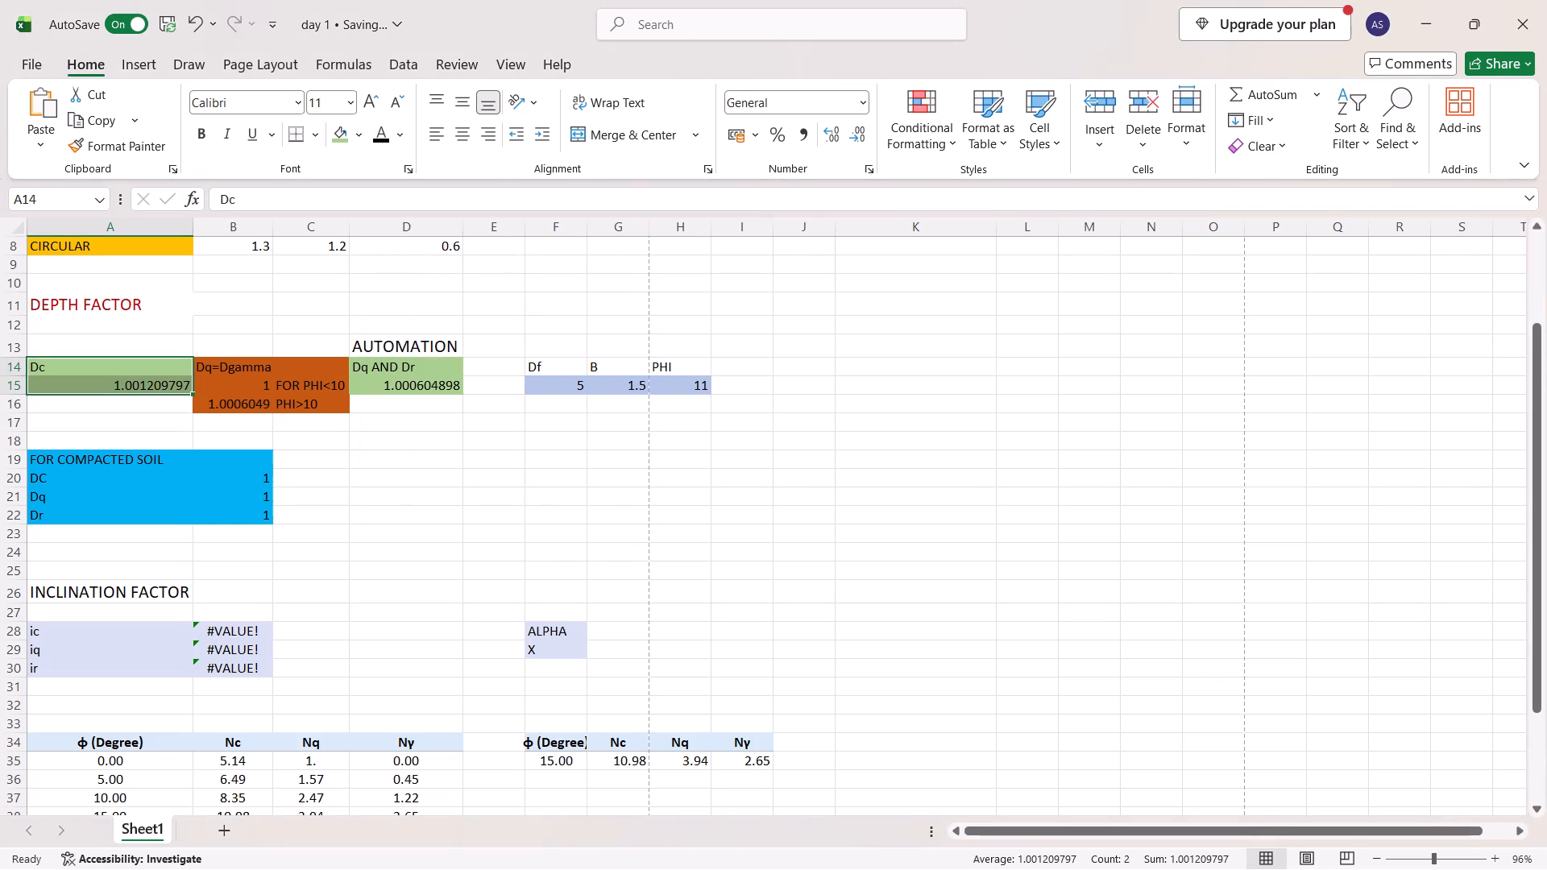
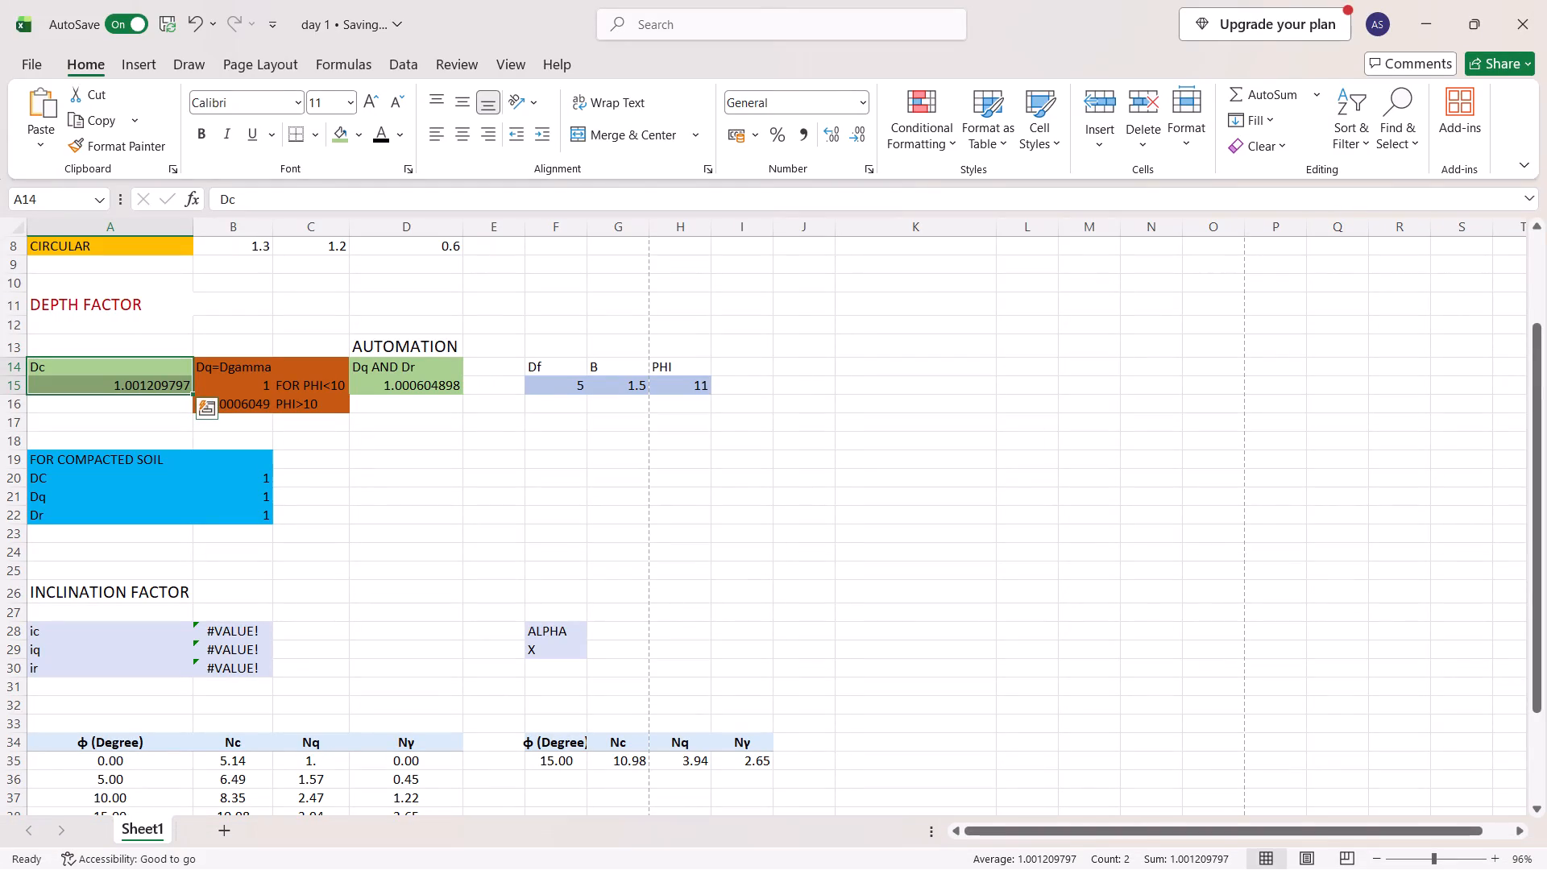
Move the GANERAL SHEAR FAILURE heading and qu label from K2:K4 down to K13:K15.
{"action": "left_click", "coordinate": [113, 385]}
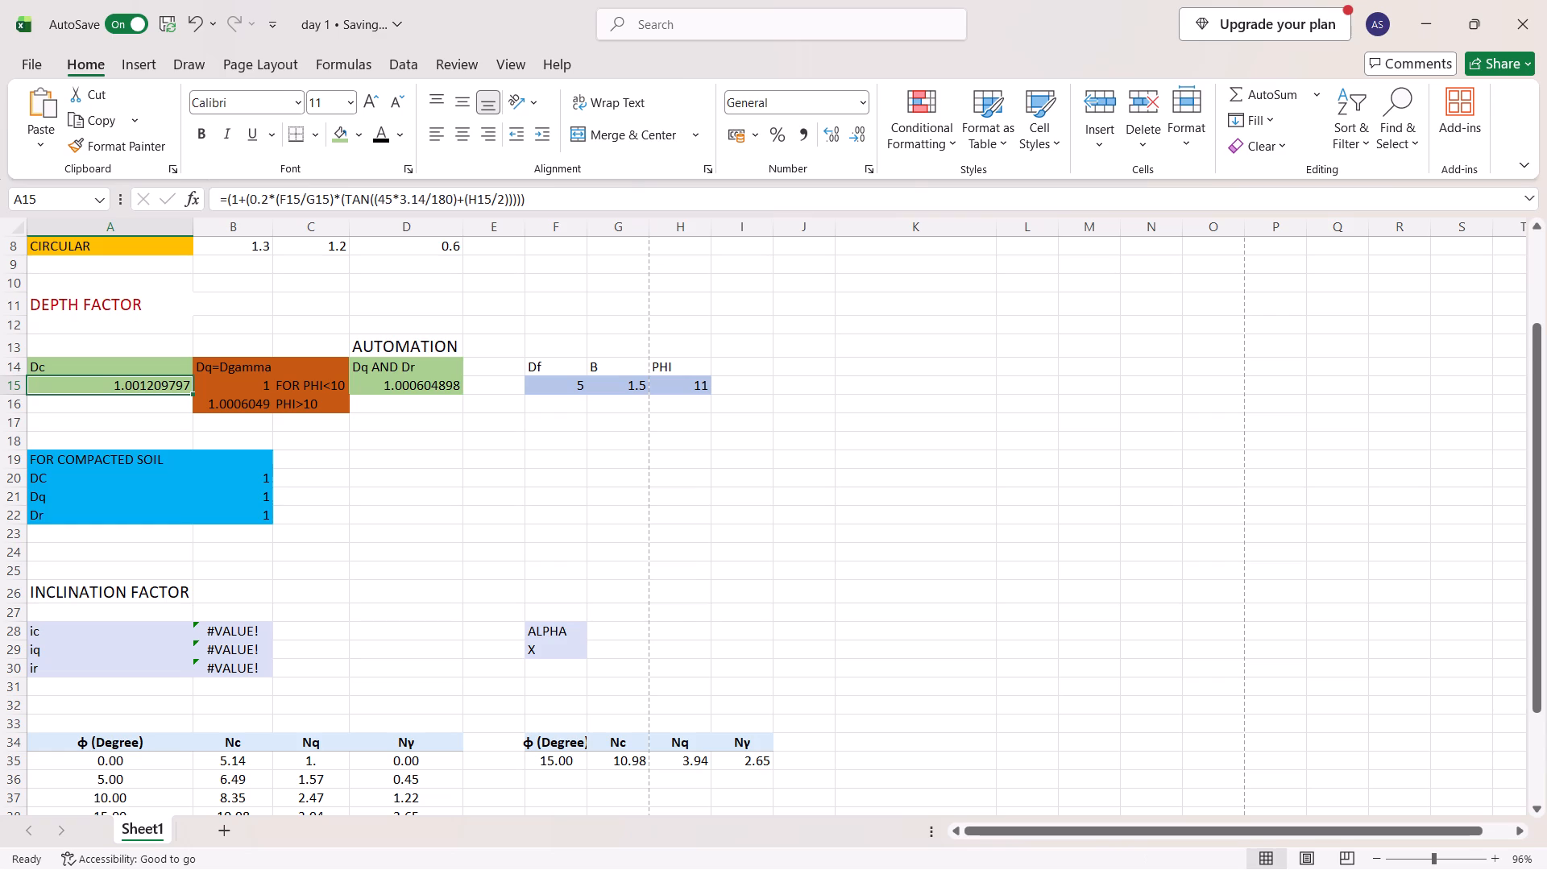
{"action": "scroll", "coordinate": [598, 466], "scroll_direction": "up", "scroll_amount": 1}
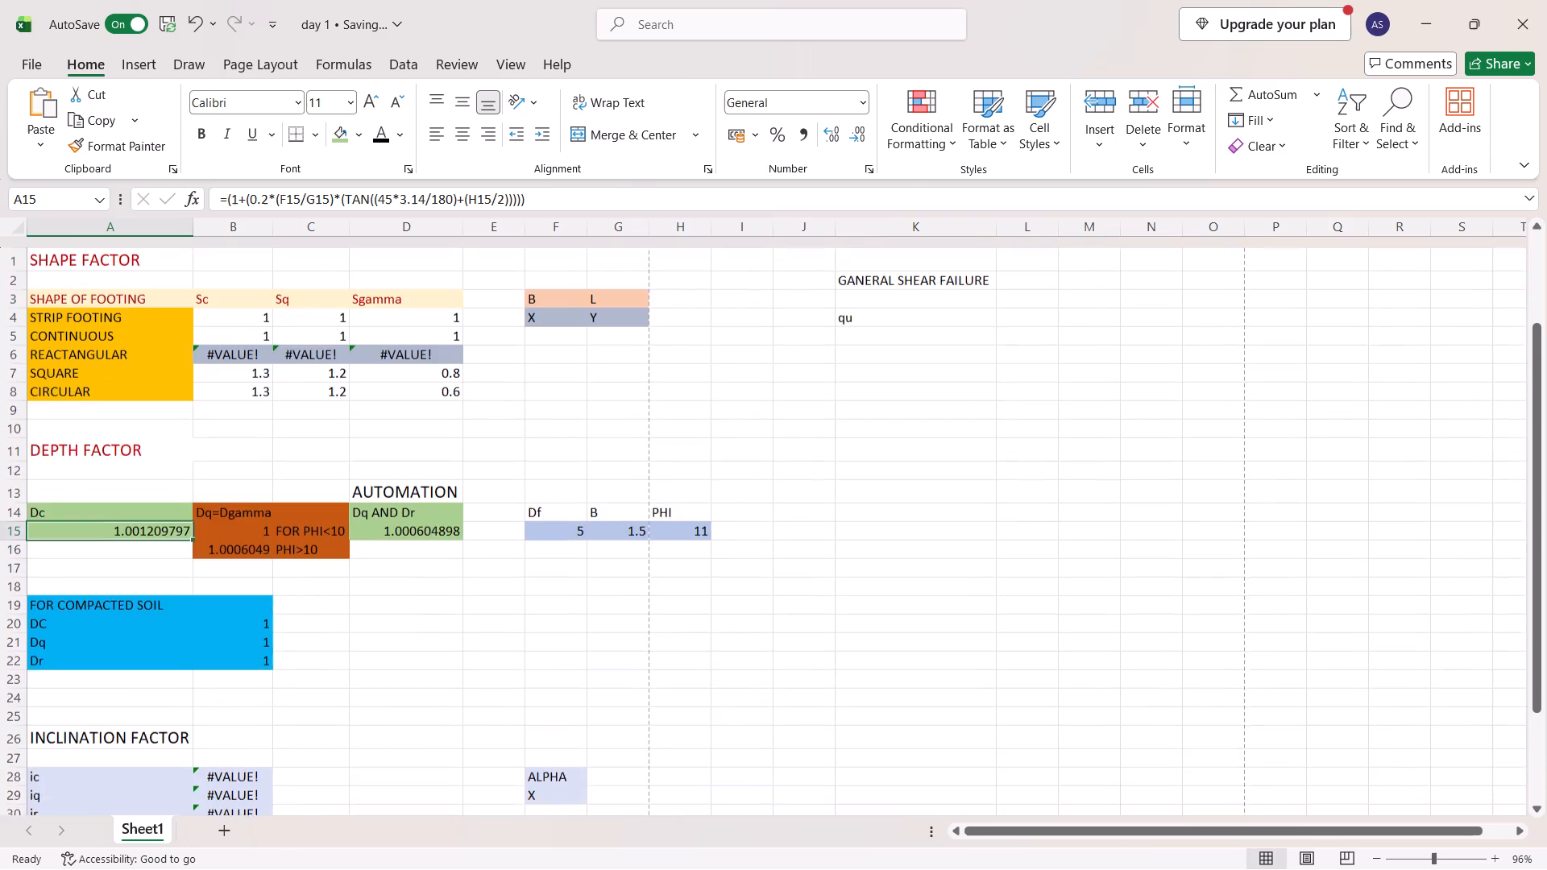
{"action": "scroll", "coordinate": [598, 466], "scroll_direction": "up", "scroll_amount": 1}
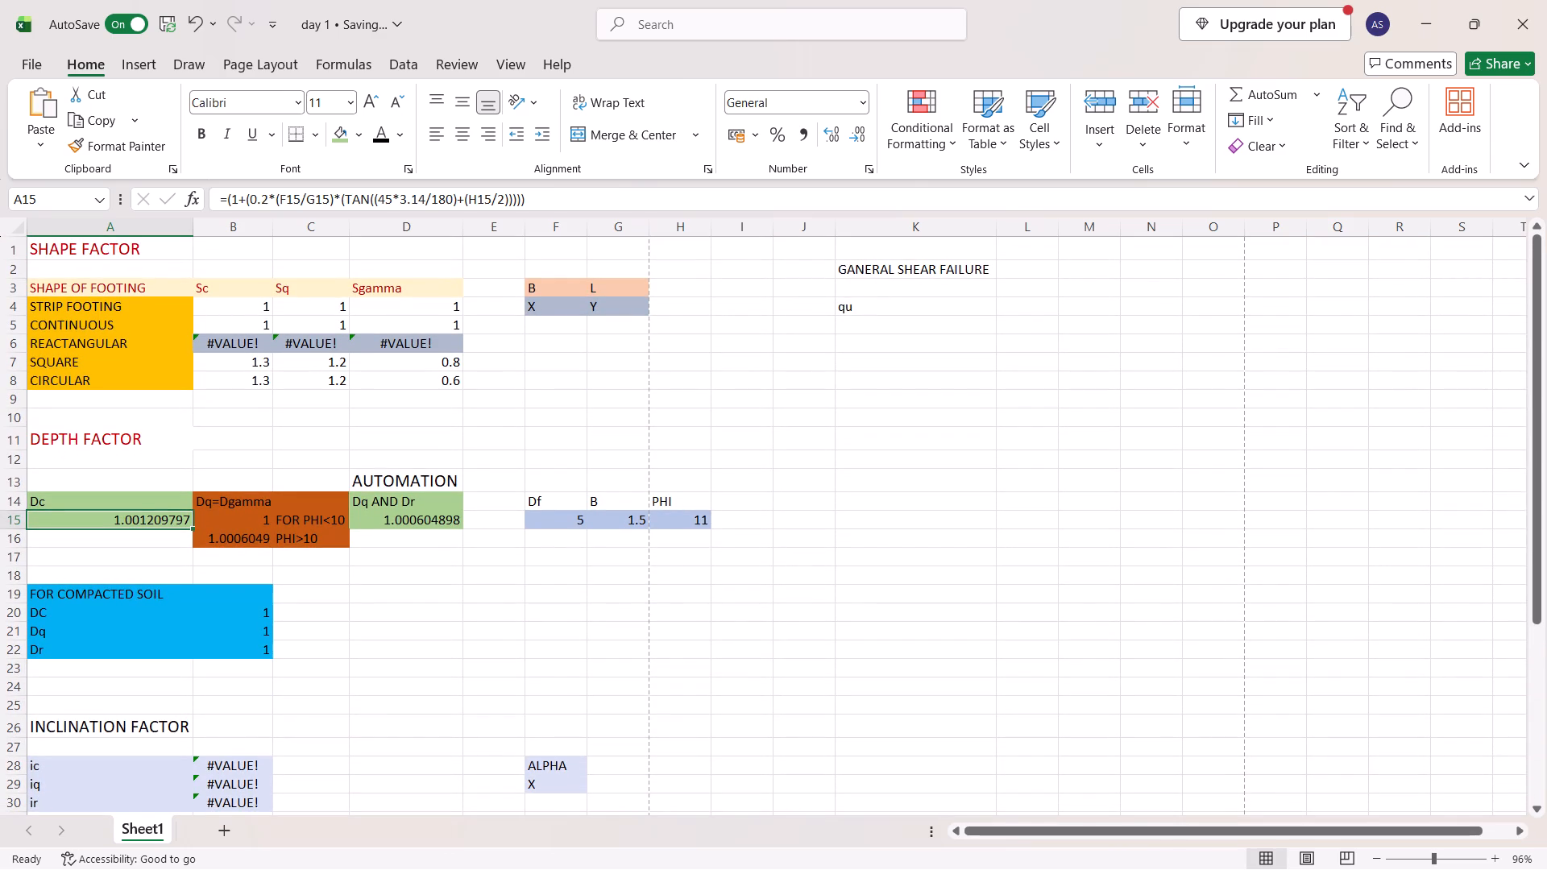
{"action": "left_click", "coordinate": [853, 270]}
{"action": "left_click_drag", "start_coordinate": [853, 270], "coordinate": [870, 313]}
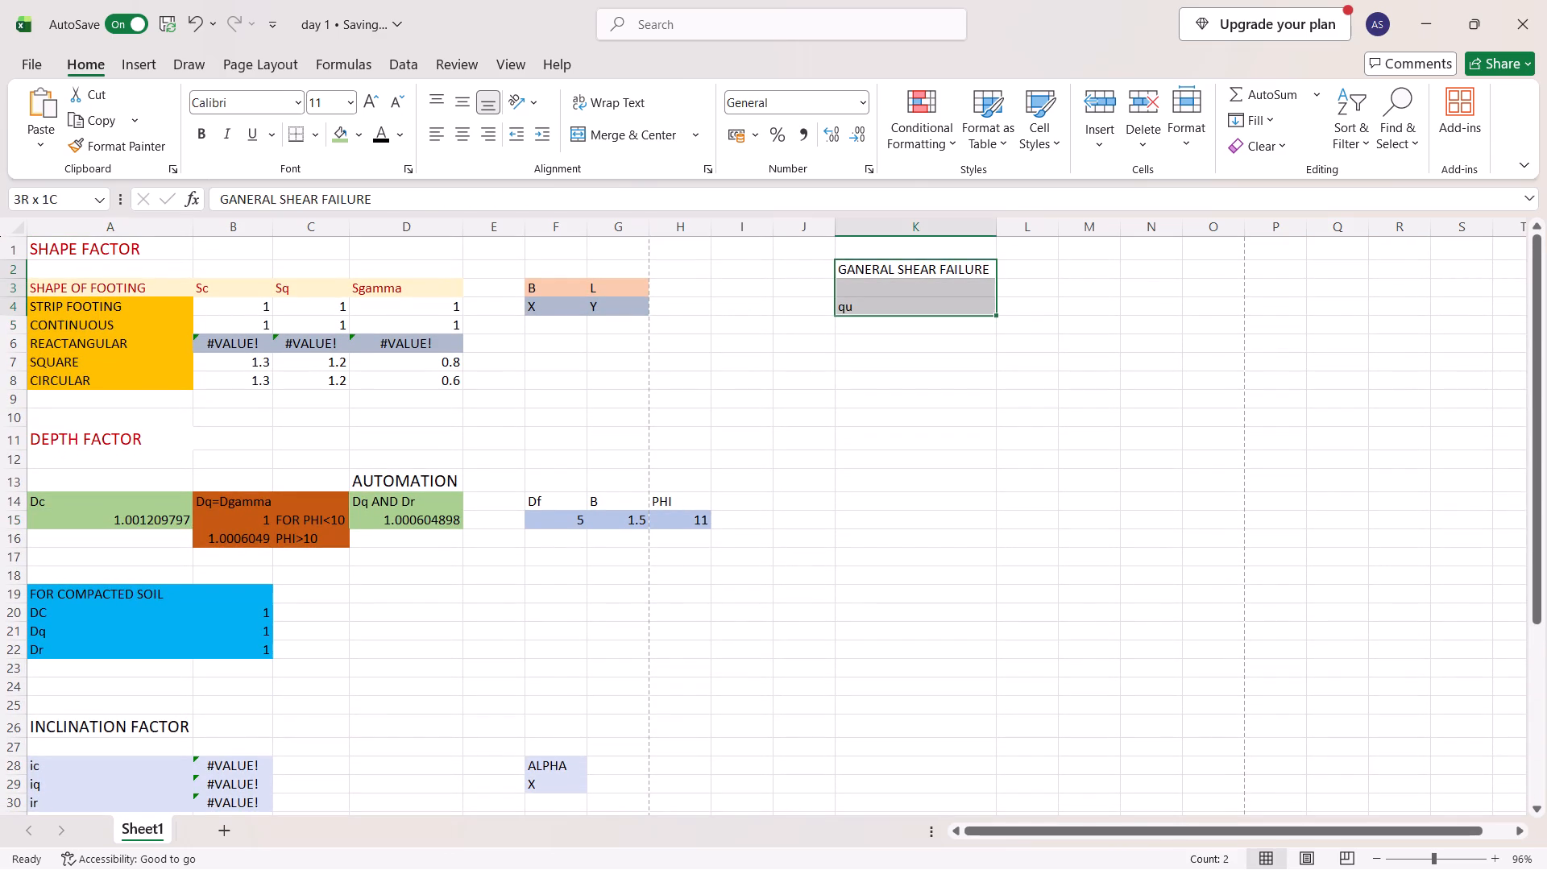
{"action": "left_click_drag", "start_coordinate": [870, 313], "coordinate": [872, 309]}
{"action": "key", "text": "ctrl+x"}
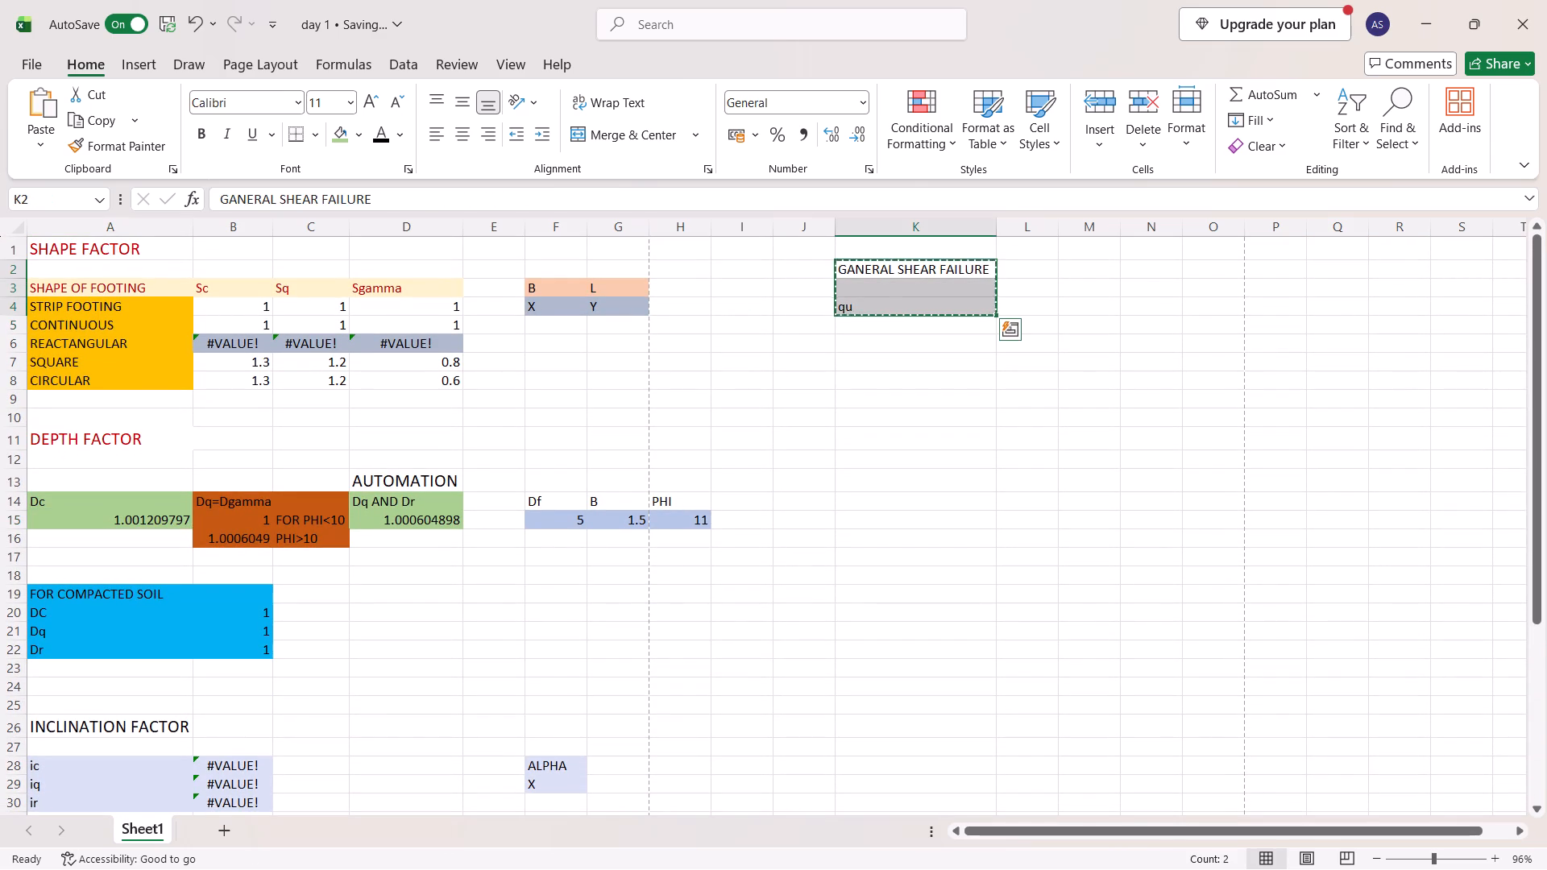
{"action": "left_click", "coordinate": [884, 487]}
{"action": "key", "text": "ctrl+v"}
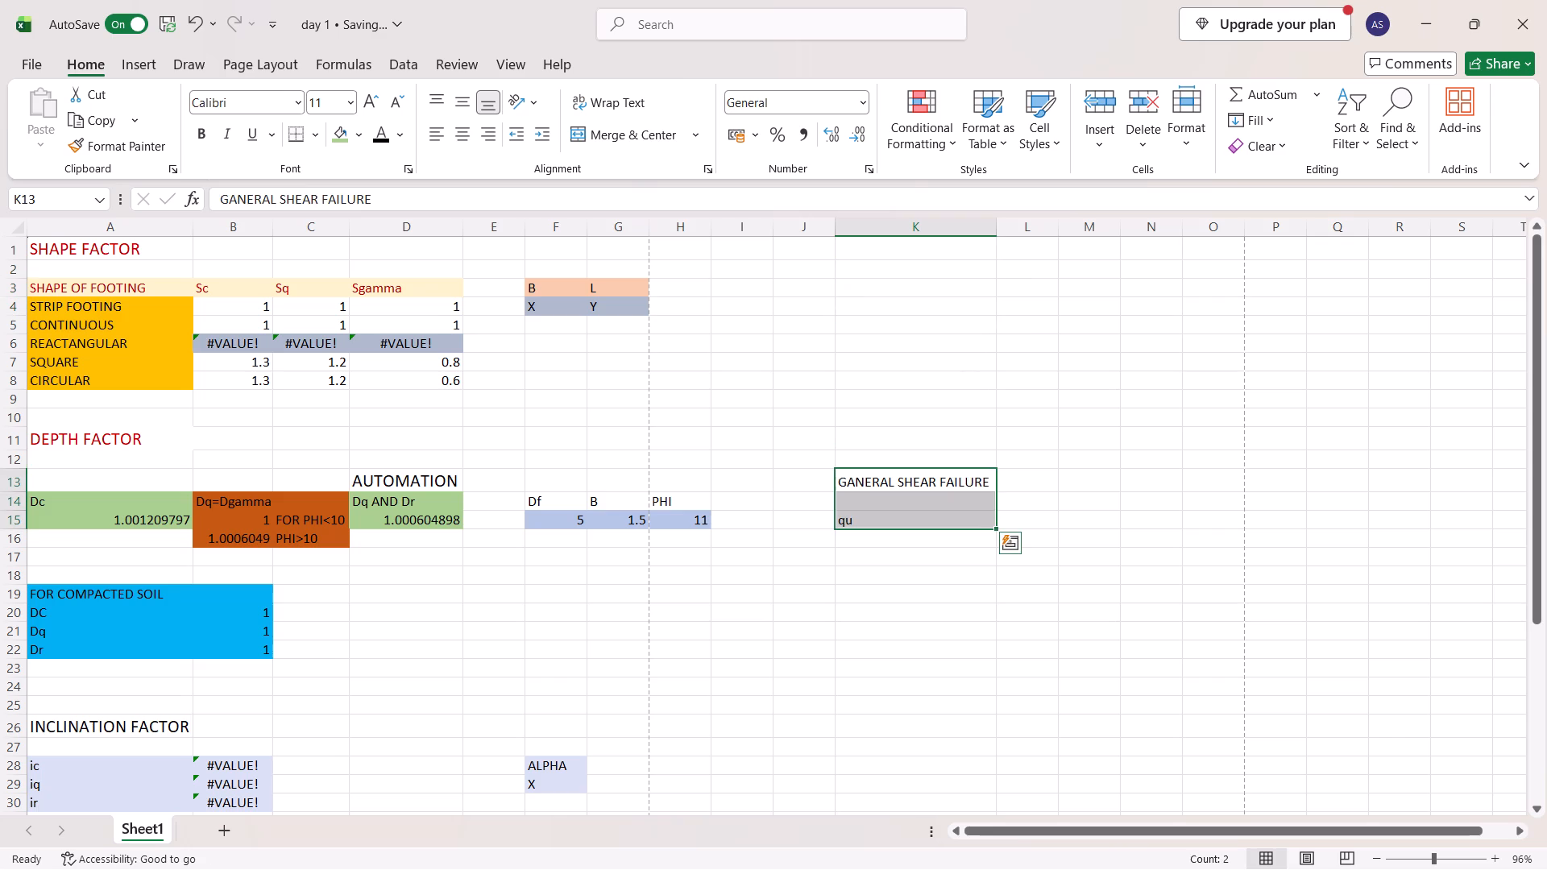
Enter the input heading Cohesion in cell K2.
{"action": "left_click", "coordinate": [868, 262]}
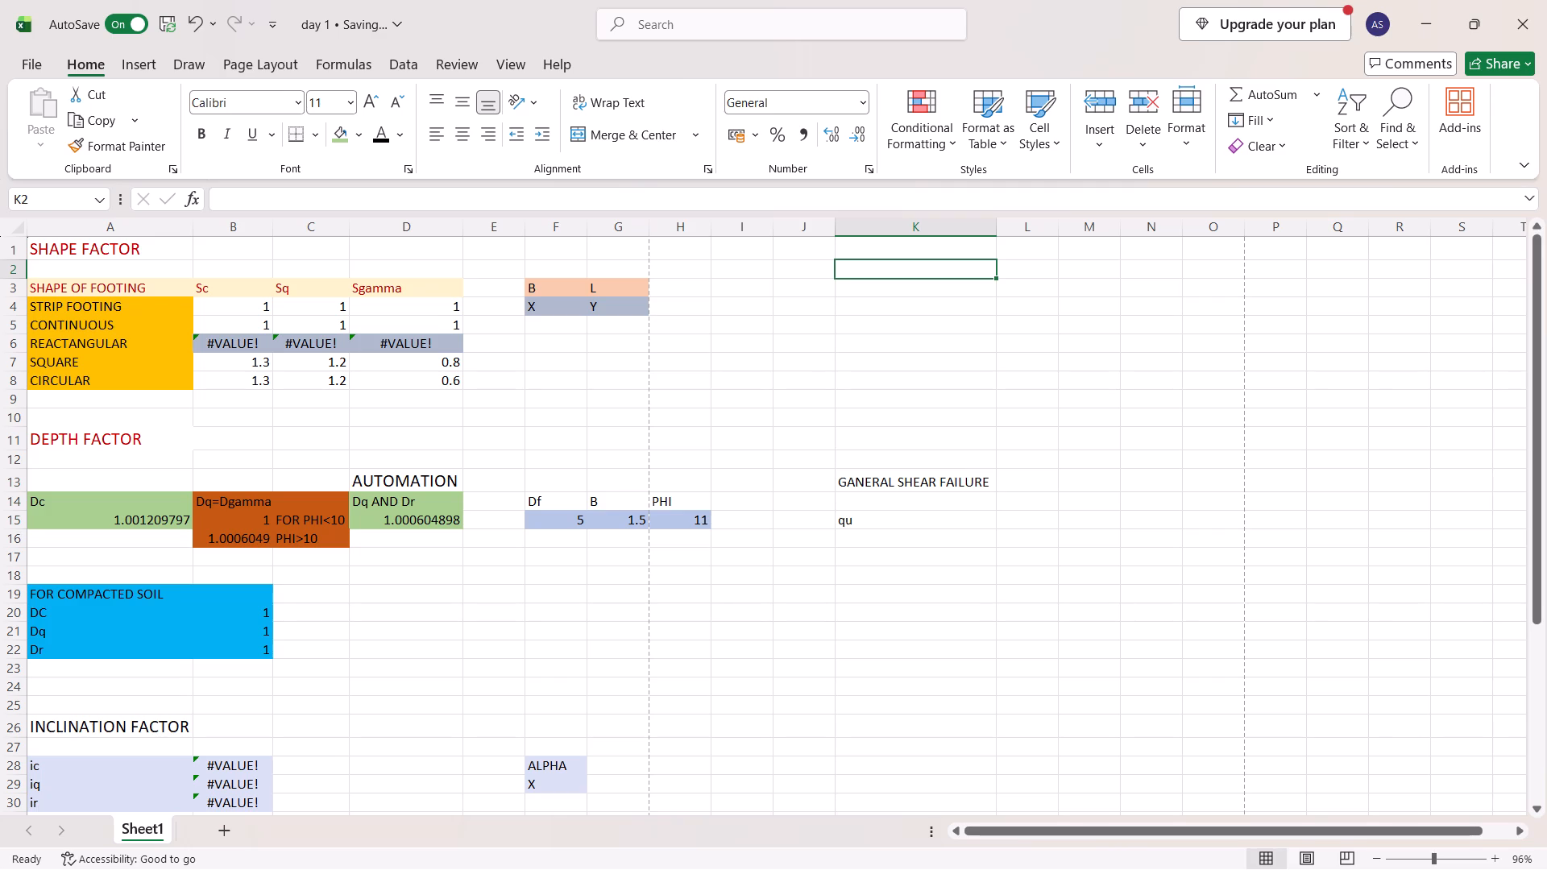
{"action": "key", "text": "c"}
{"action": "key", "text": "Right"}
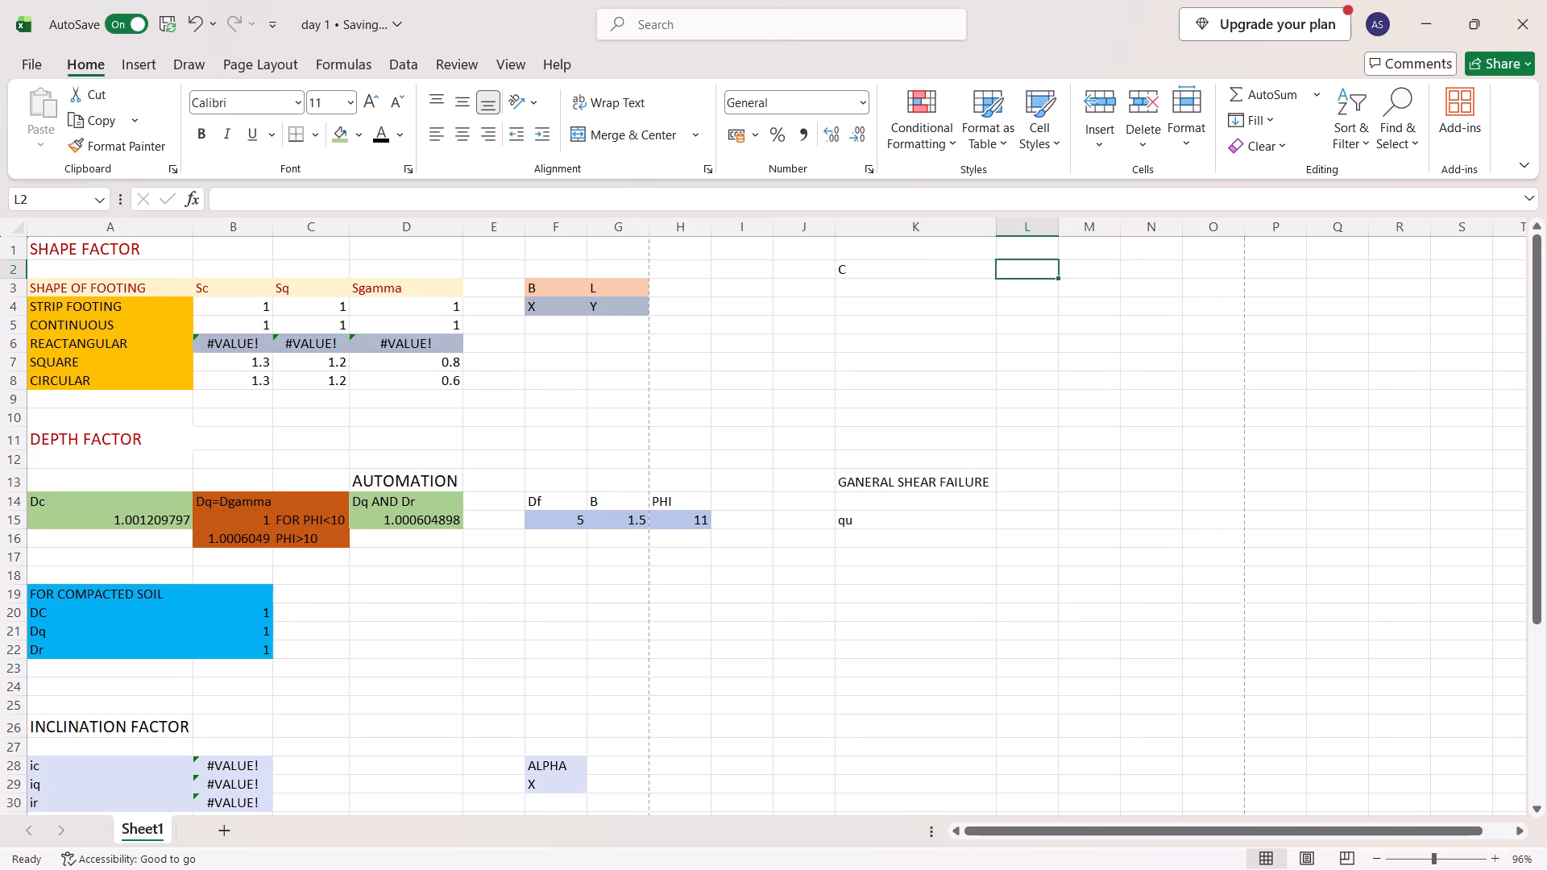
{"action": "key", "text": "Left"}
{"action": "type", "text": "OHE"}
{"action": "key", "text": "BackSpace"}
{"action": "key", "text": "BackSpace"}
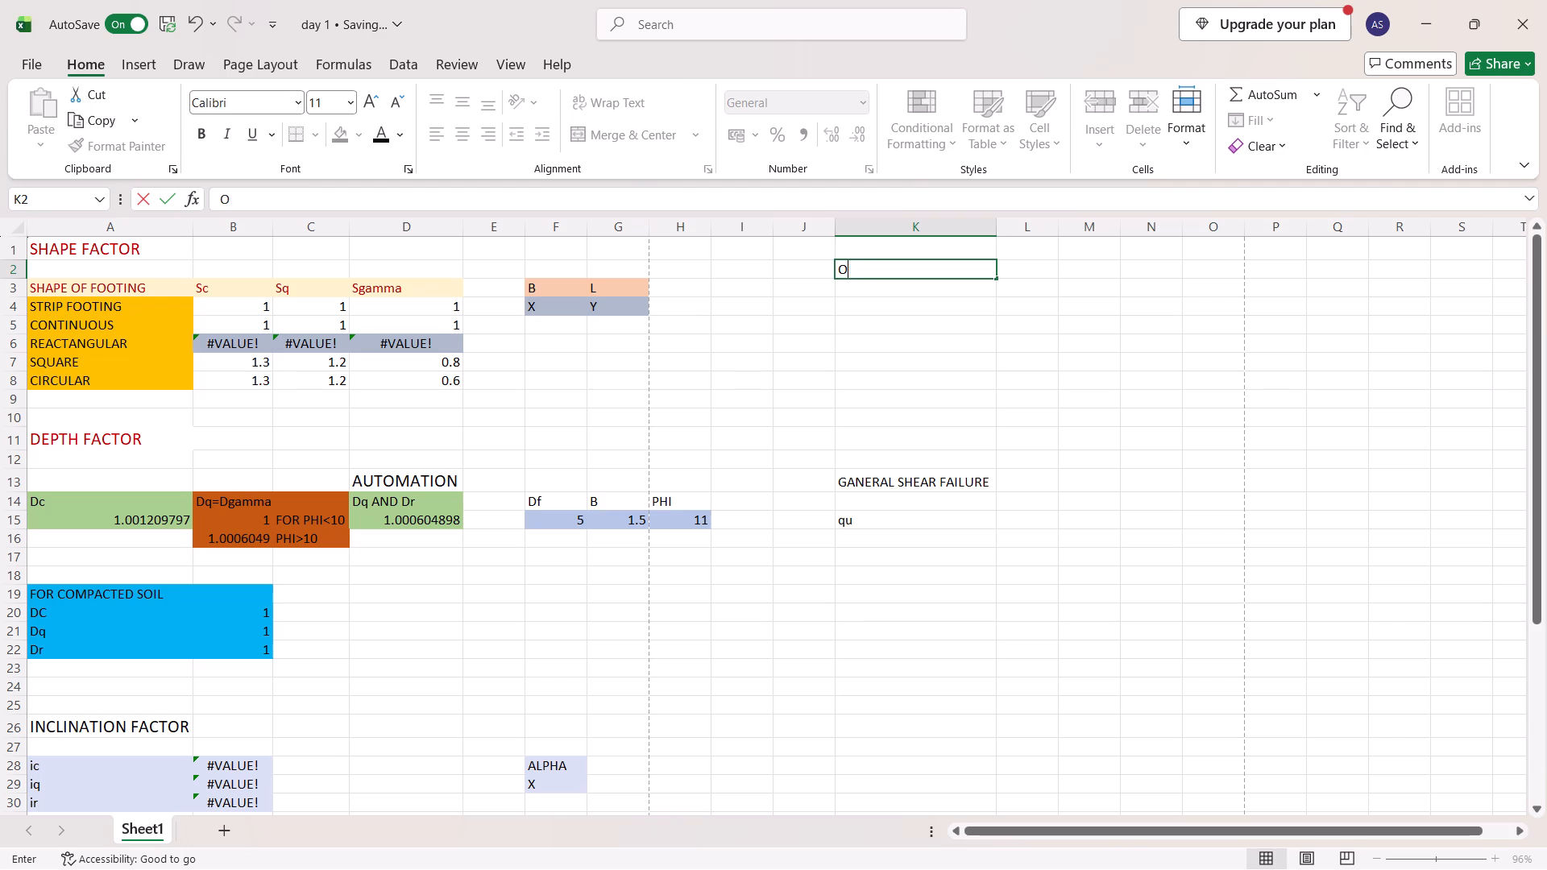
{"action": "key", "text": "BackSpace"}
{"action": "key", "text": "c"}
{"action": "type", "text": "og"}
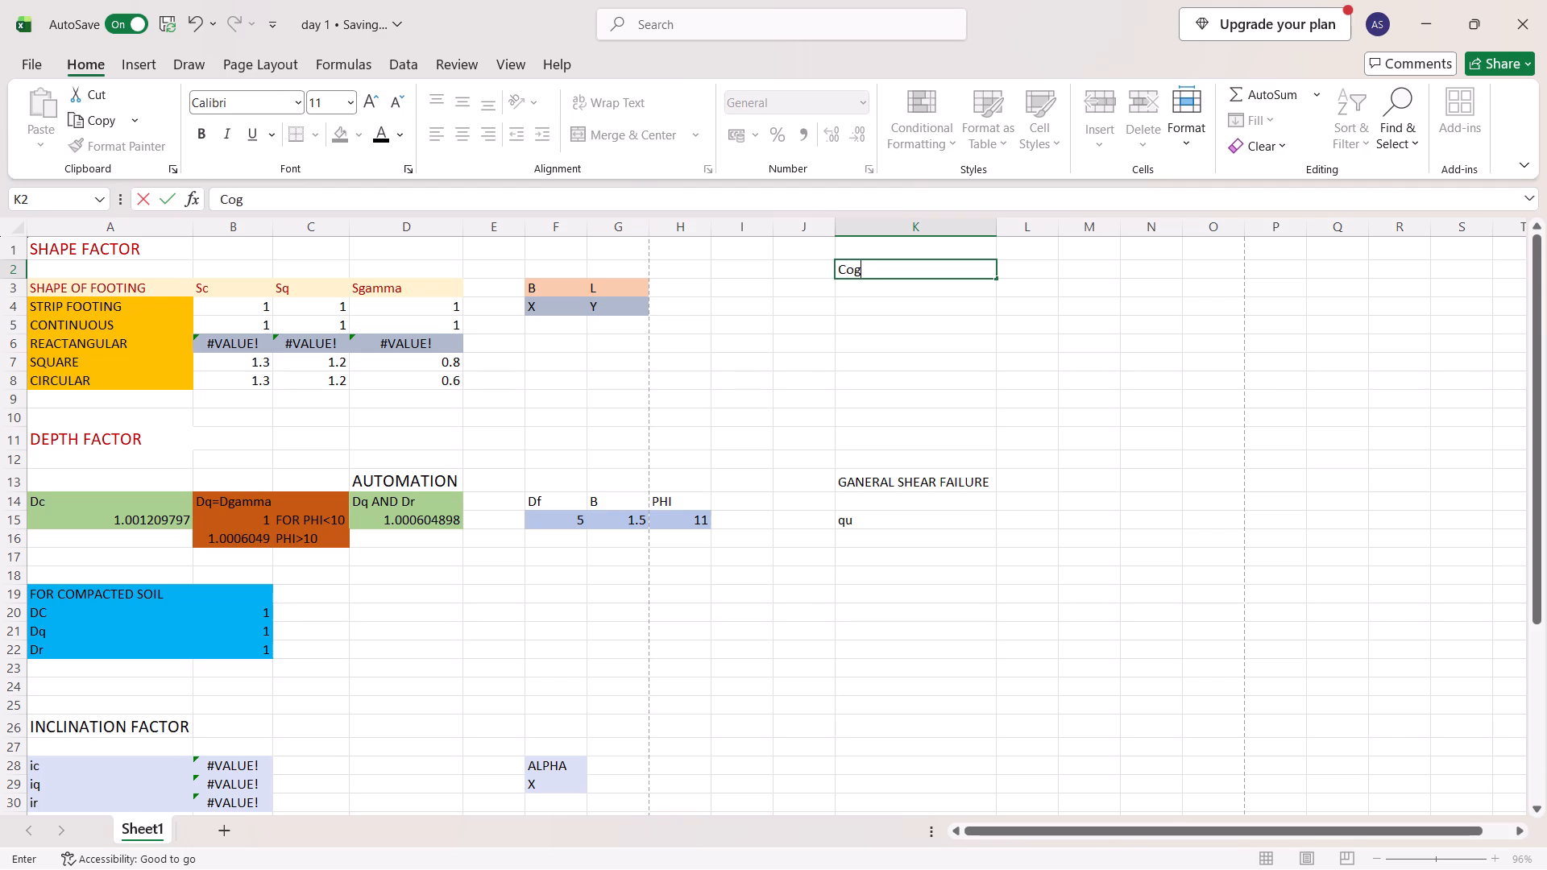
{"action": "key", "text": "shift+BackSpace"}
{"action": "type", "text": "hesion"}
{"action": "key", "text": "Right"}
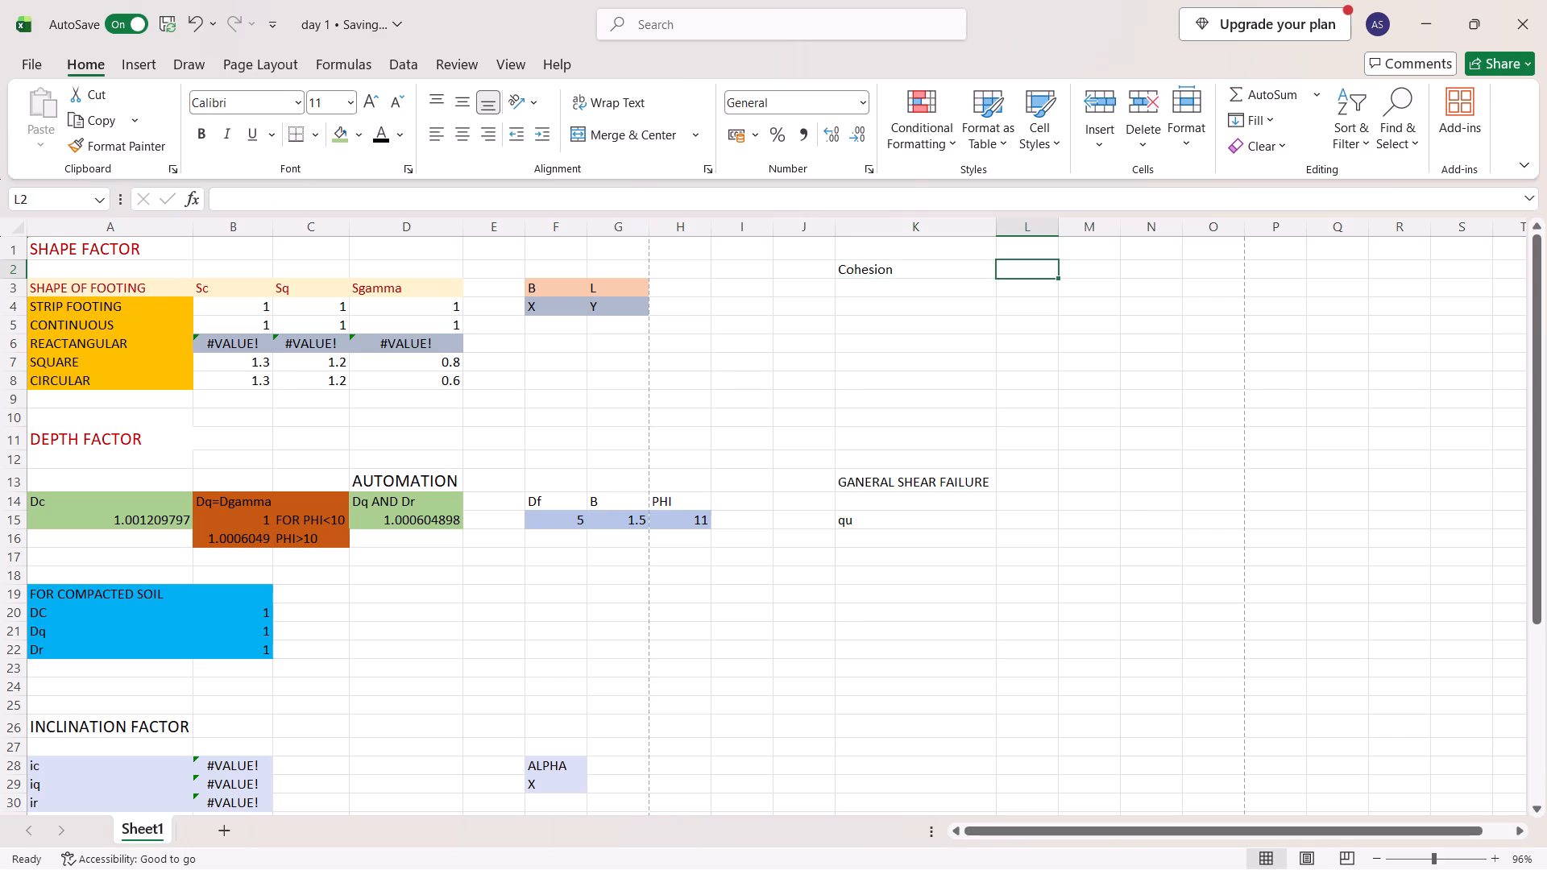
Add the input headings Df, B and q in cells L2, M2 and N2, beside Cohesion.
{"action": "key", "text": "Right"}
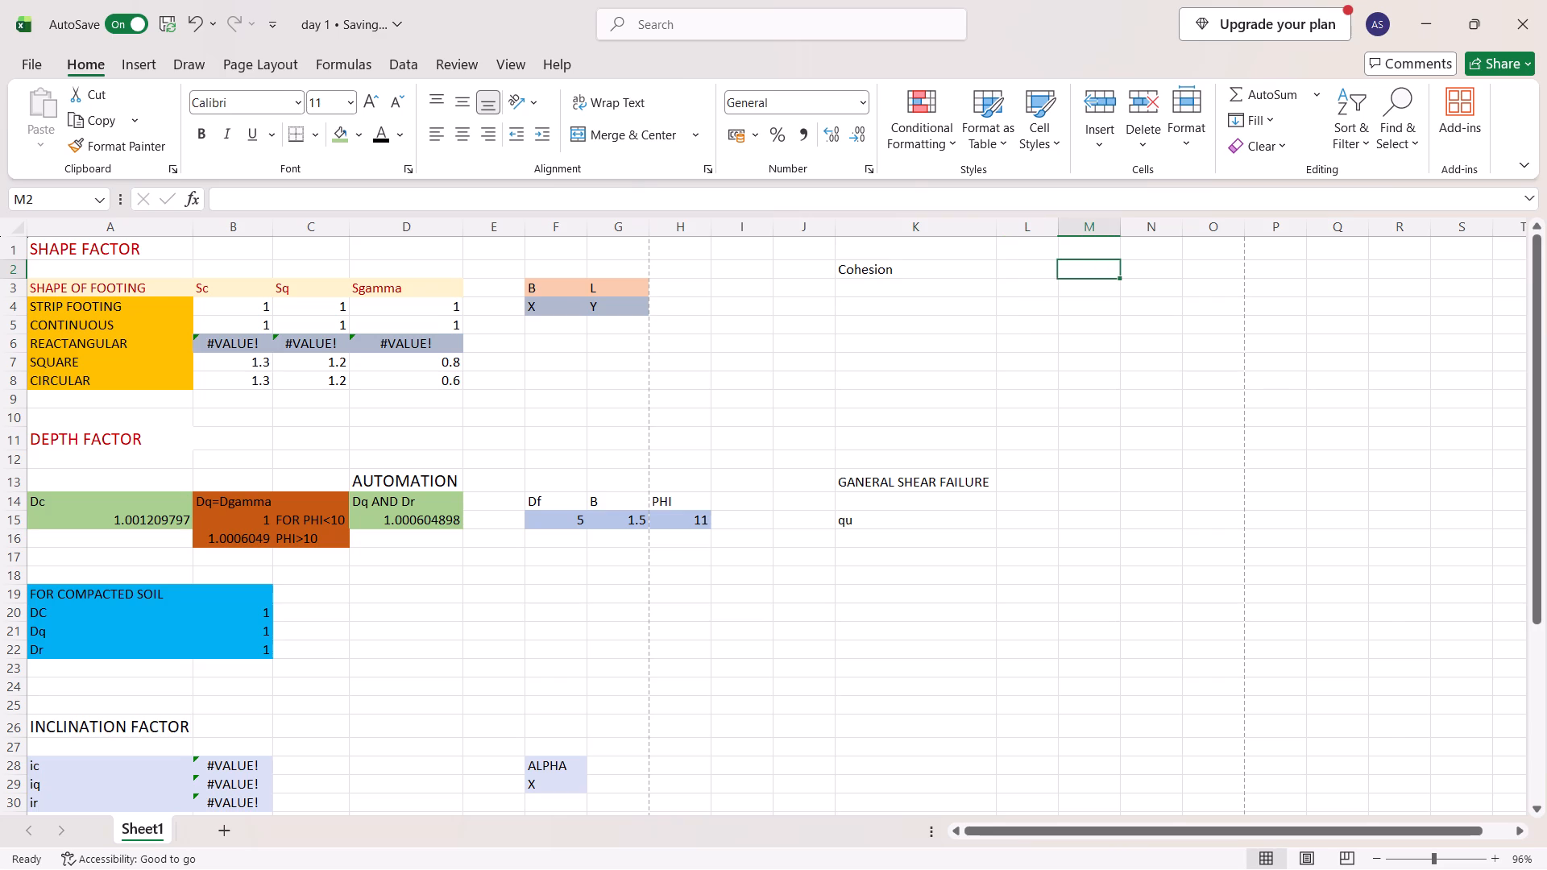
{"action": "key", "text": "Left"}
{"action": "key", "text": "Right"}
{"action": "key", "text": "Left"}
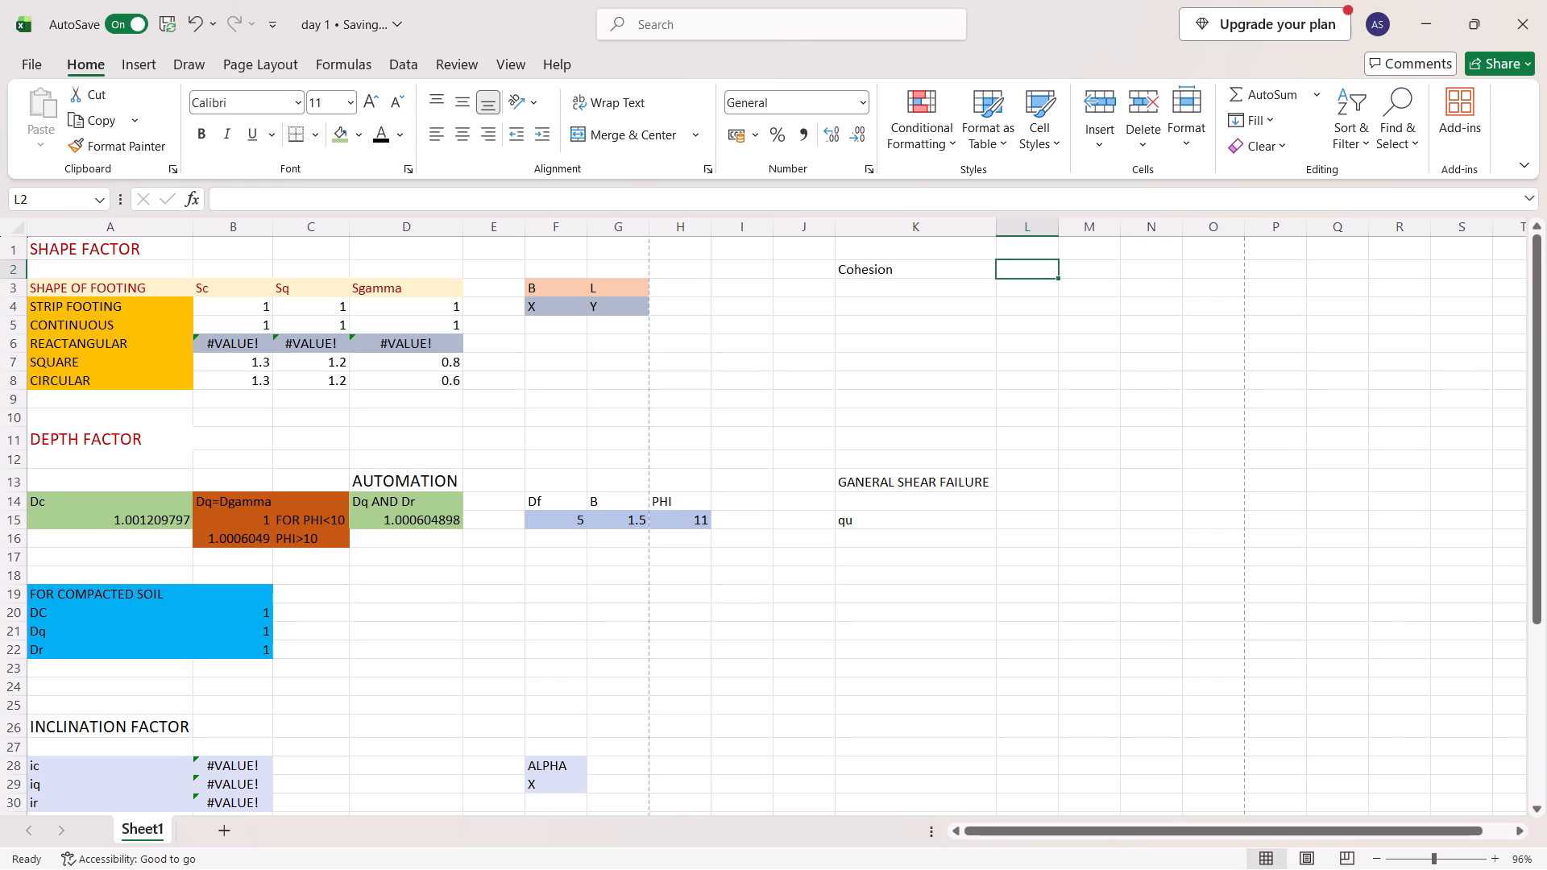
{"action": "type", "text": "Df"}
{"action": "key", "text": "Right"}
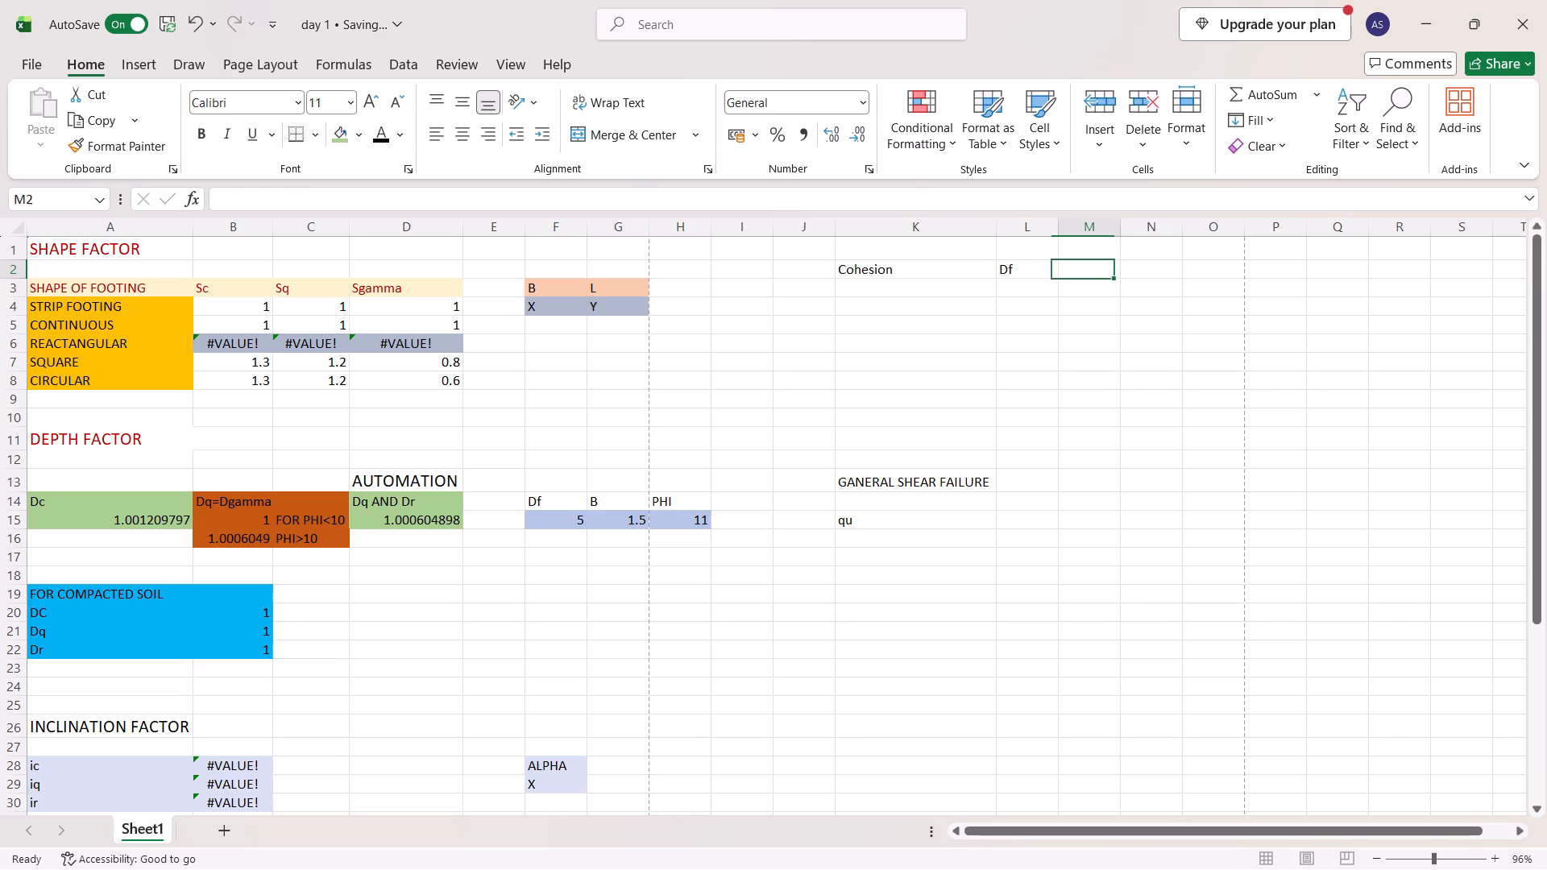
{"action": "key", "text": "b"}
{"action": "key", "text": "Right"}
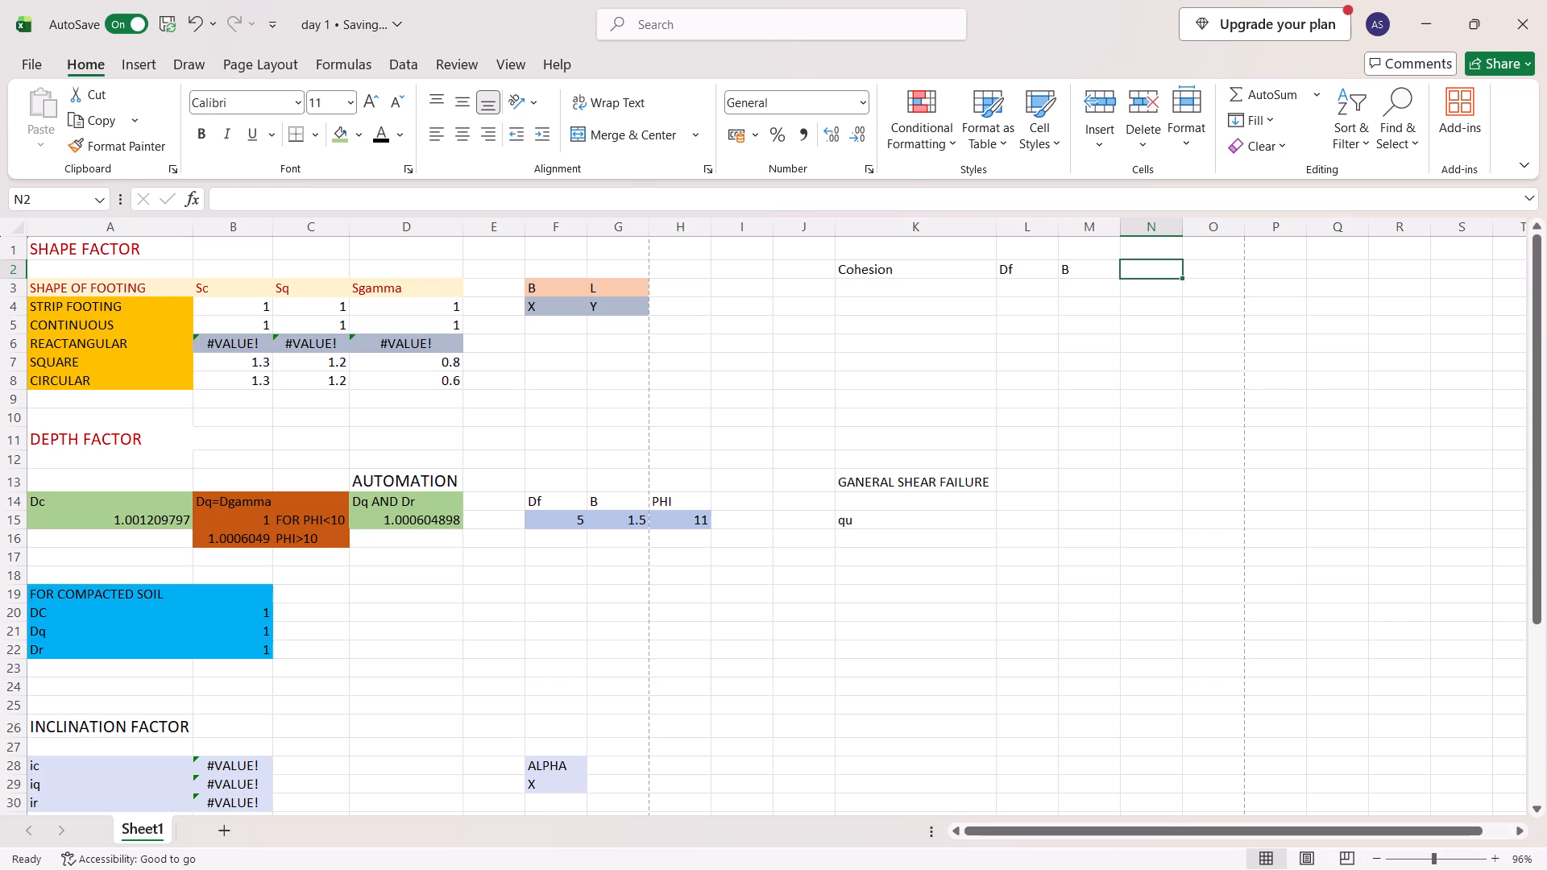
{"action": "key", "text": "shift+q"}
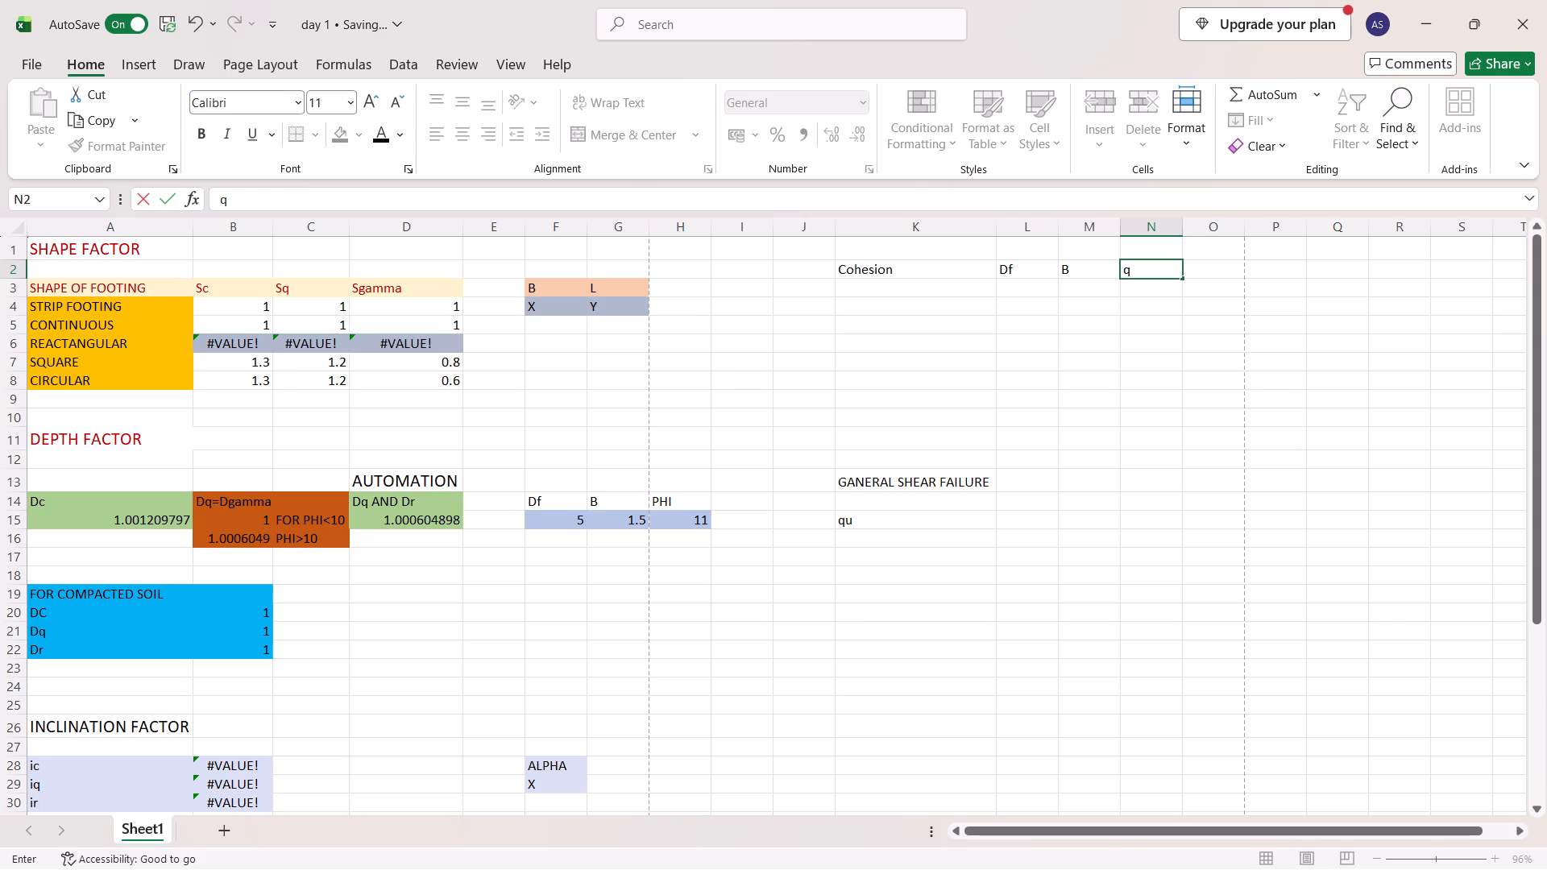
{"action": "key", "text": "Right"}
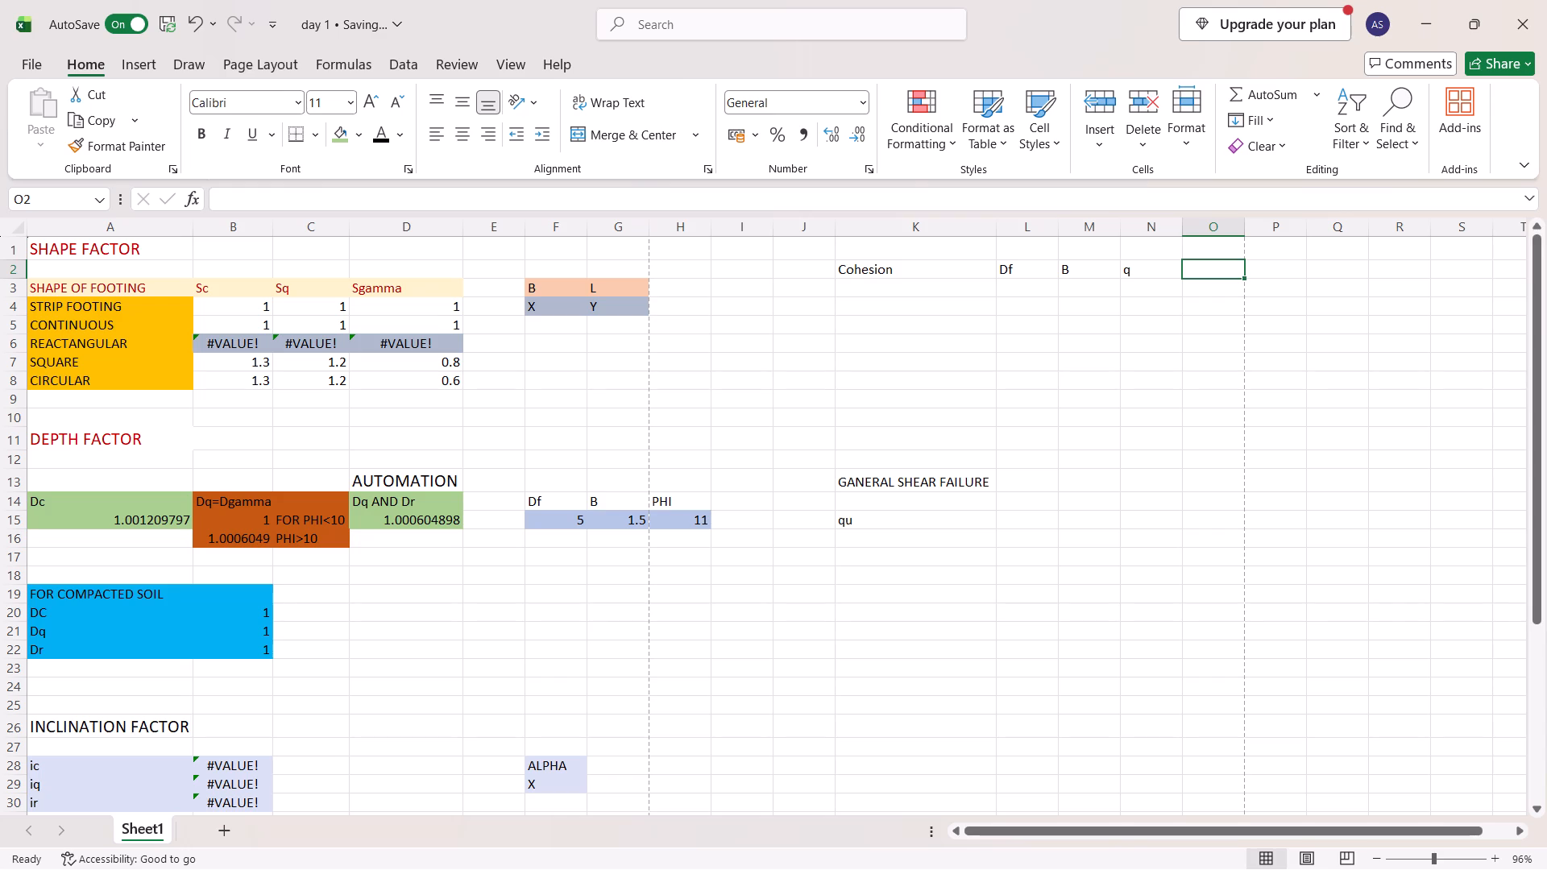
{"action": "key", "text": "w"}
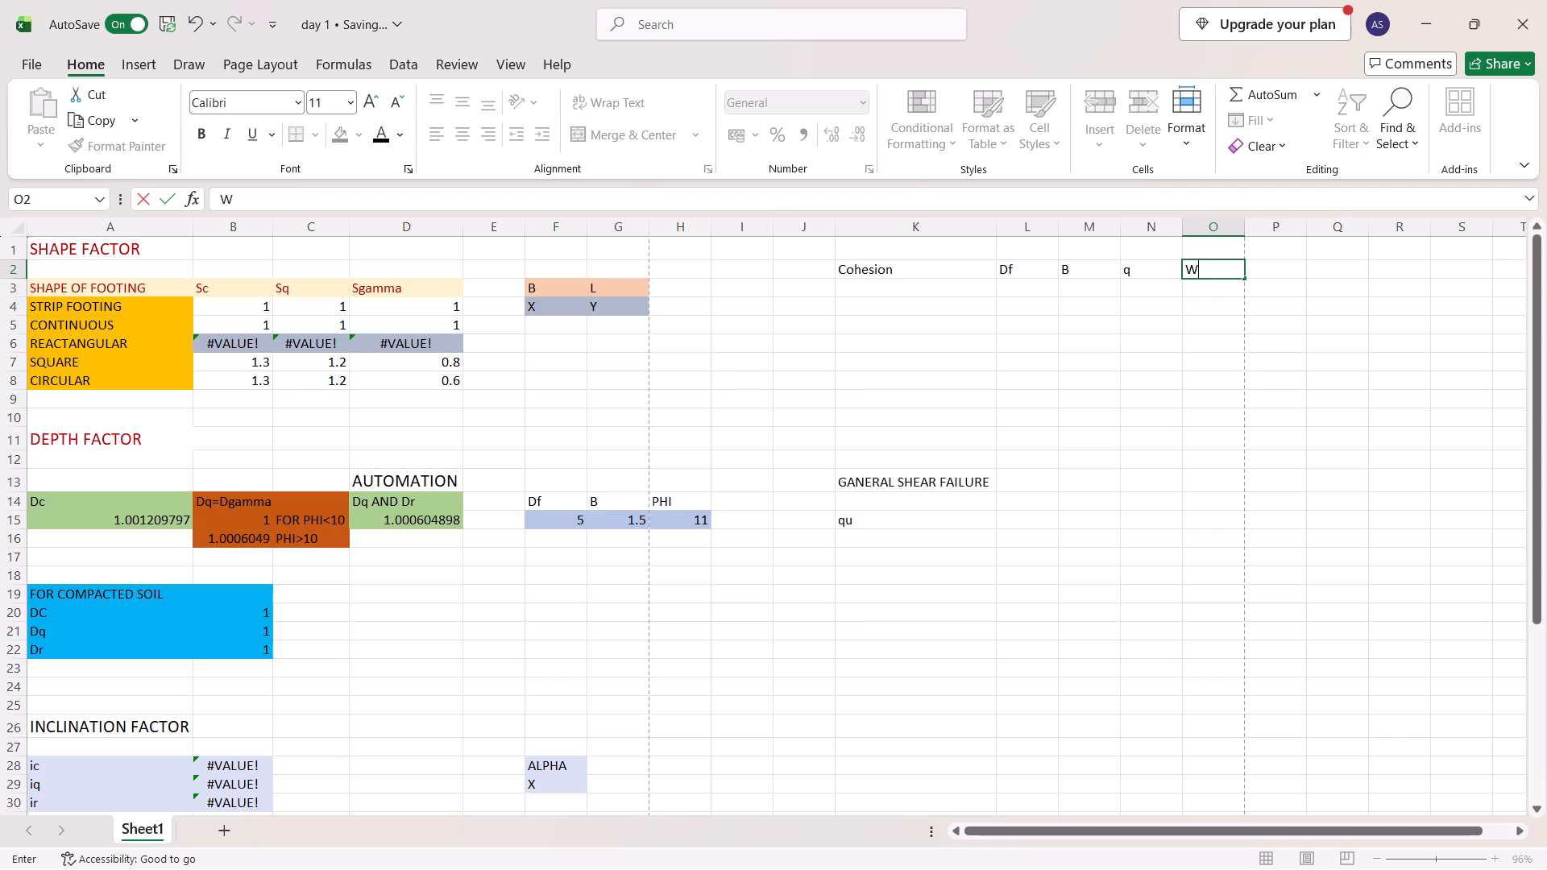
{"action": "key", "text": "BackSpace"}
Enter the label W' in cell A49, below the bearing capacity factor table.
{"action": "scroll", "coordinate": [868, 262], "scroll_direction": "down", "scroll_amount": 7}
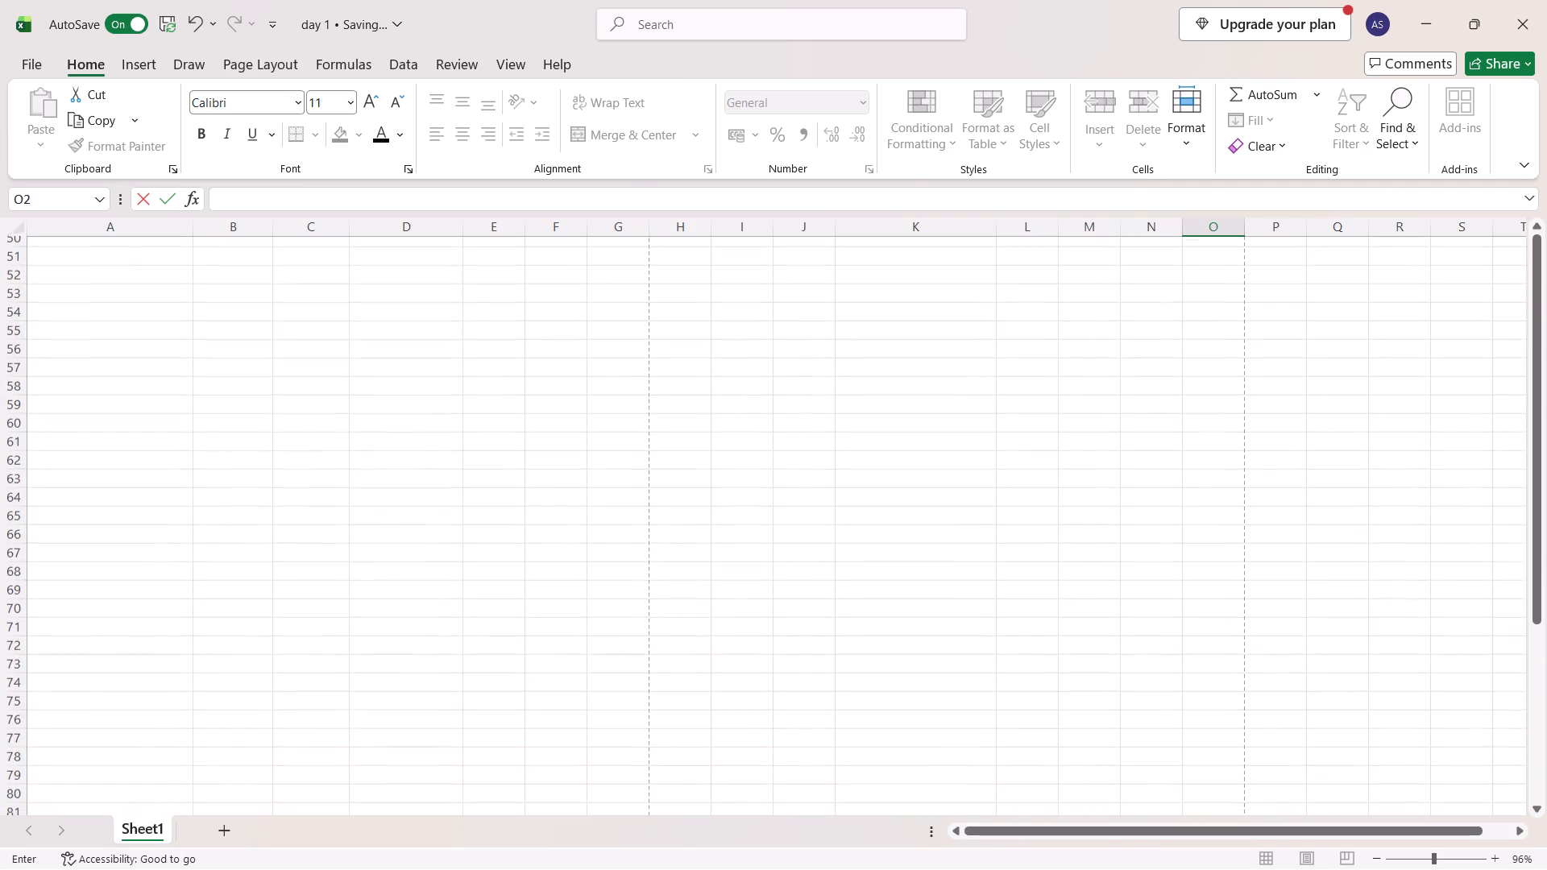
{"action": "scroll", "coordinate": [868, 262], "scroll_direction": "up", "scroll_amount": 2}
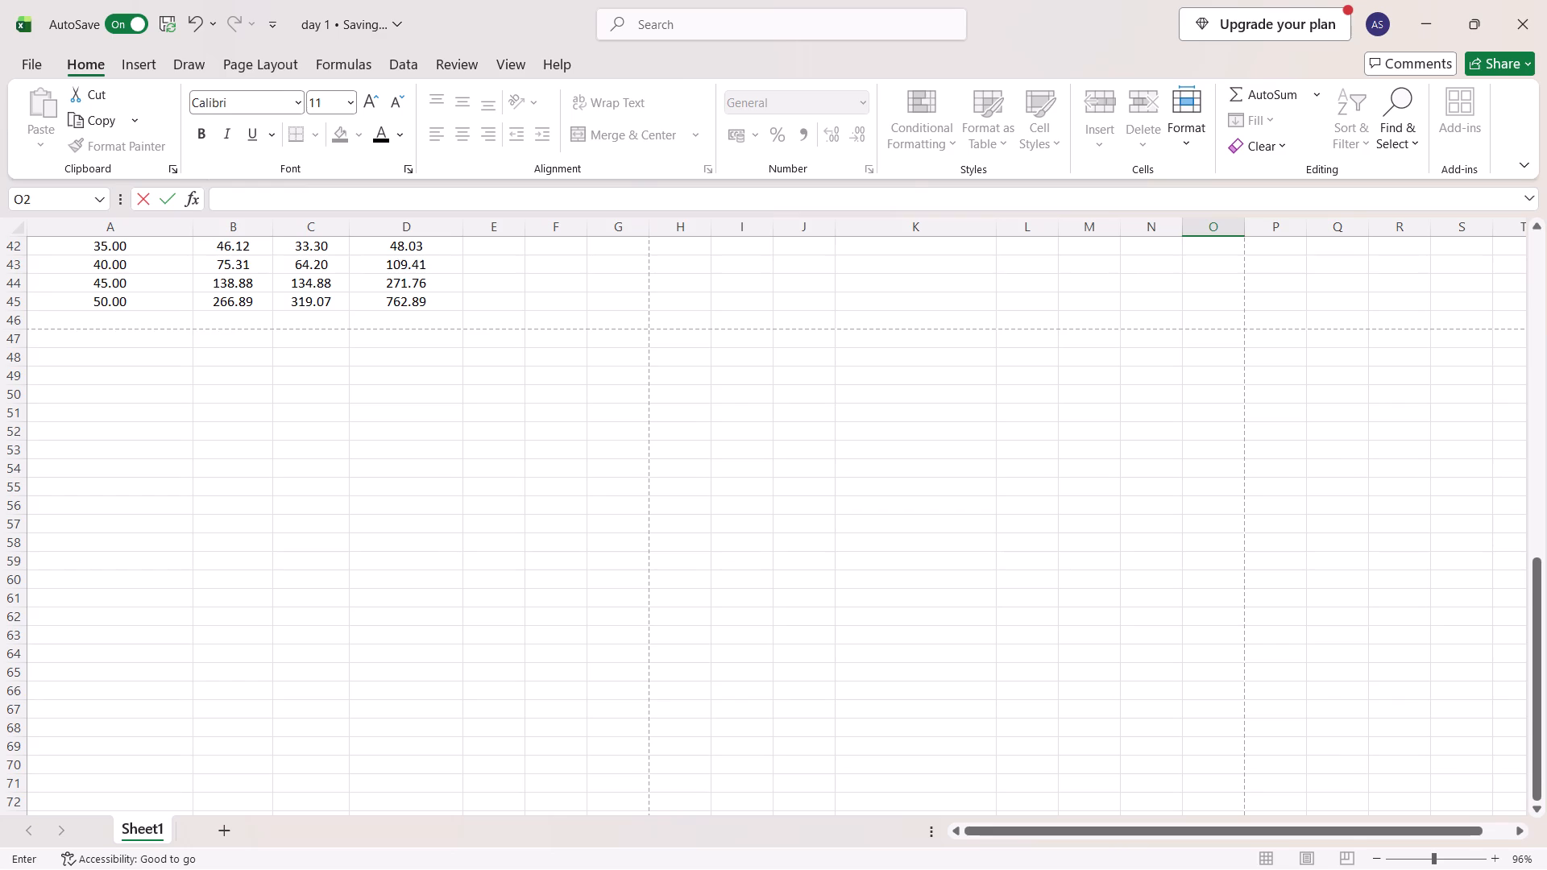
{"action": "left_click", "coordinate": [99, 375]}
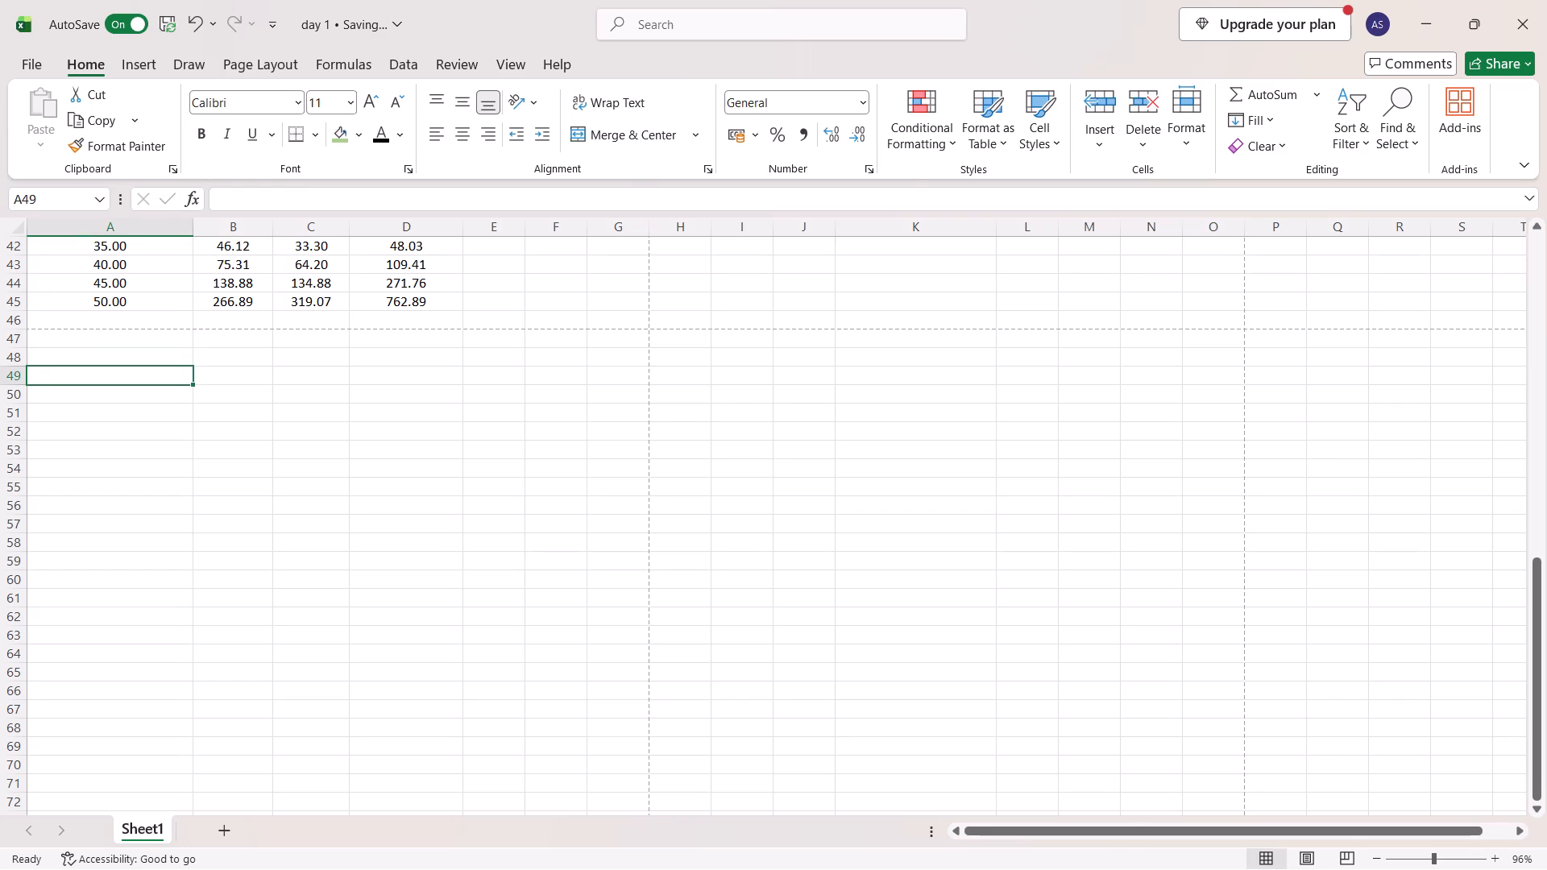
{"action": "key", "text": "w"}
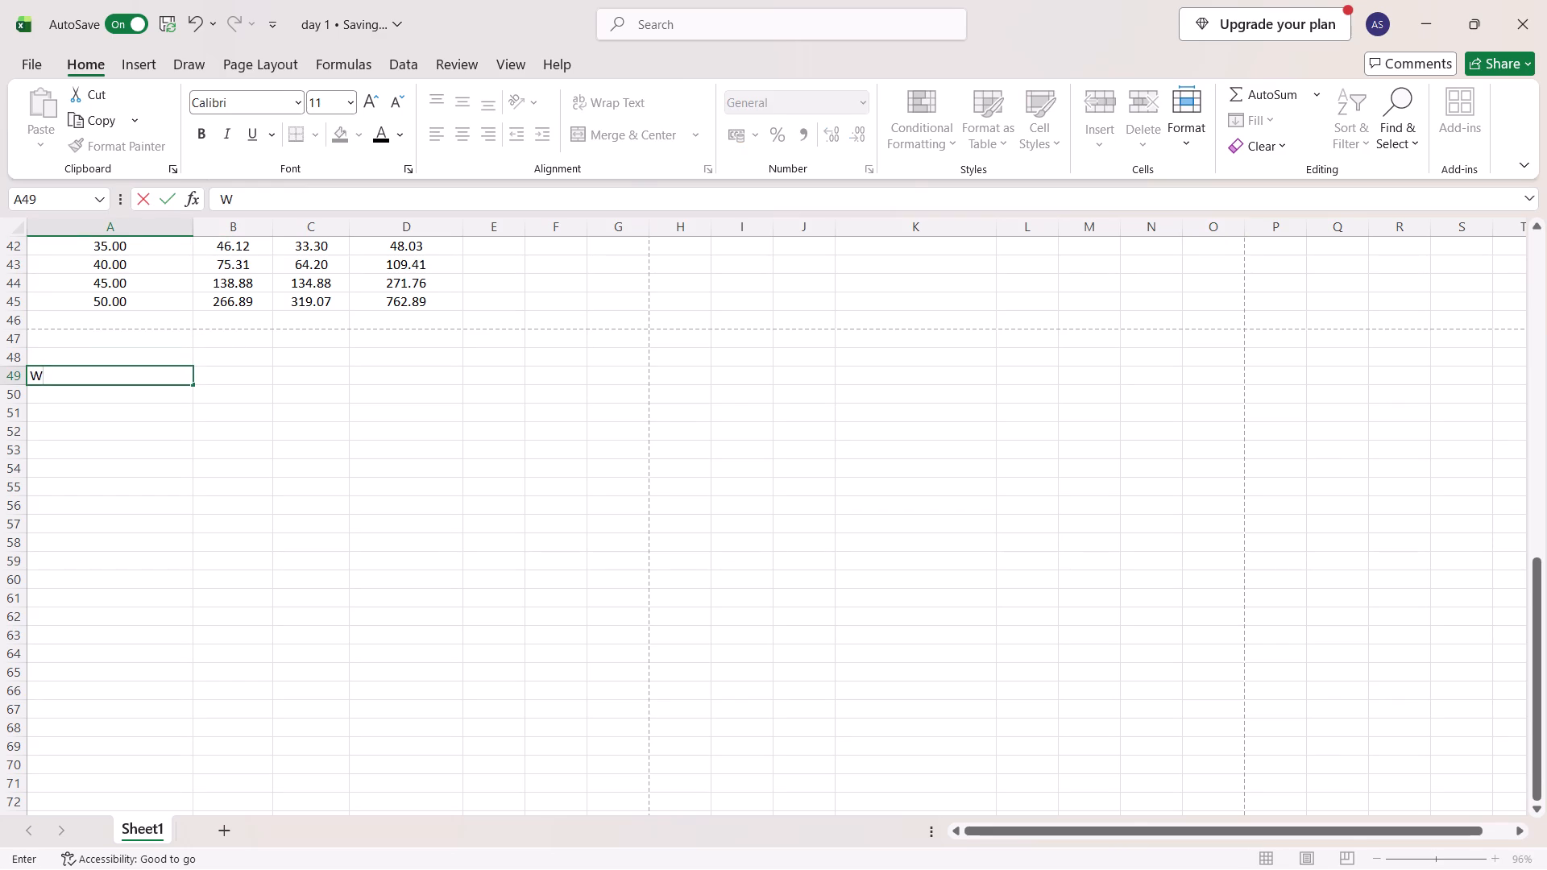
{"action": "key", "text": "apostrophe"}
{"action": "key", "text": "Down"}
Enter the section heading WATER LEVEL in cell A48, above the W' label.
{"action": "key", "text": "Up"}
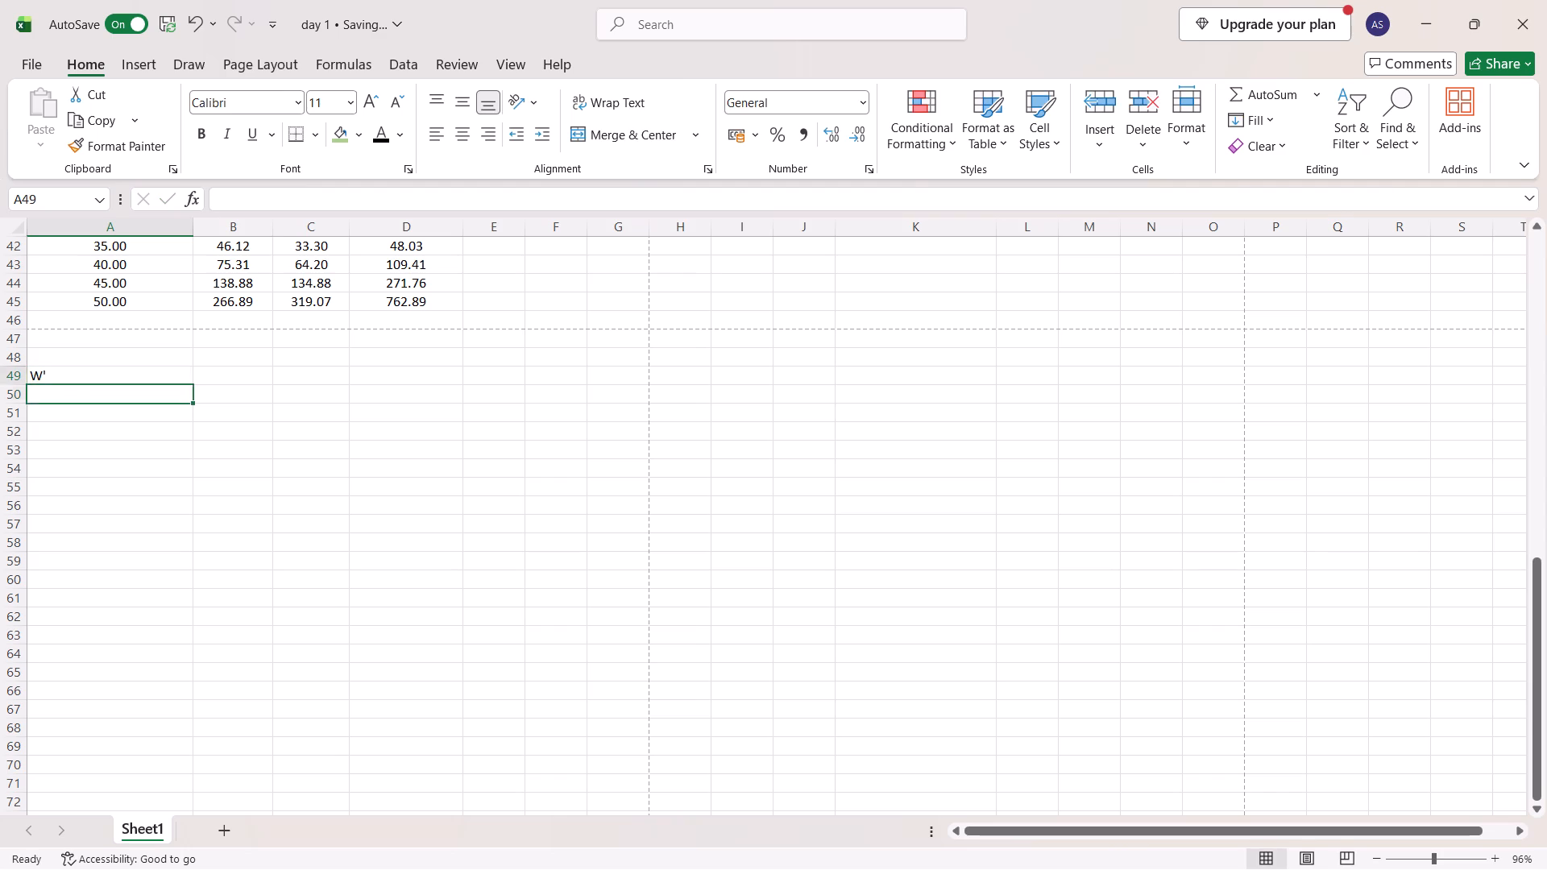
{"action": "key", "text": "Up"}
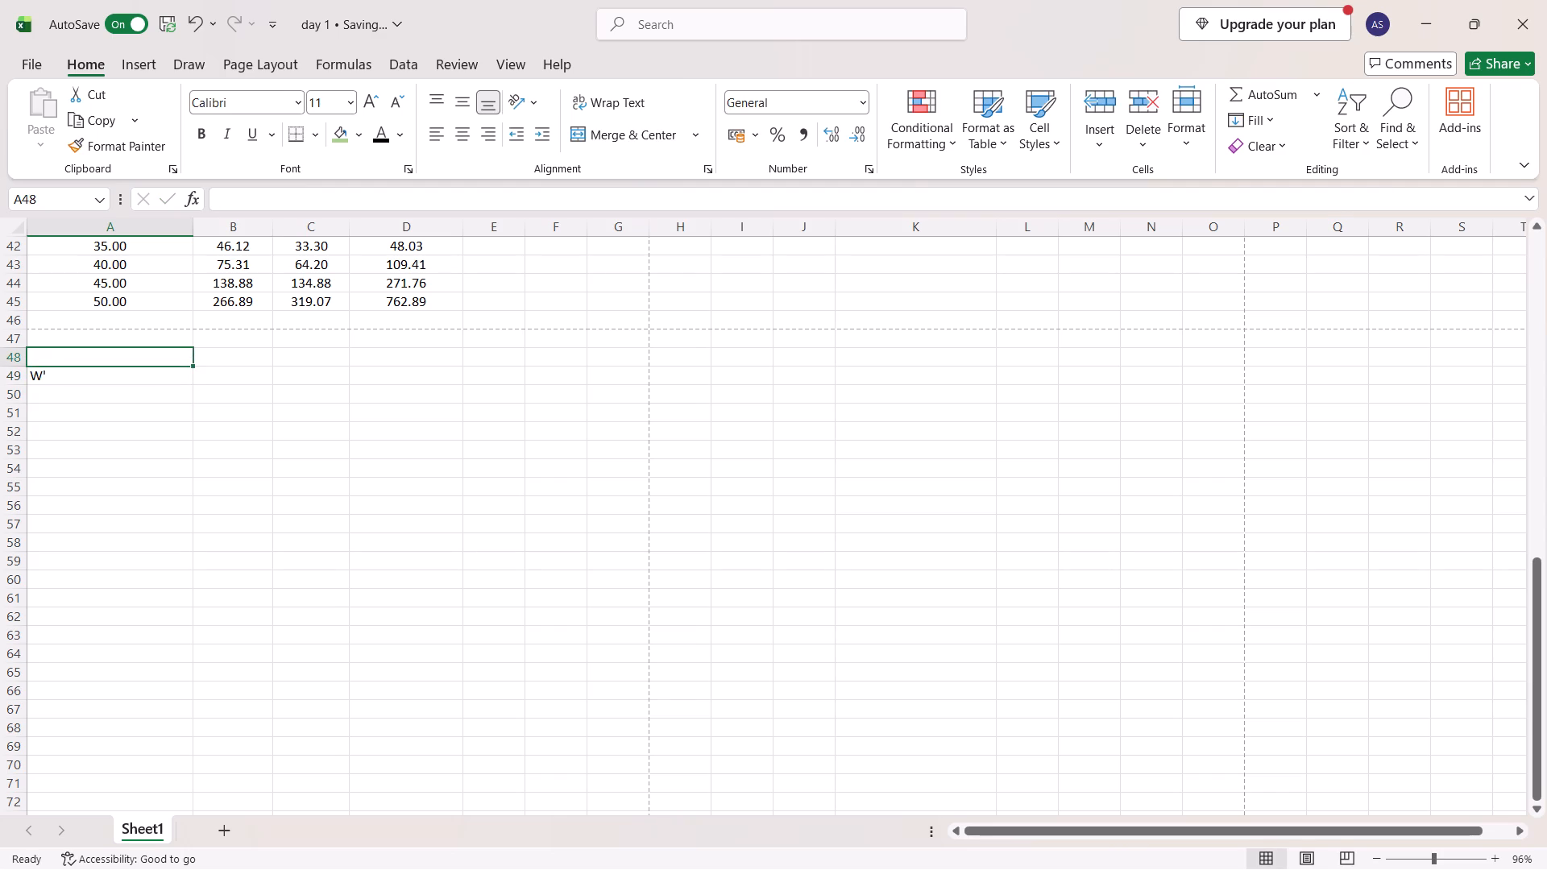
{"action": "type", "text": "WA"}
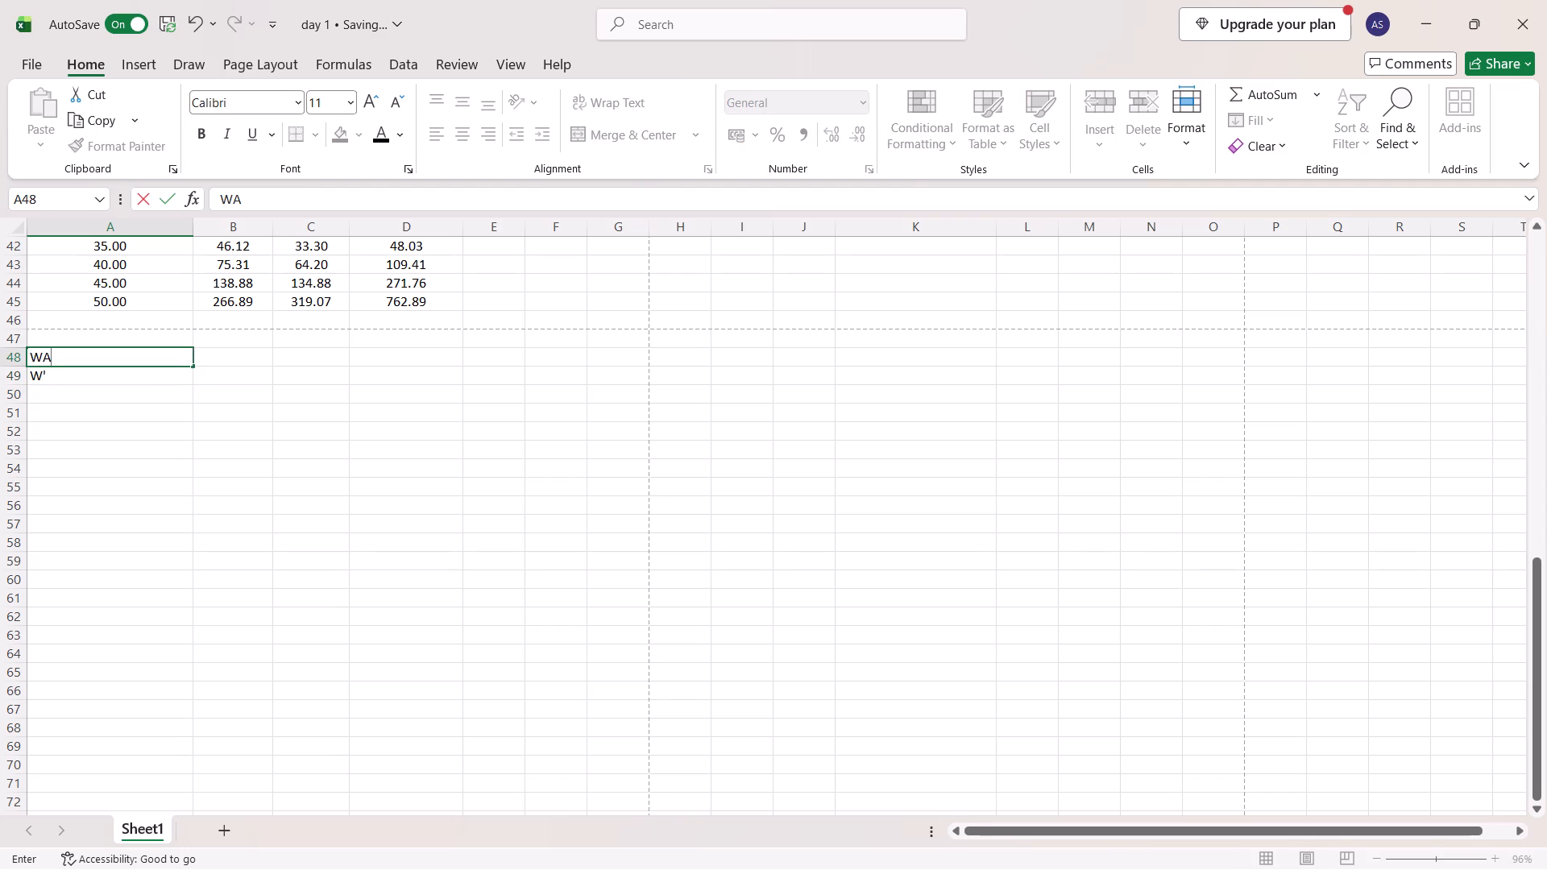
{"action": "key", "text": "BackSpace"}
{"action": "key", "text": "BackSpace"}
{"action": "key", "text": "s"}
{"action": "type", "text": "UBMERGE"}
{"action": "key", "text": "space"}
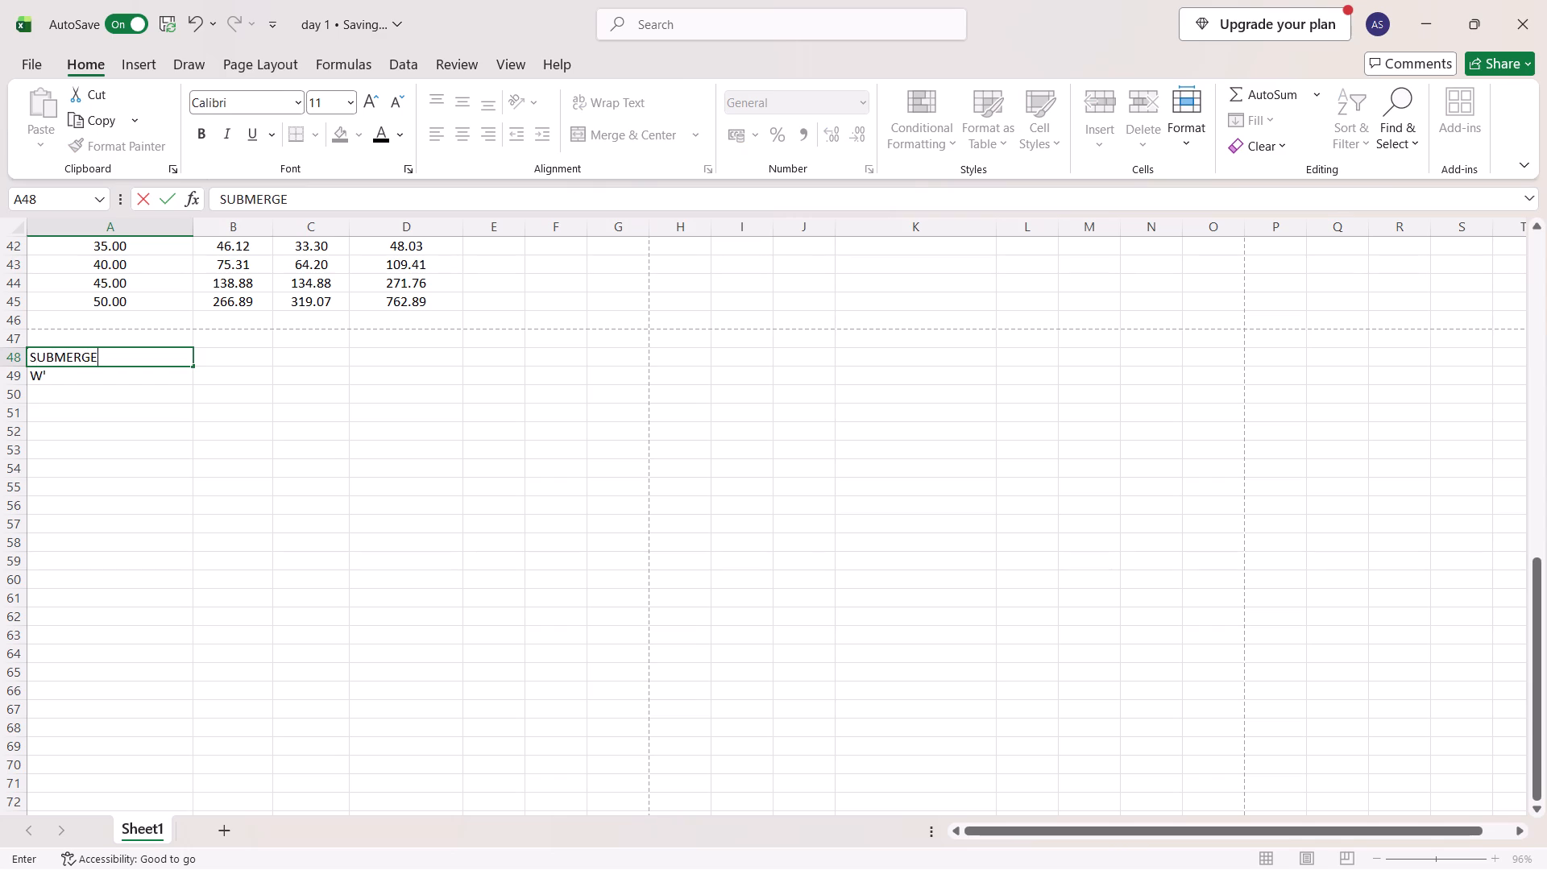
{"action": "key", "text": "BackSpace"}
{"action": "key", "text": "BackSpace"}
{"action": "key", "text": "BackSpace"}
{"action": "key", "text": "BackSpace"}
{"action": "key", "text": "BackSpace"}
{"action": "key", "text": "BackSpace"}
{"action": "key", "text": "BackSpace"}
{"action": "key", "text": "BackSpace"}
{"action": "key", "text": "BackSpace"}
{"action": "type", "text": "WATER LEVEL"}
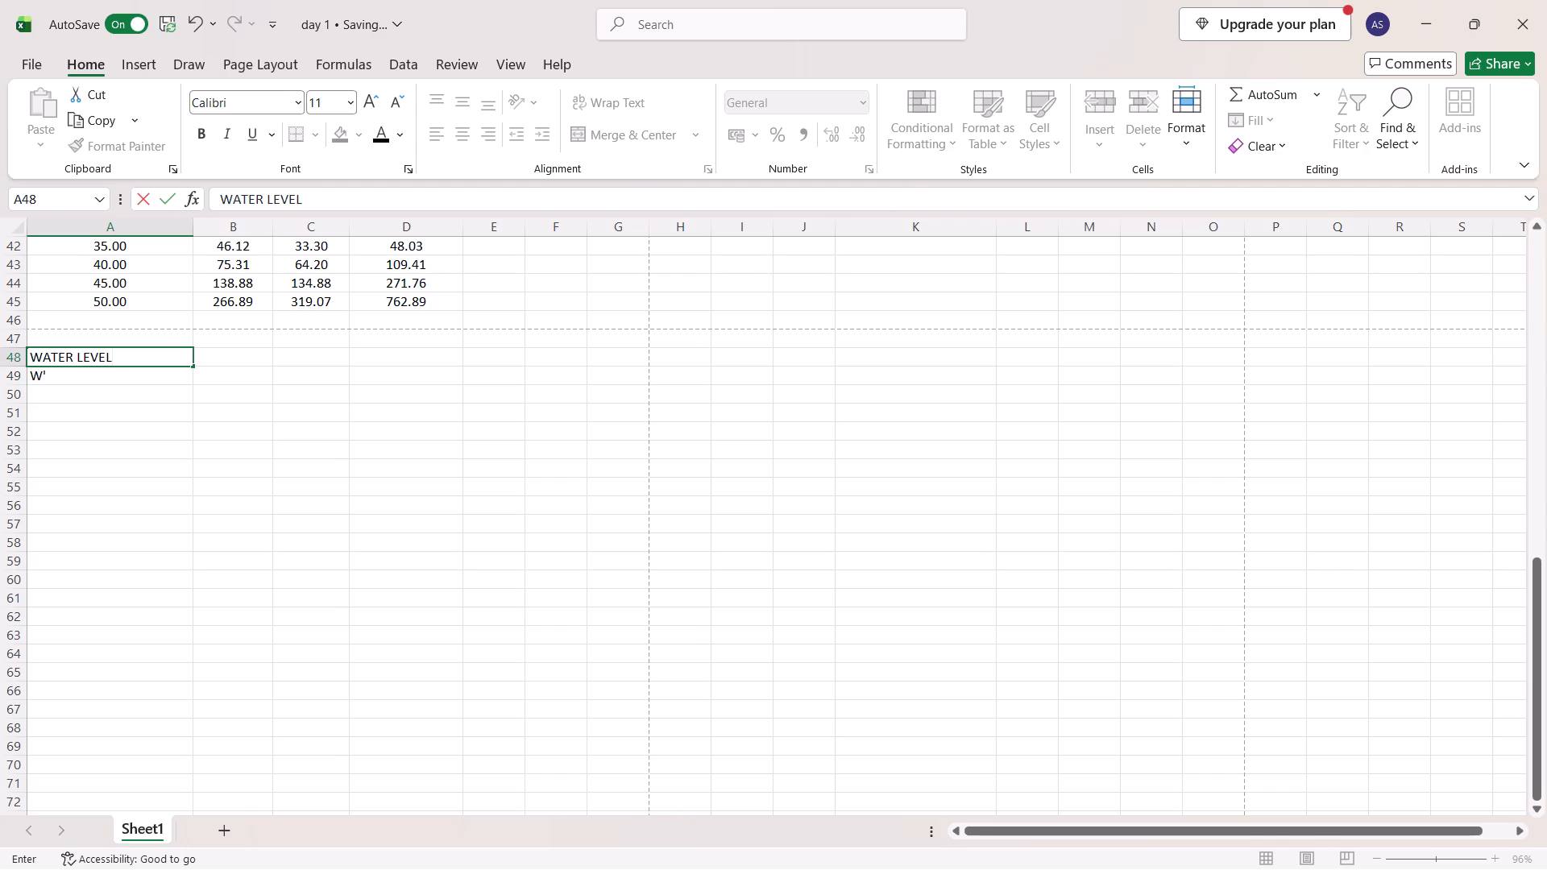
{"action": "key", "text": "Down"}
Move the W' label from A49 to A50, leaving a blank row under the WATER LEVEL heading.
{"action": "key", "text": "ctrl+x"}
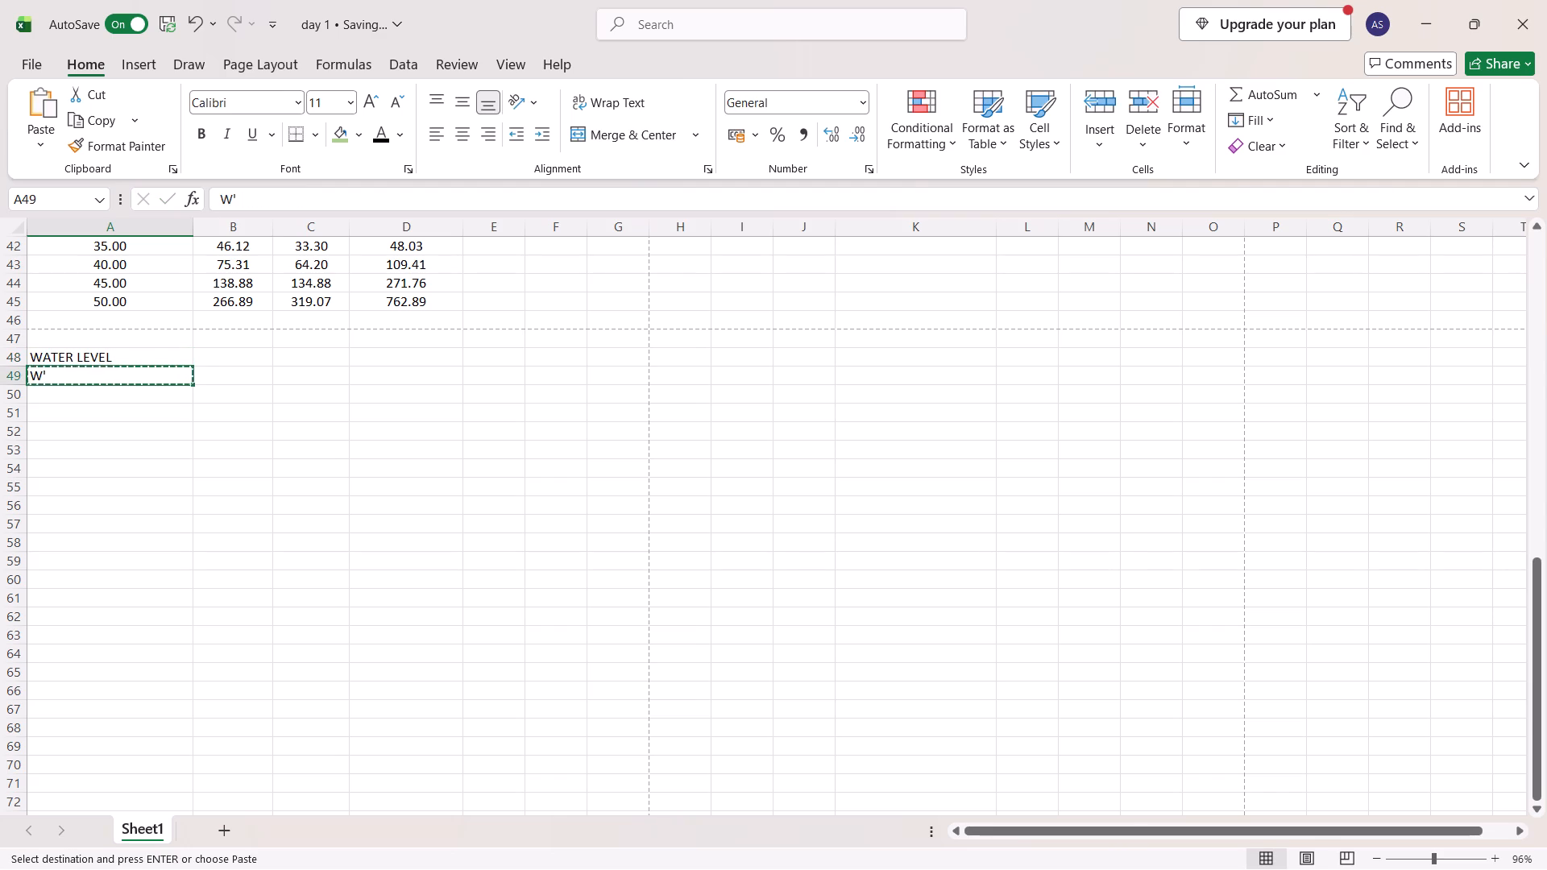
{"action": "key", "text": "Down"}
{"action": "key", "text": "ctrl+v"}
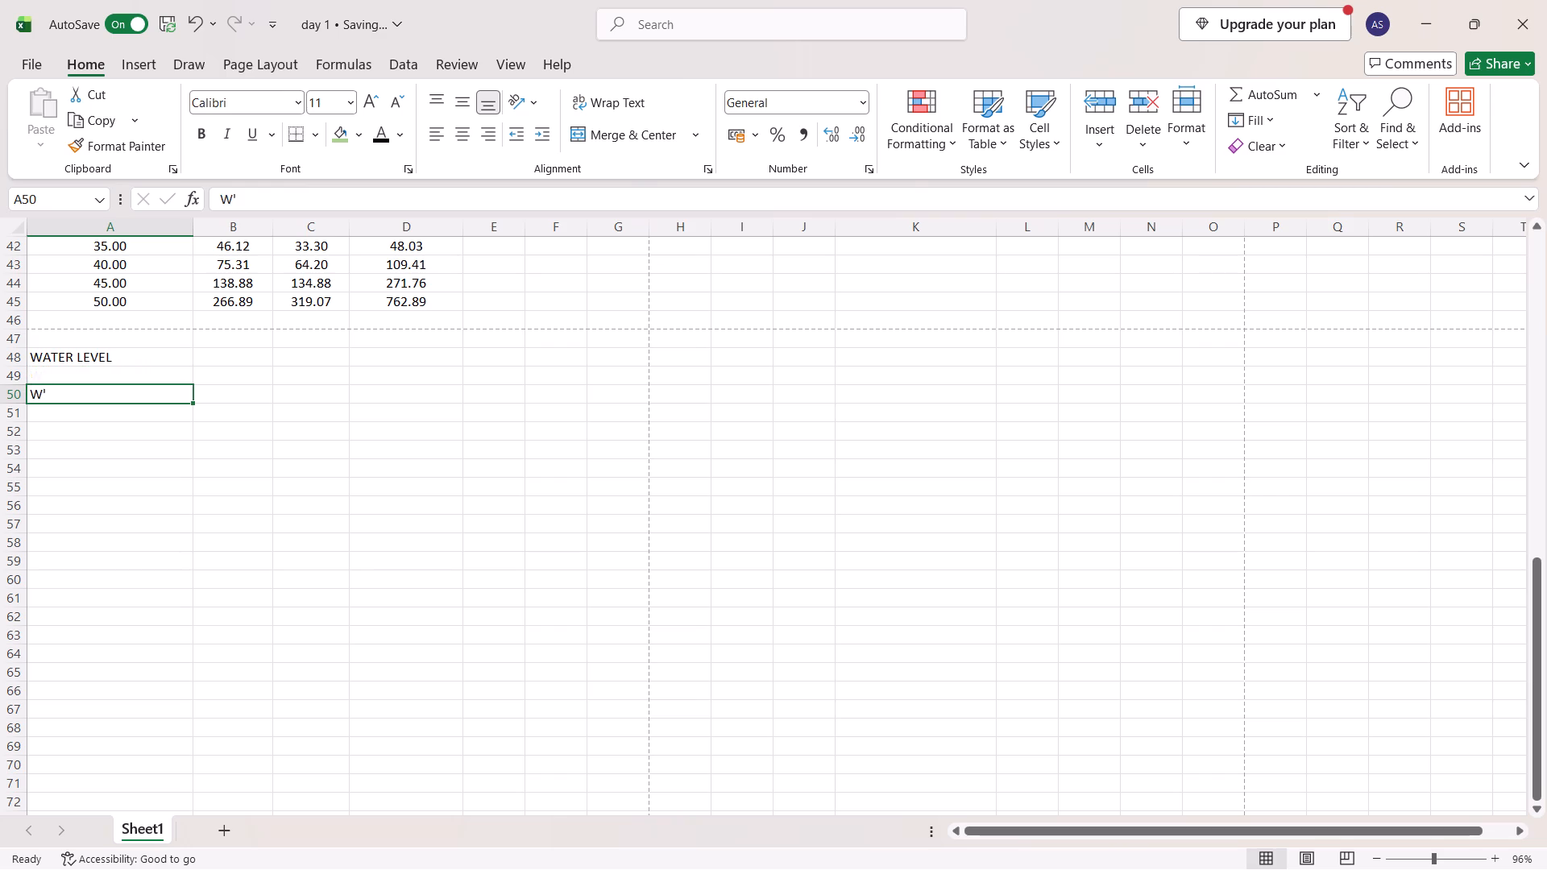
Enter the input heading W' in cell O2, beside the q heading.
{"action": "key", "text": "Return"}
{"action": "scroll", "coordinate": [284, 379], "scroll_direction": "up", "scroll_amount": 1}
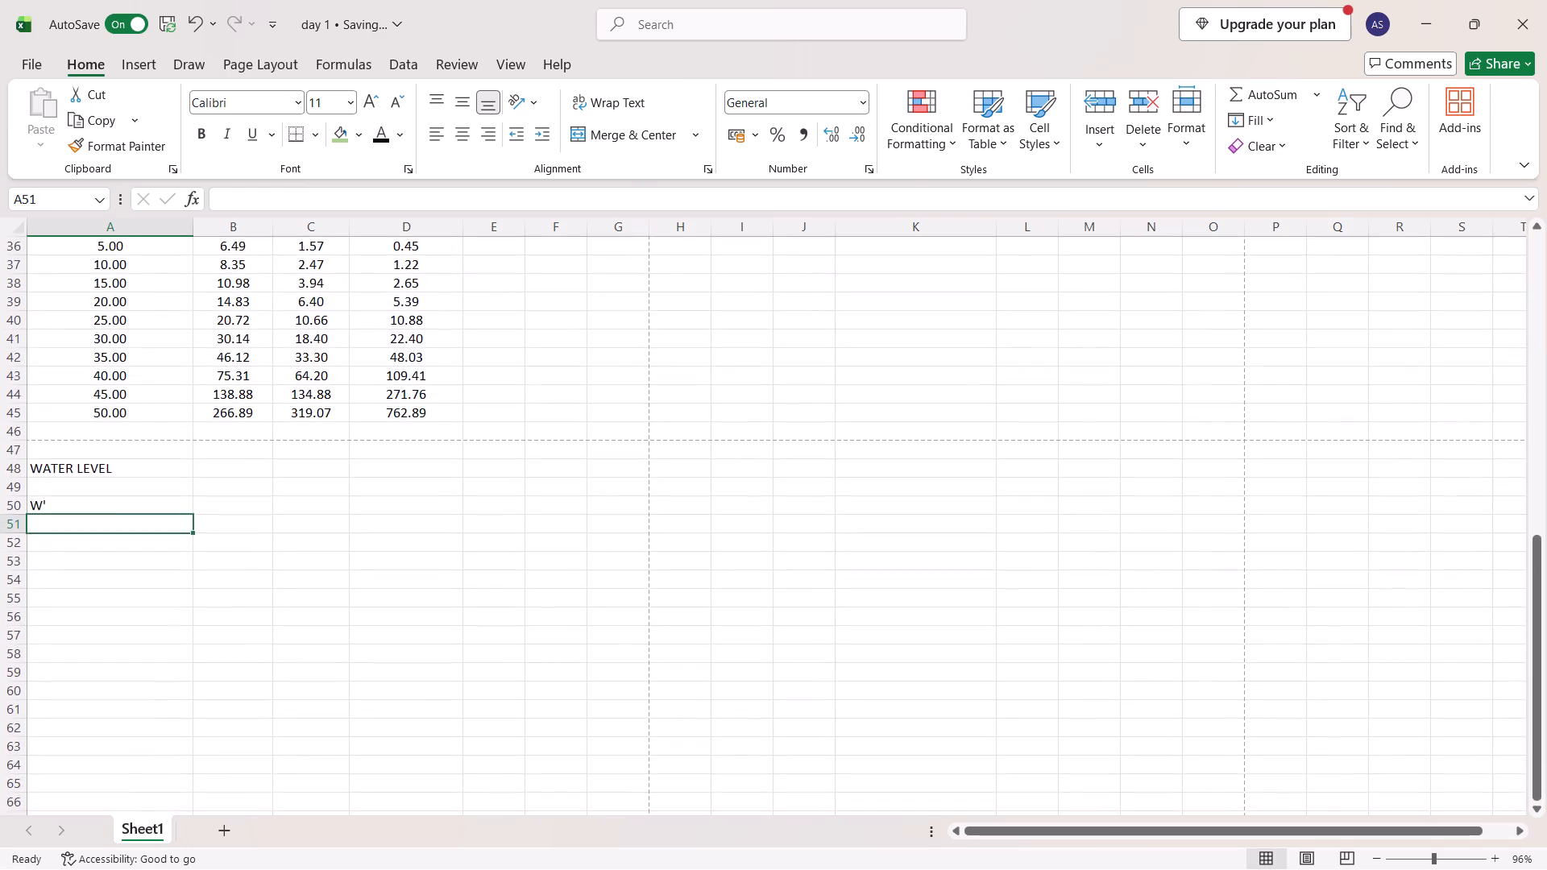
{"action": "scroll", "coordinate": [284, 379], "scroll_direction": "up", "scroll_amount": 1}
{"action": "scroll", "coordinate": [425, 483], "scroll_direction": "up", "scroll_amount": 4}
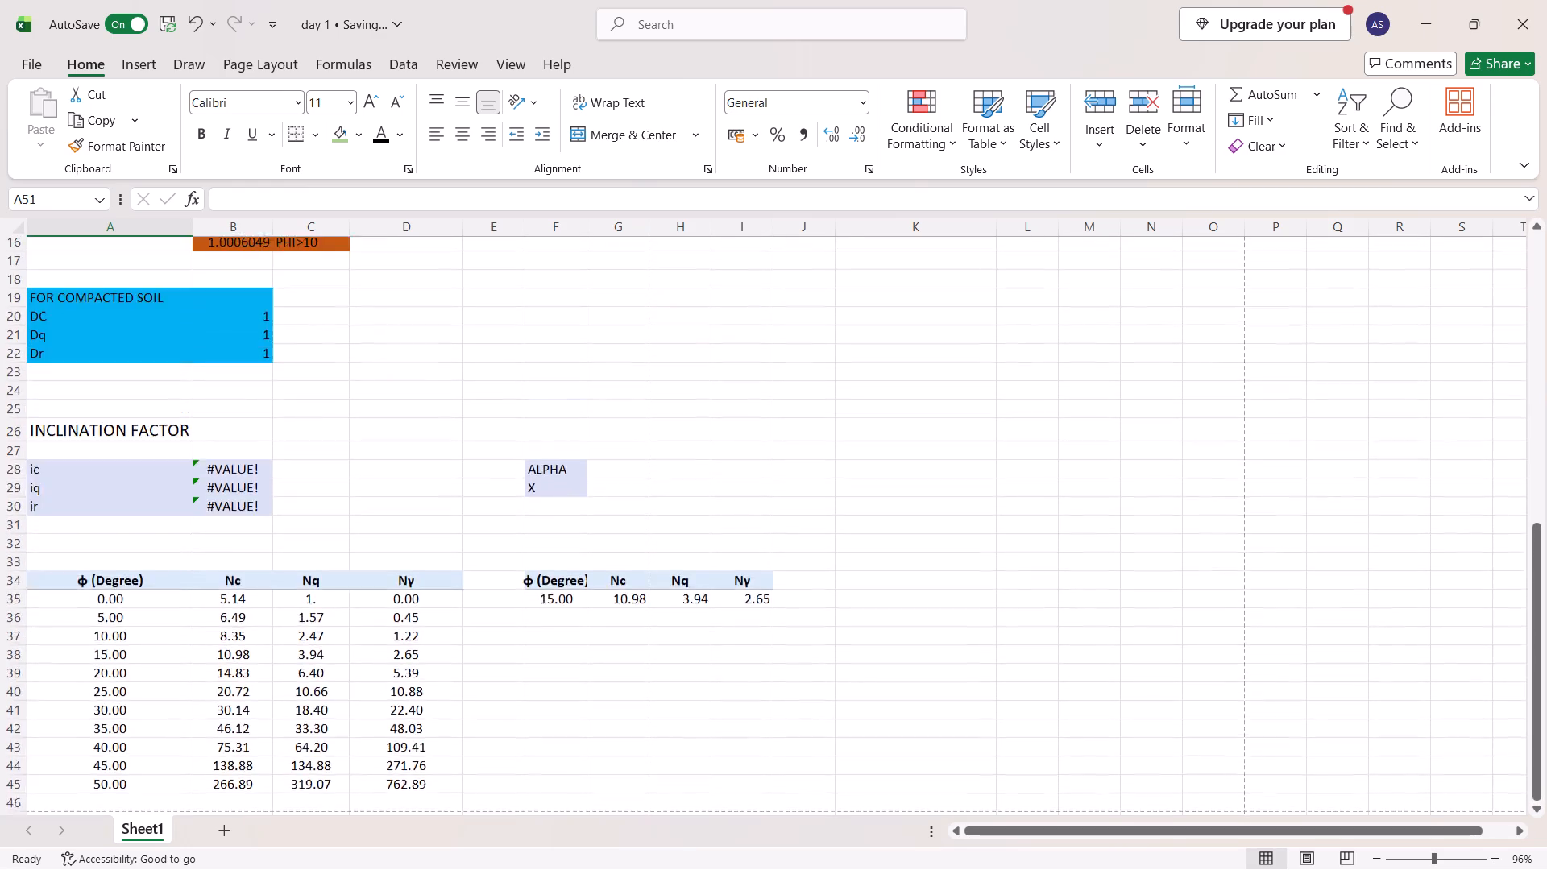
{"action": "scroll", "coordinate": [425, 483], "scroll_direction": "up", "scroll_amount": 3}
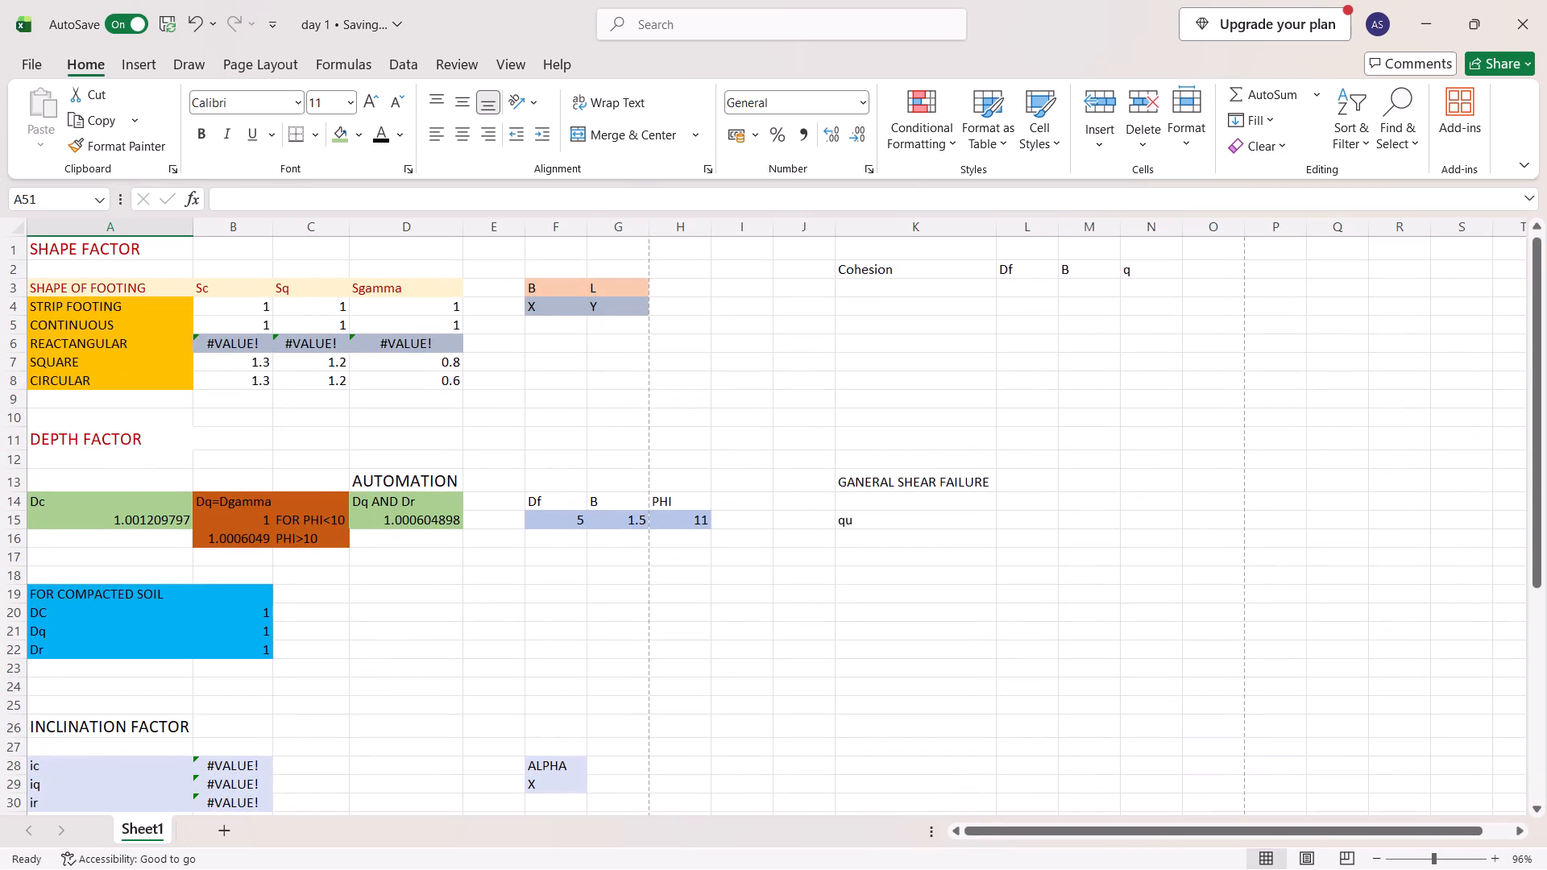
{"action": "left_click", "coordinate": [1217, 270]}
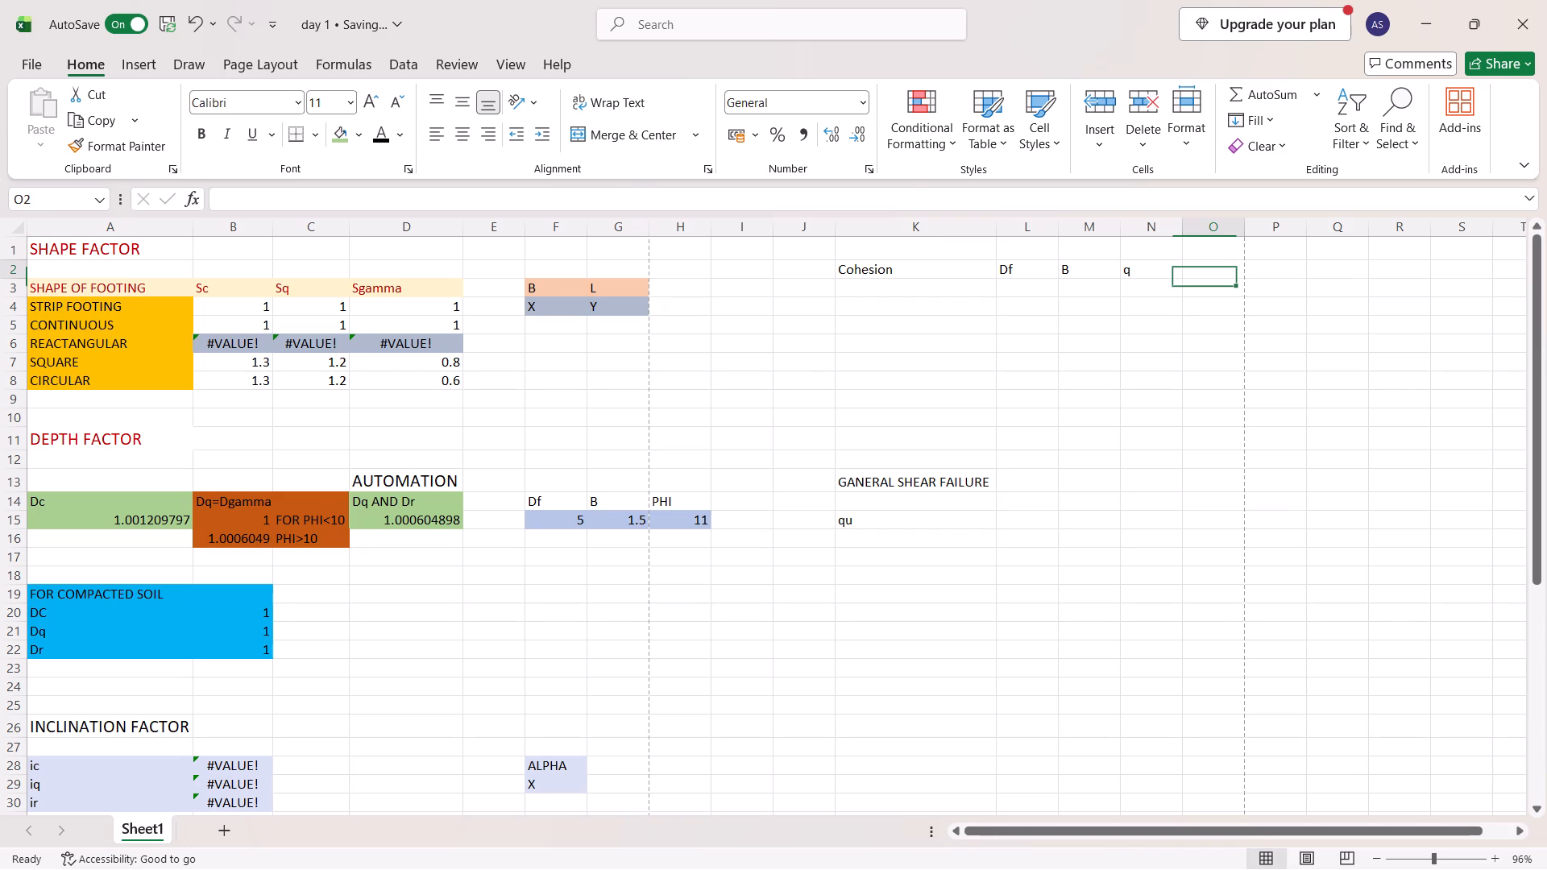
{"action": "key", "text": "w"}
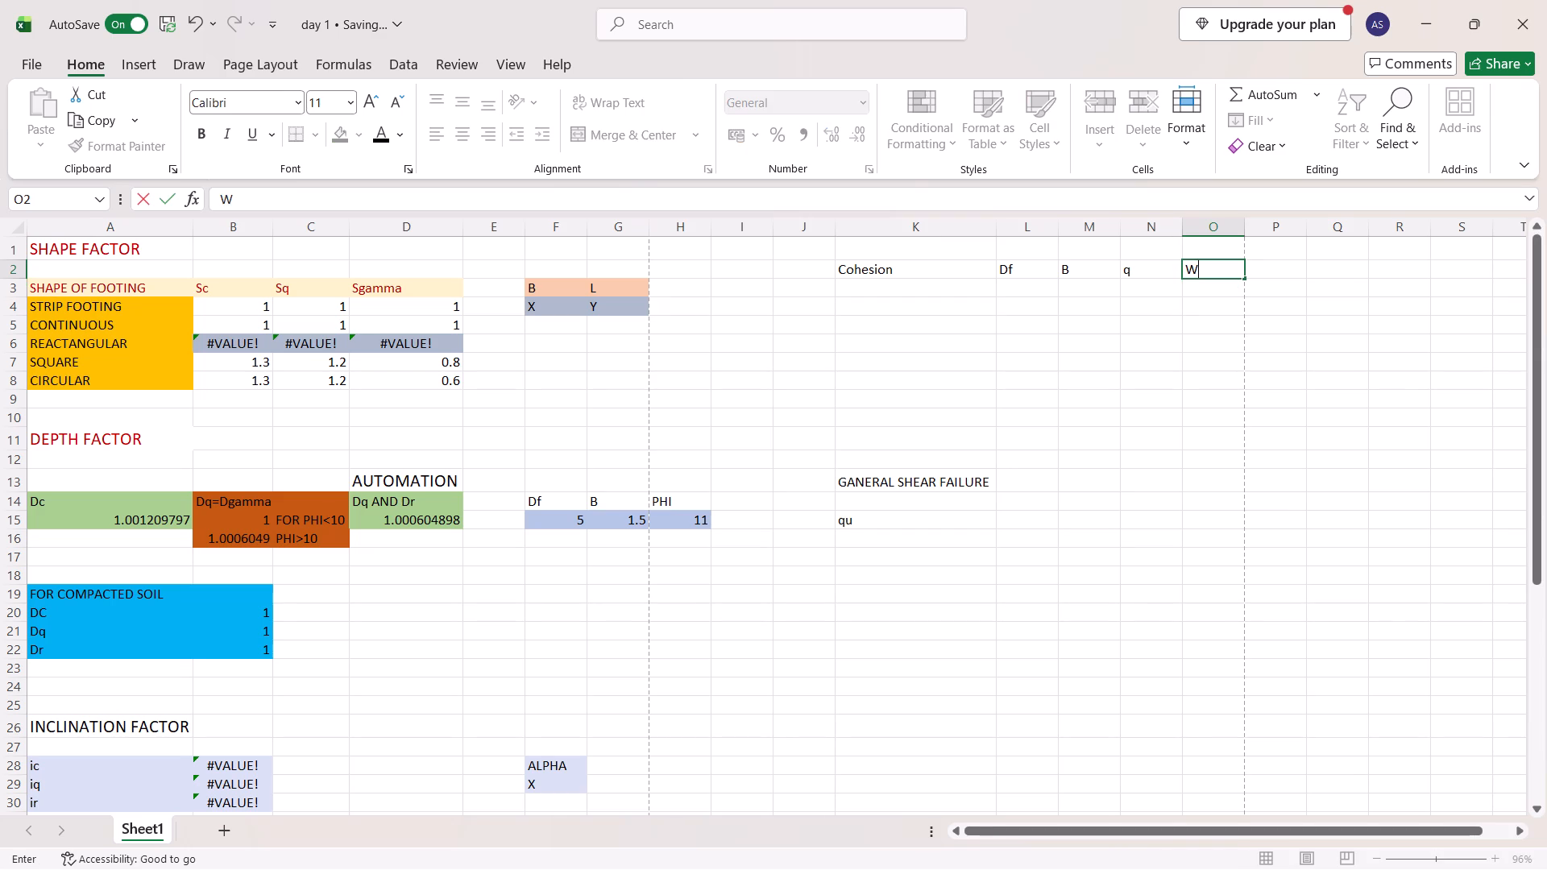
{"action": "key", "text": "apostrophe"}
{"action": "key", "text": "Left"}
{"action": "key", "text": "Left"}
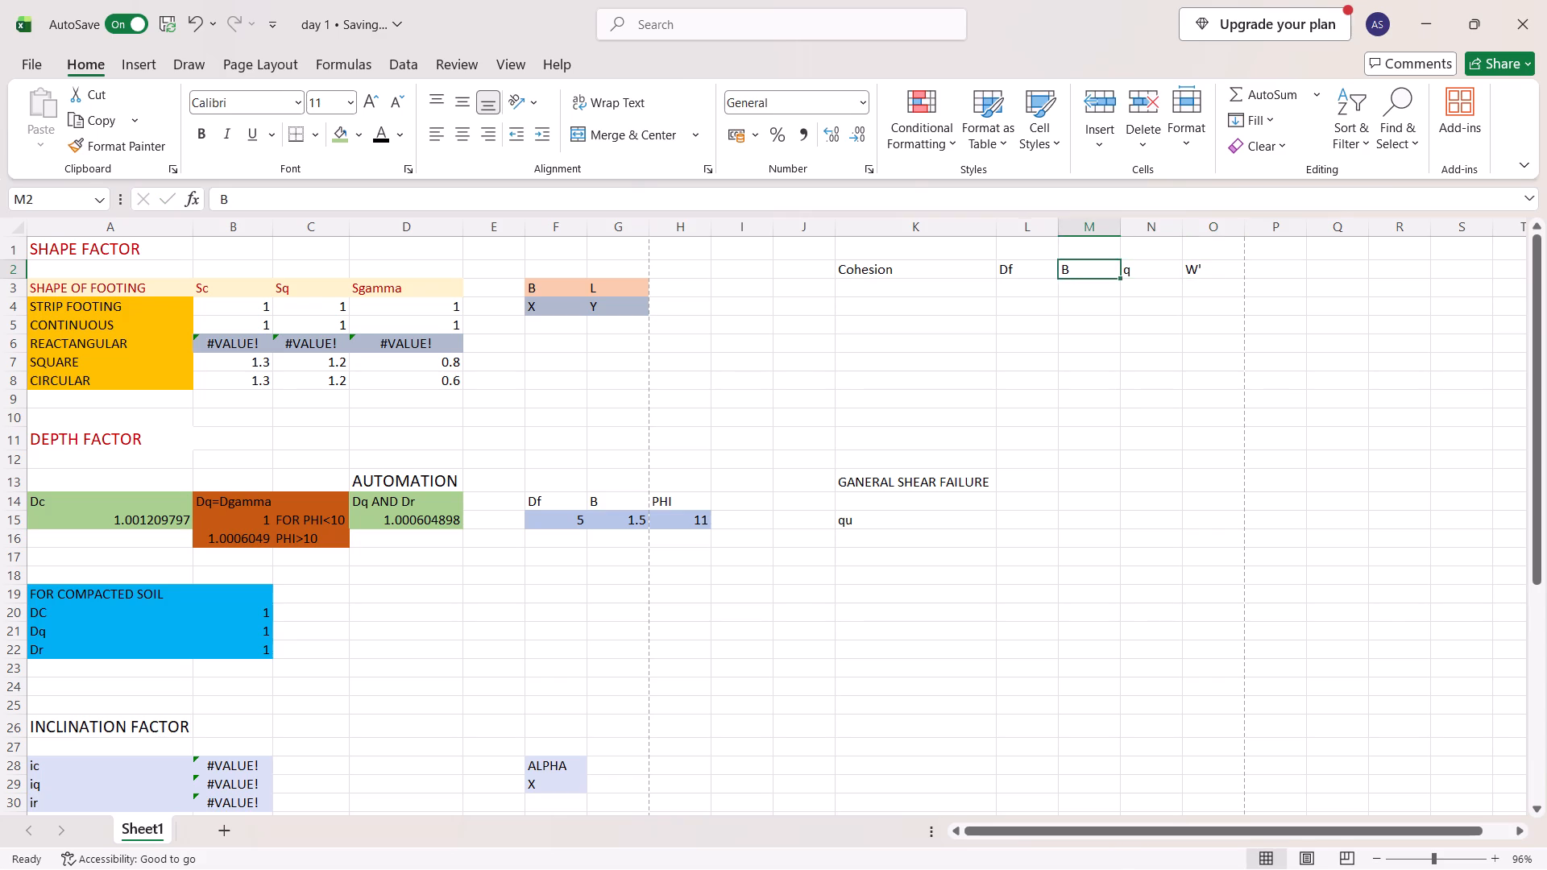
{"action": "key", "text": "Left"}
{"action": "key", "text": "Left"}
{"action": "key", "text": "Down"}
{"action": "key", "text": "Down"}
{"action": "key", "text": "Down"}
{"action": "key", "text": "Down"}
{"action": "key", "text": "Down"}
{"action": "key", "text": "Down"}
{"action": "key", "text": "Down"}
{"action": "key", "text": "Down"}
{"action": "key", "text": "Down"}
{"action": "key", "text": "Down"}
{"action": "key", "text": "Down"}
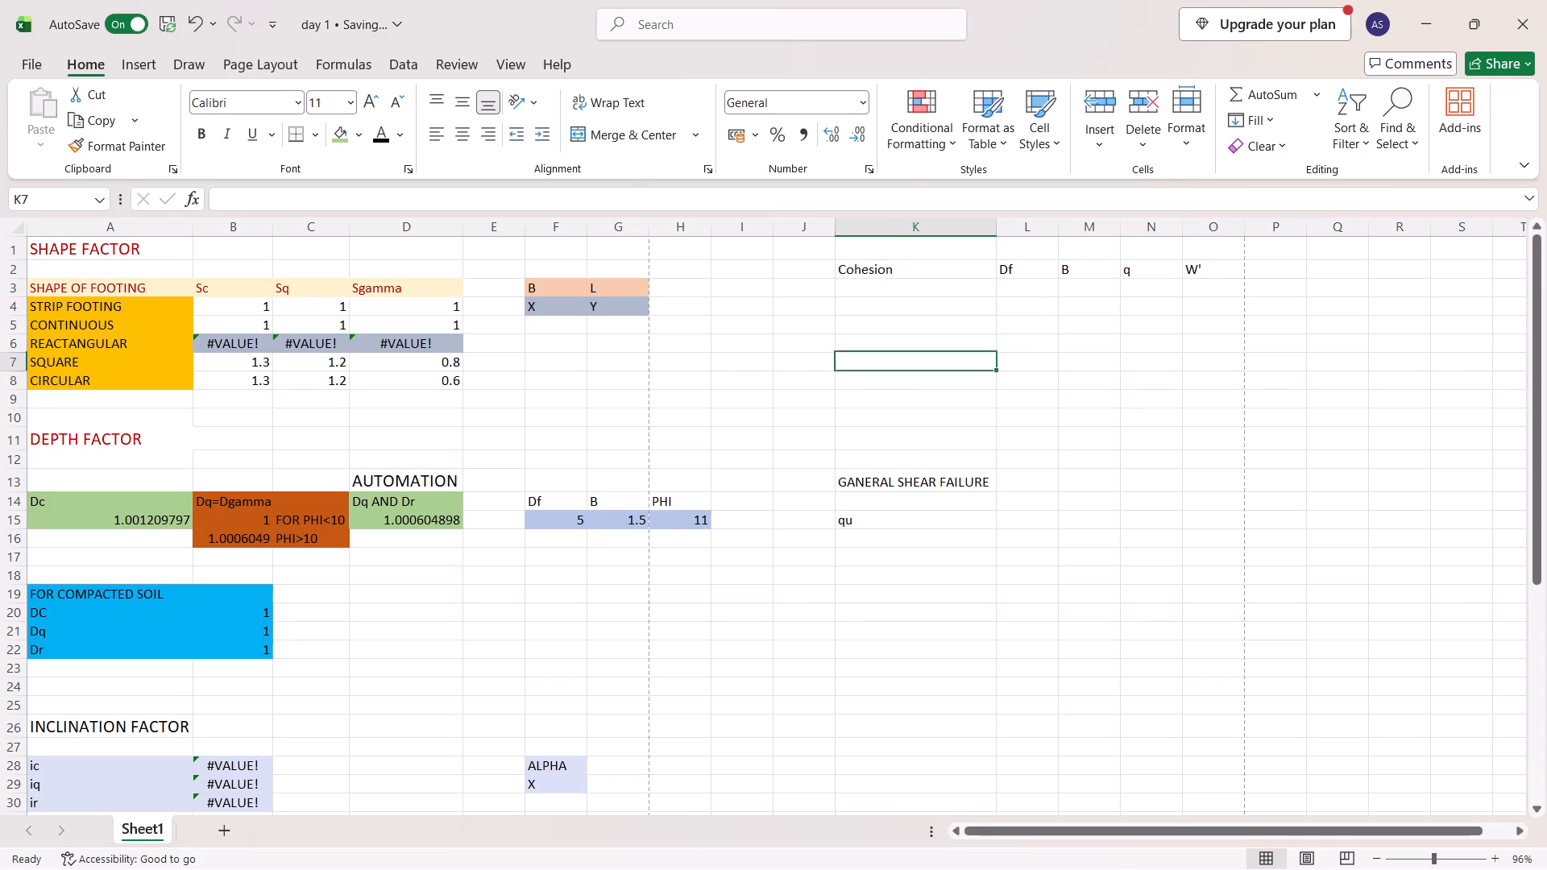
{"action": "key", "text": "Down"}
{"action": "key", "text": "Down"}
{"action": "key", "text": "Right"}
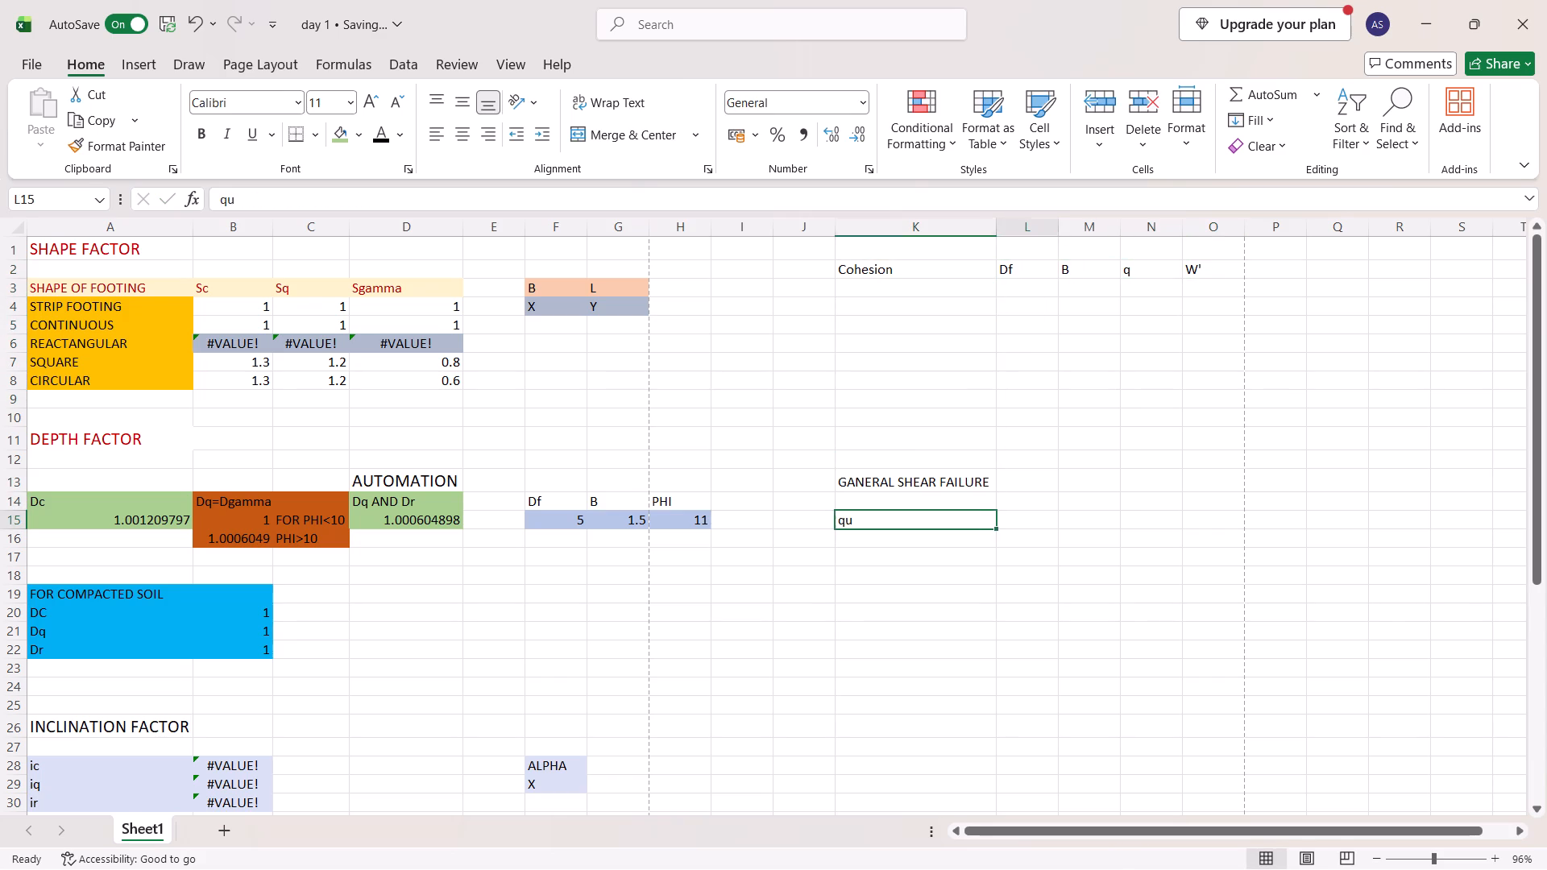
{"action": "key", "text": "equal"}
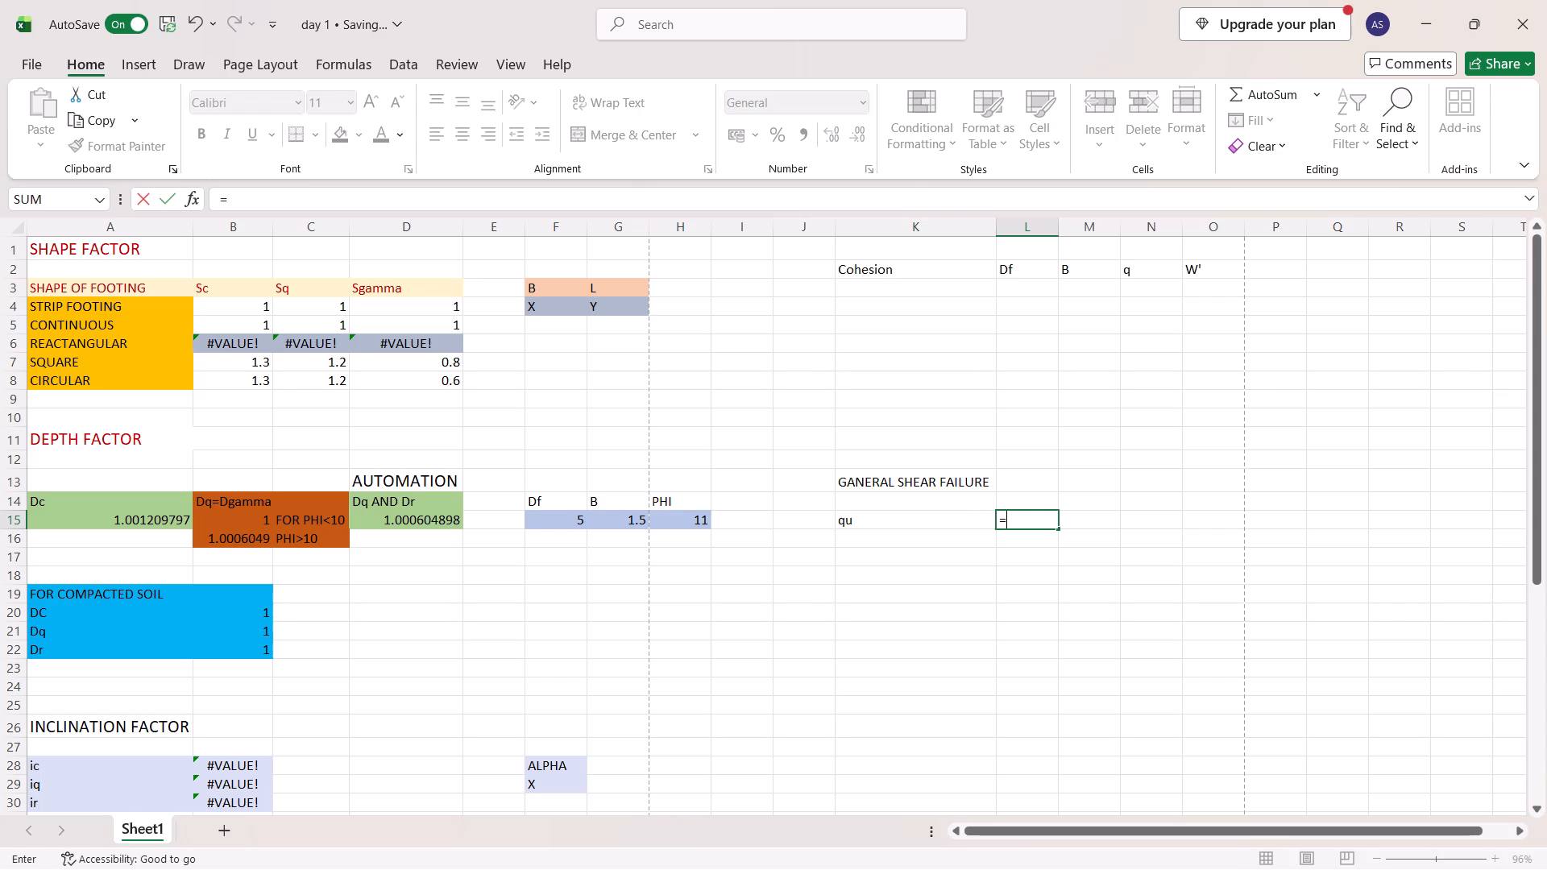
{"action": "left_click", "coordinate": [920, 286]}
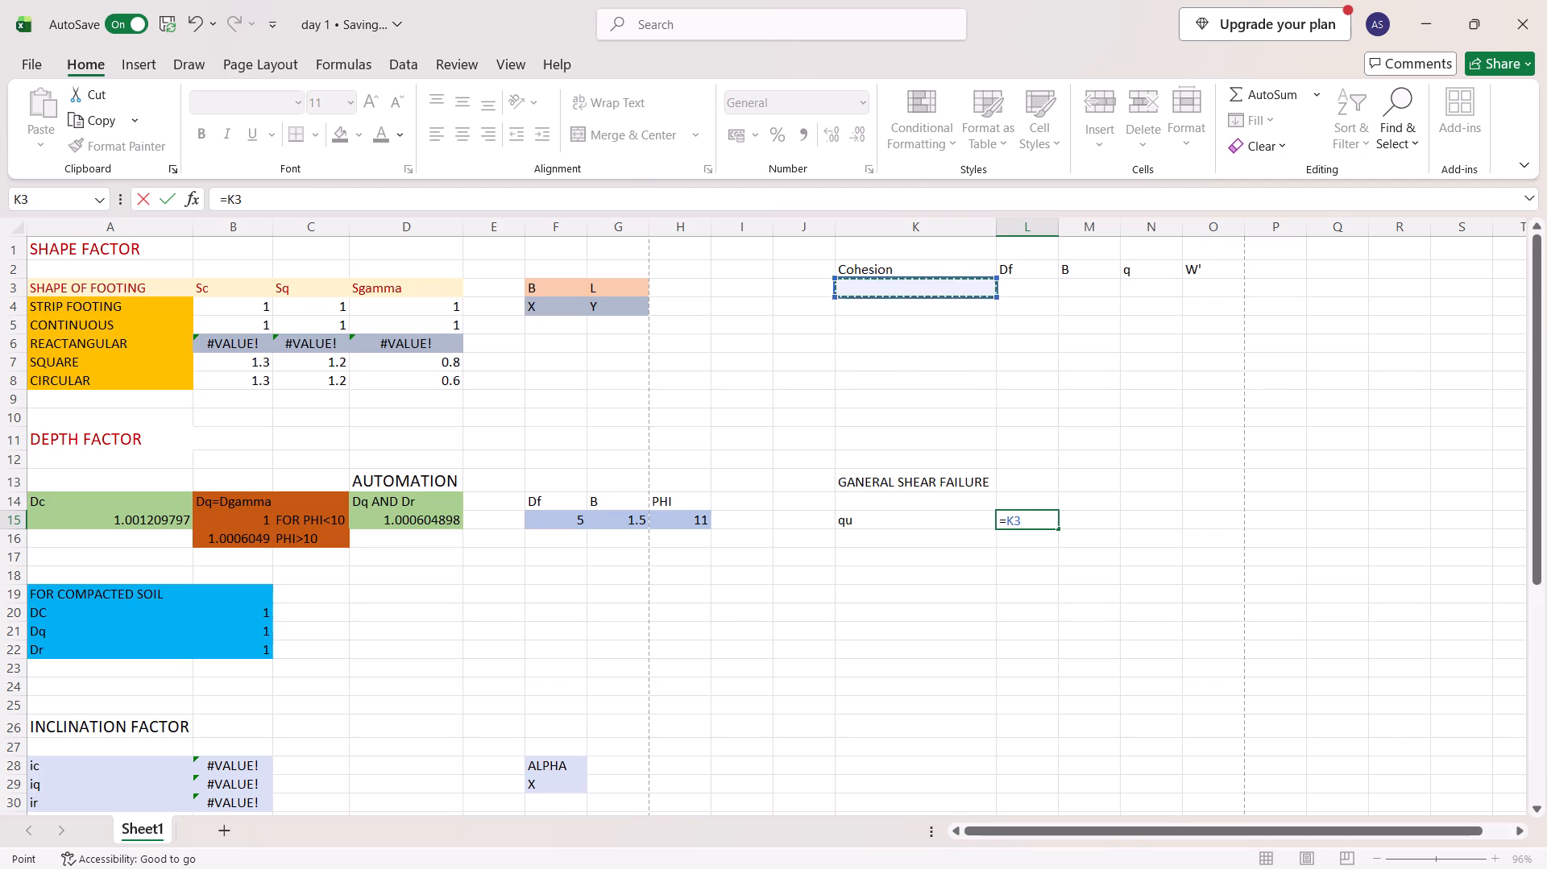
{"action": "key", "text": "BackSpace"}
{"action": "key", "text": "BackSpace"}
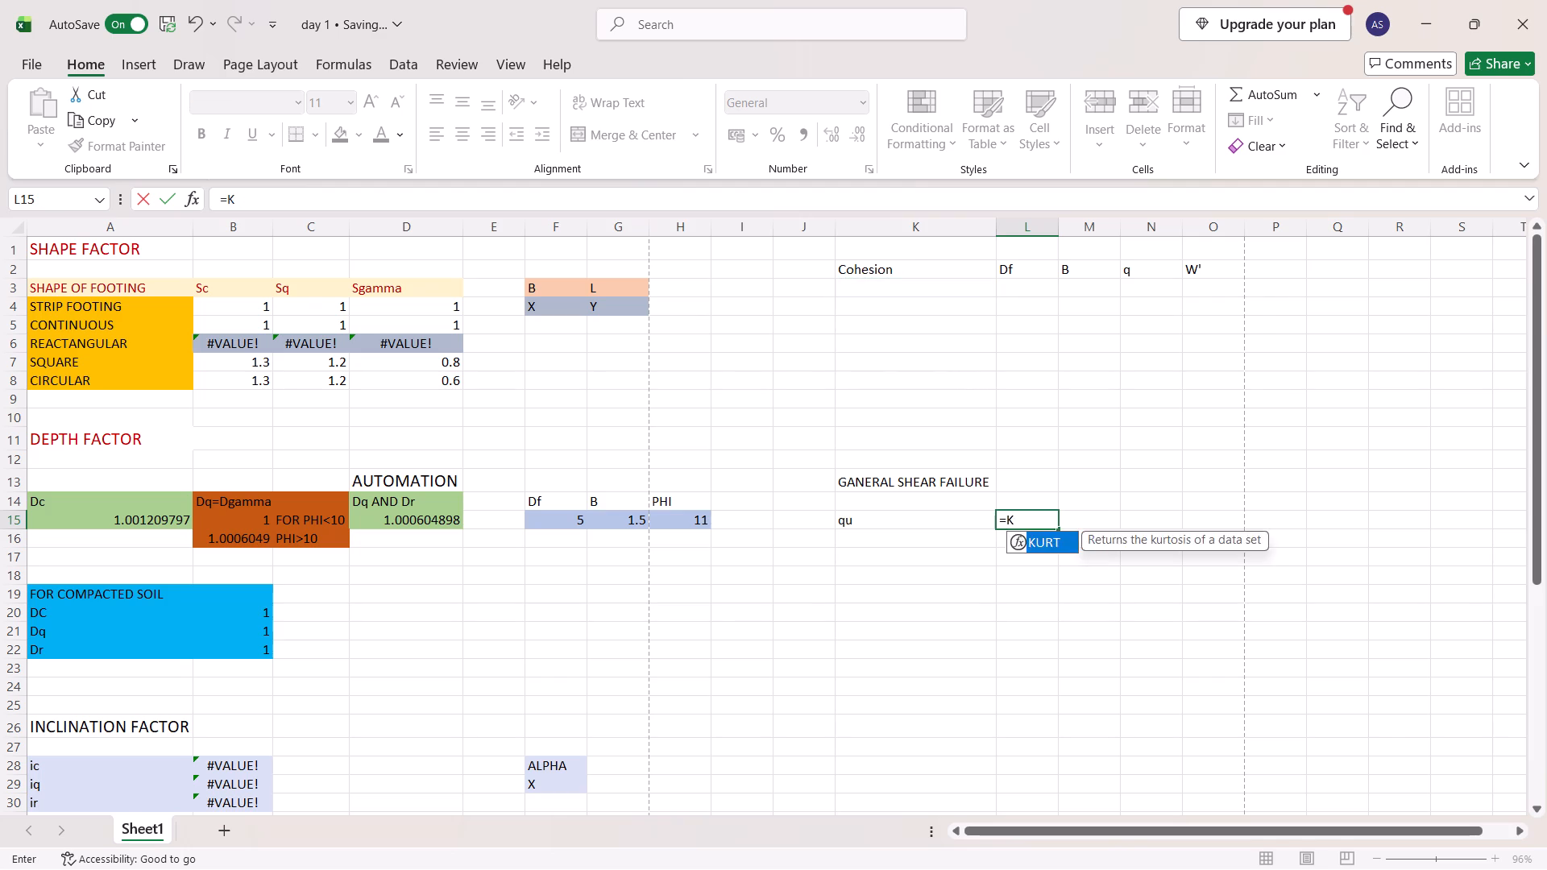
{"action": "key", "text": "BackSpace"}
Apply a light gray fill to the input cells K3:R3 below the Cohesion, Df, B, q and W' headings.
{"action": "left_click_drag", "start_coordinate": [939, 287], "coordinate": [904, 272]}
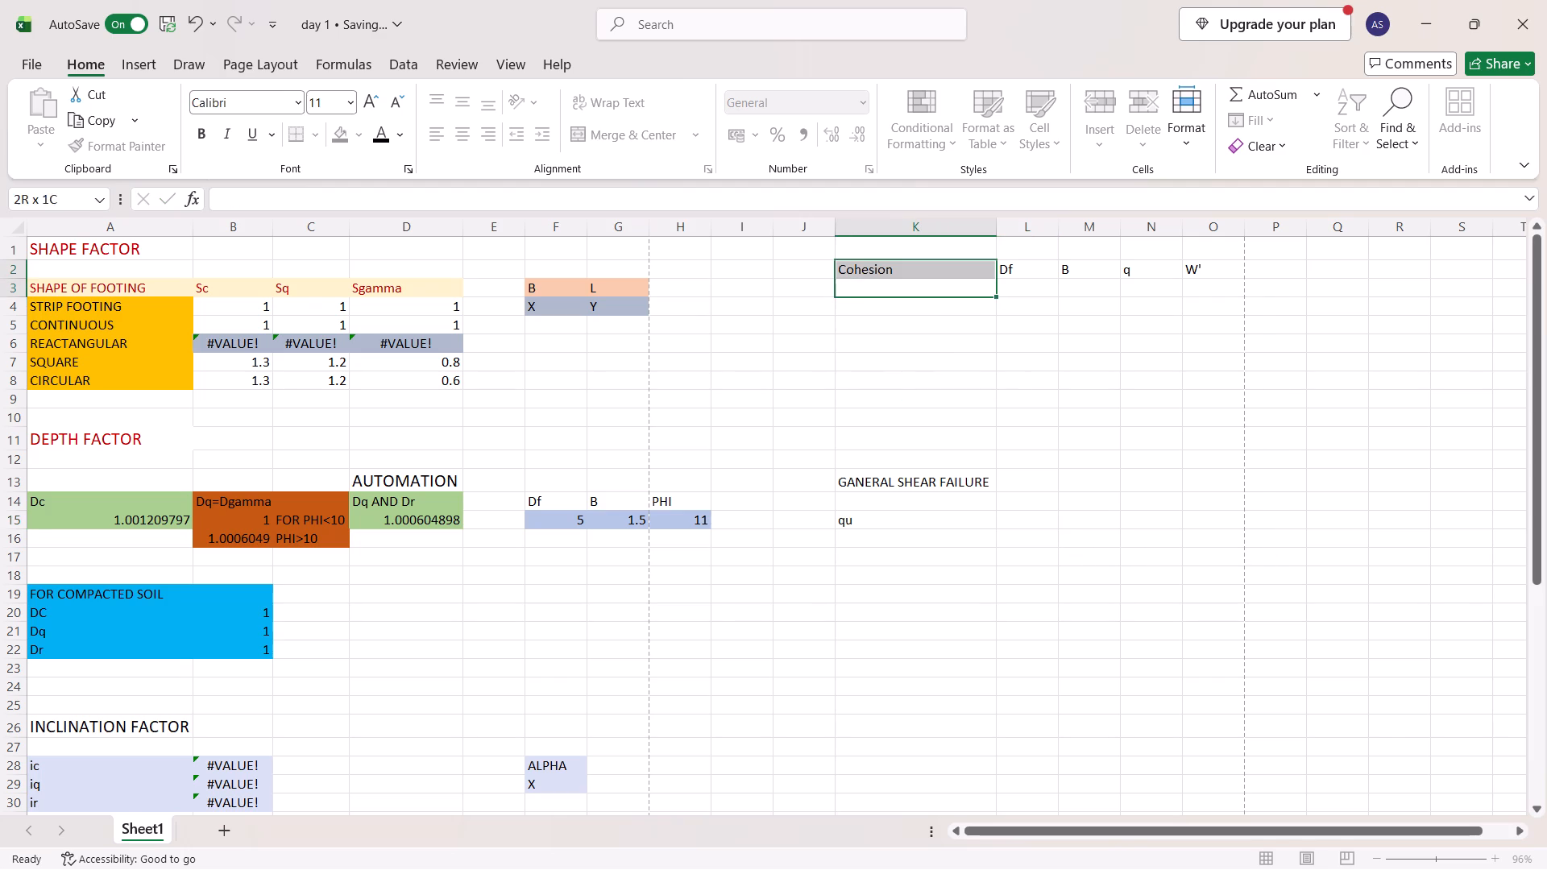
{"action": "left_click_drag", "start_coordinate": [904, 272], "coordinate": [889, 270]}
{"action": "left_click_drag", "start_coordinate": [889, 270], "coordinate": [928, 297]}
{"action": "left_click_drag", "start_coordinate": [928, 297], "coordinate": [876, 284]}
{"action": "left_click", "coordinate": [876, 284]}
{"action": "left_click_drag", "start_coordinate": [876, 284], "coordinate": [1201, 292]}
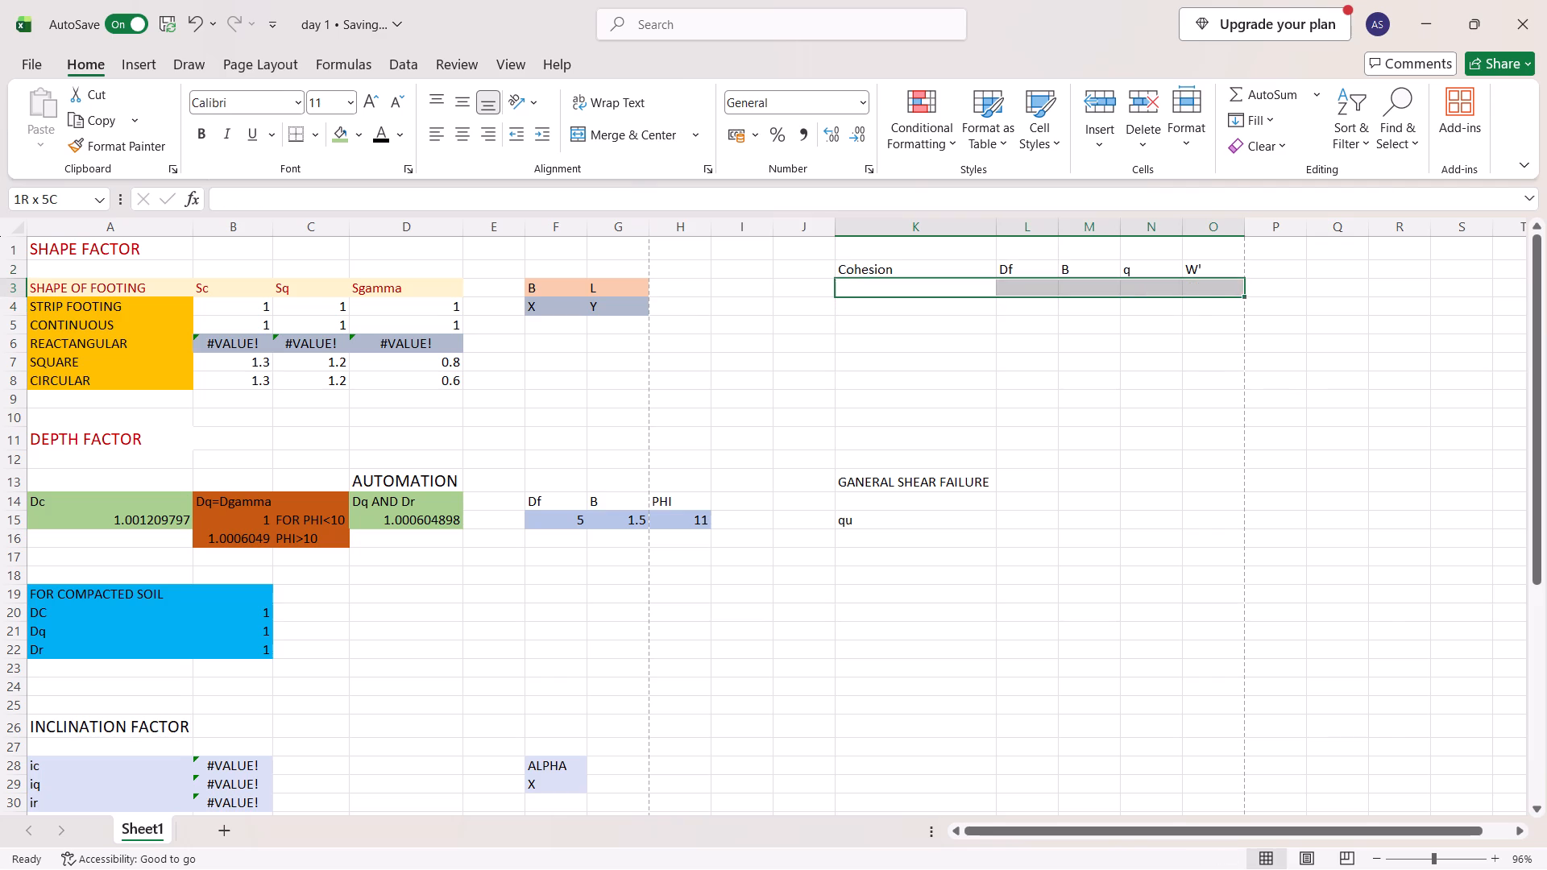
{"action": "left_click_drag", "start_coordinate": [1201, 292], "coordinate": [1428, 289]}
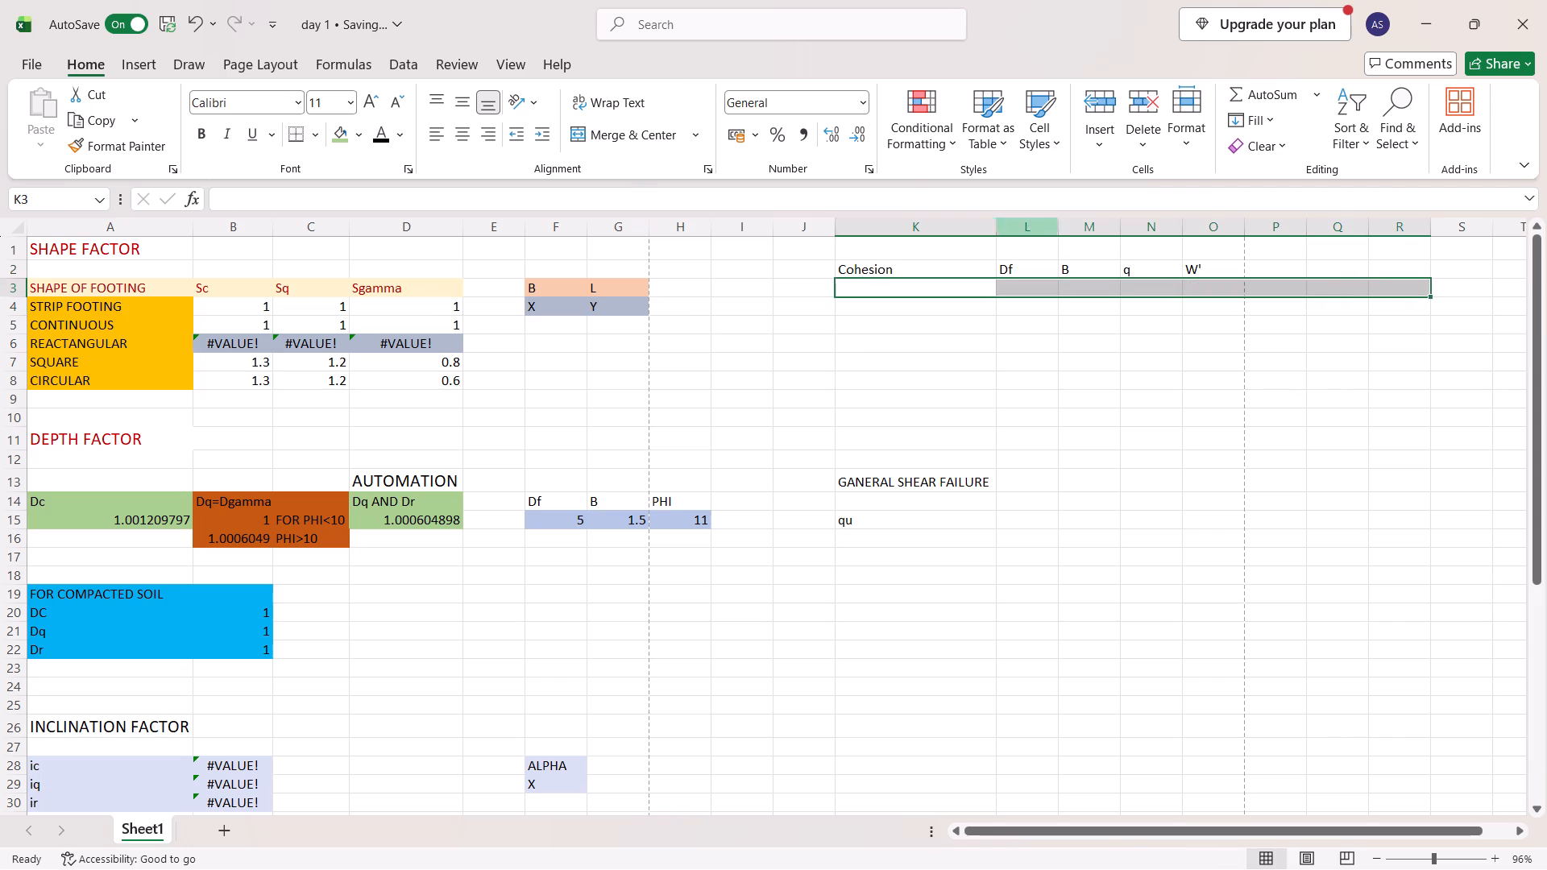
{"action": "left_click", "coordinate": [360, 134]}
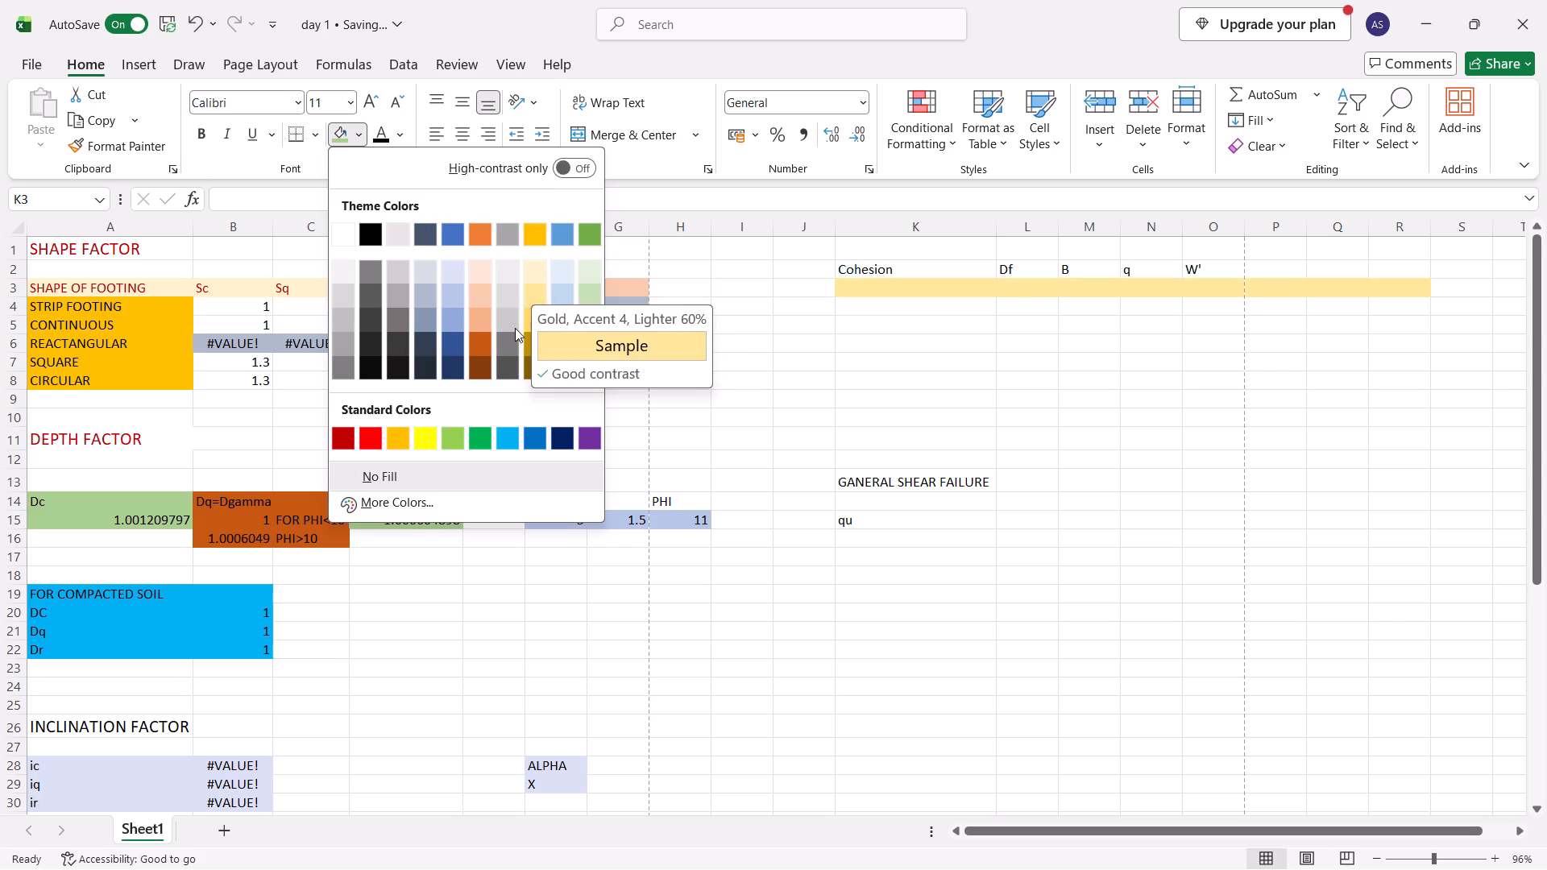
{"action": "left_click", "coordinate": [408, 279]}
{"action": "left_click", "coordinate": [882, 337]}
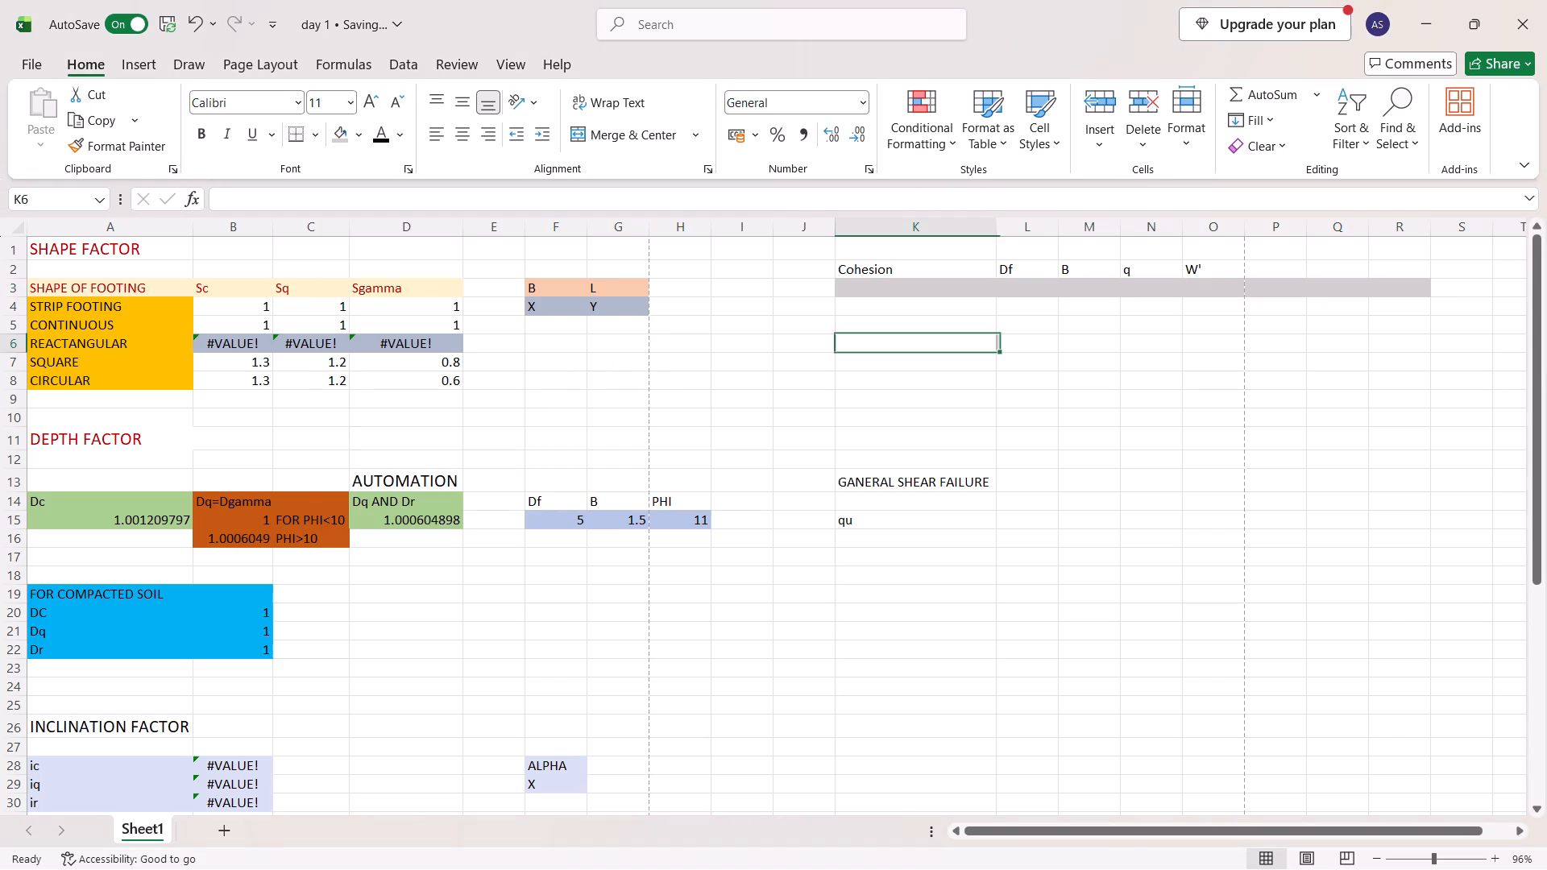
Start the qu formula in L15 with =K3*G35, multiplying the cohesion input by the Nc value beside the bearing capacity factor table.
{"action": "left_click", "coordinate": [997, 269]}
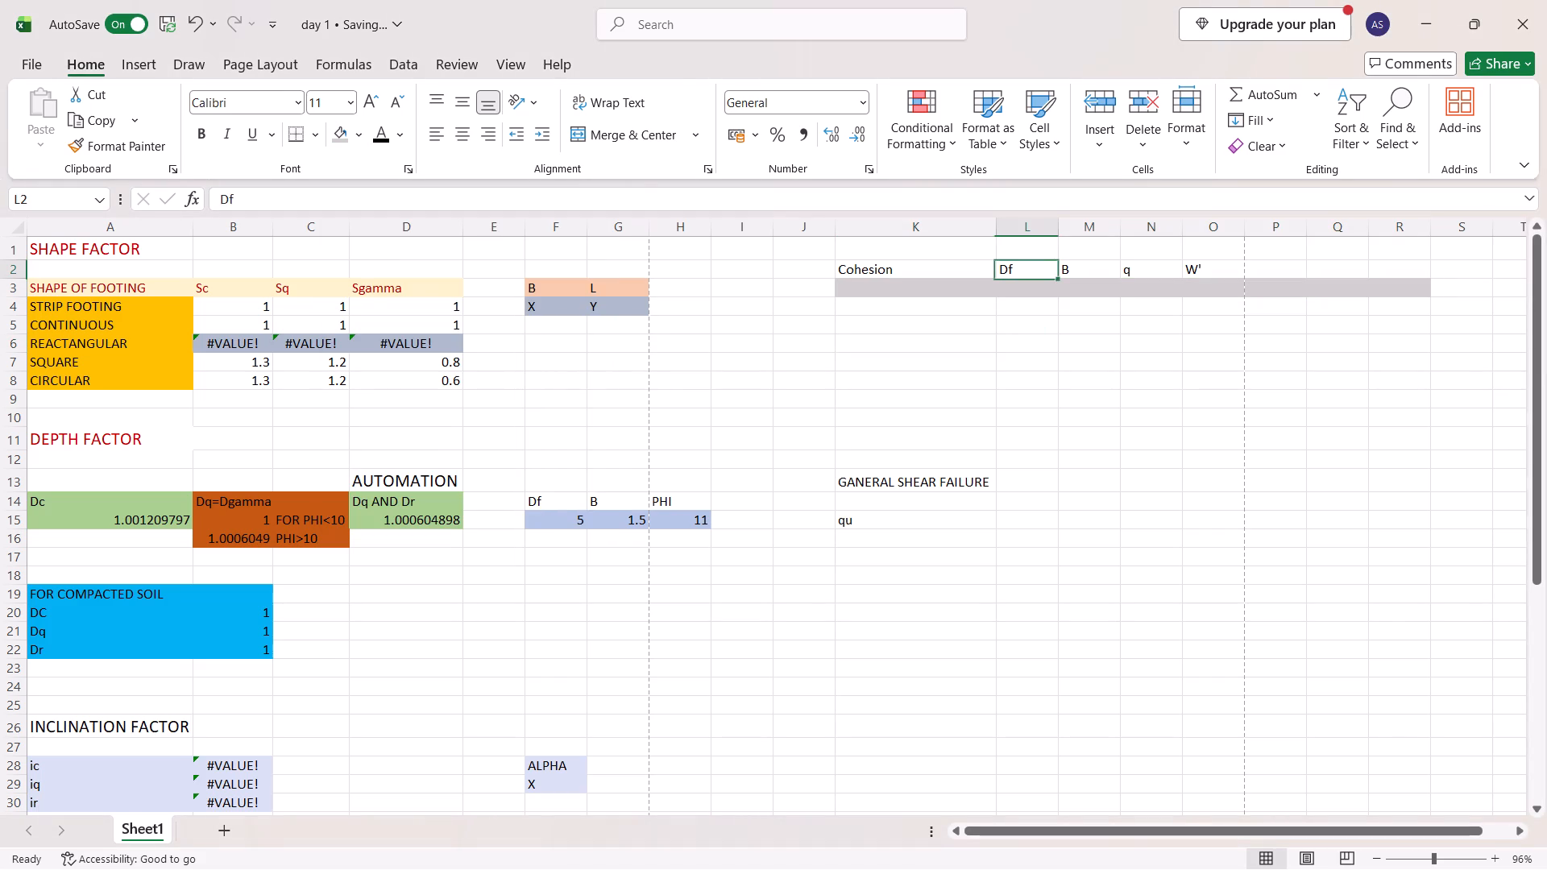
{"action": "left_click", "coordinate": [1020, 522]}
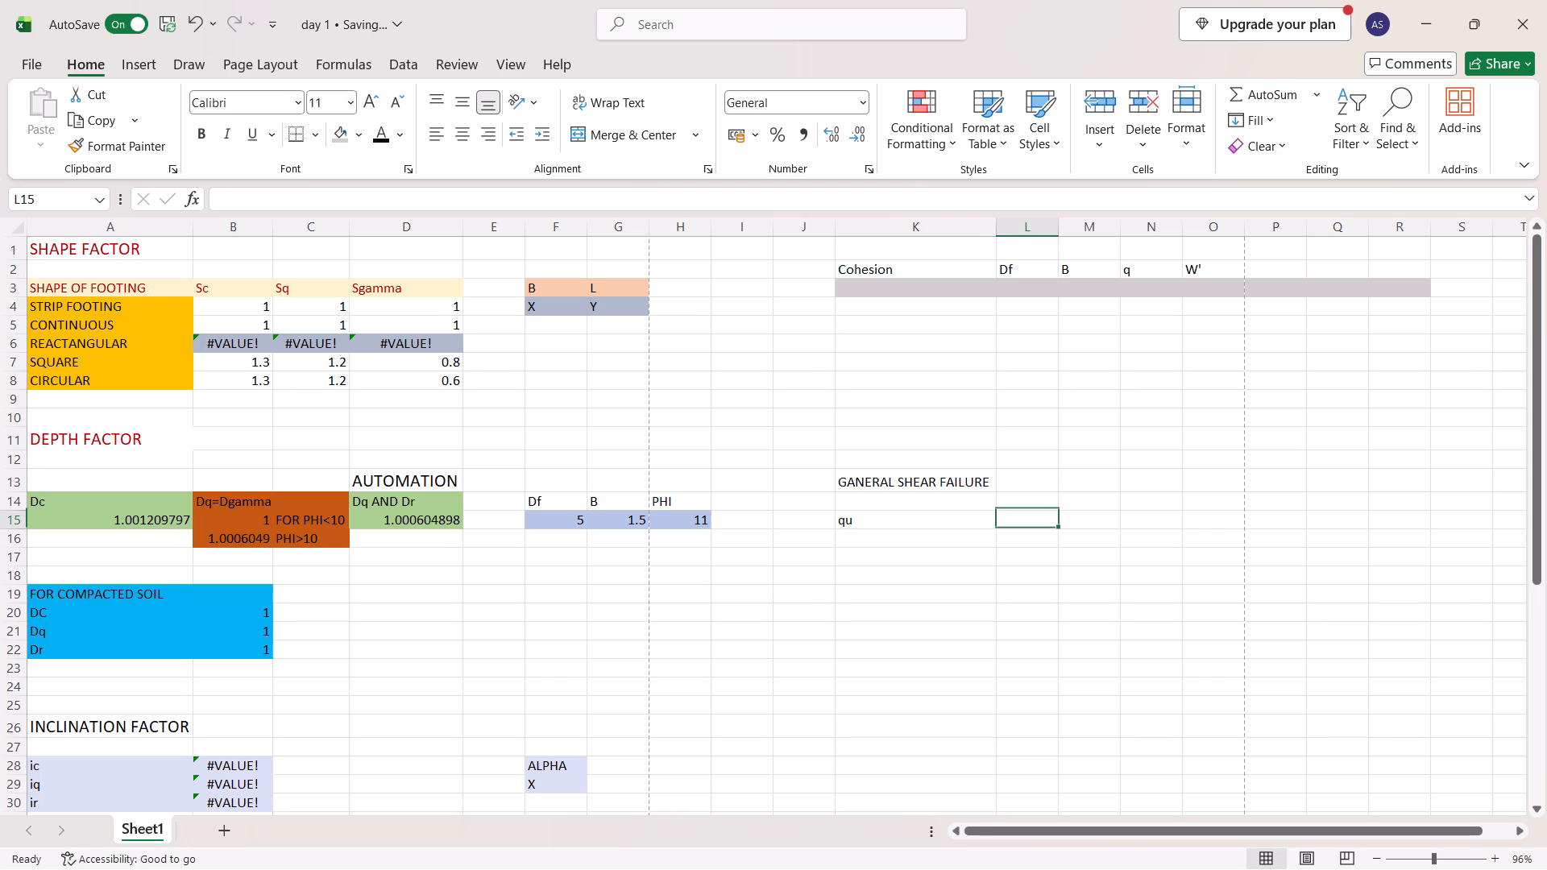
{"action": "key", "text": "equal"}
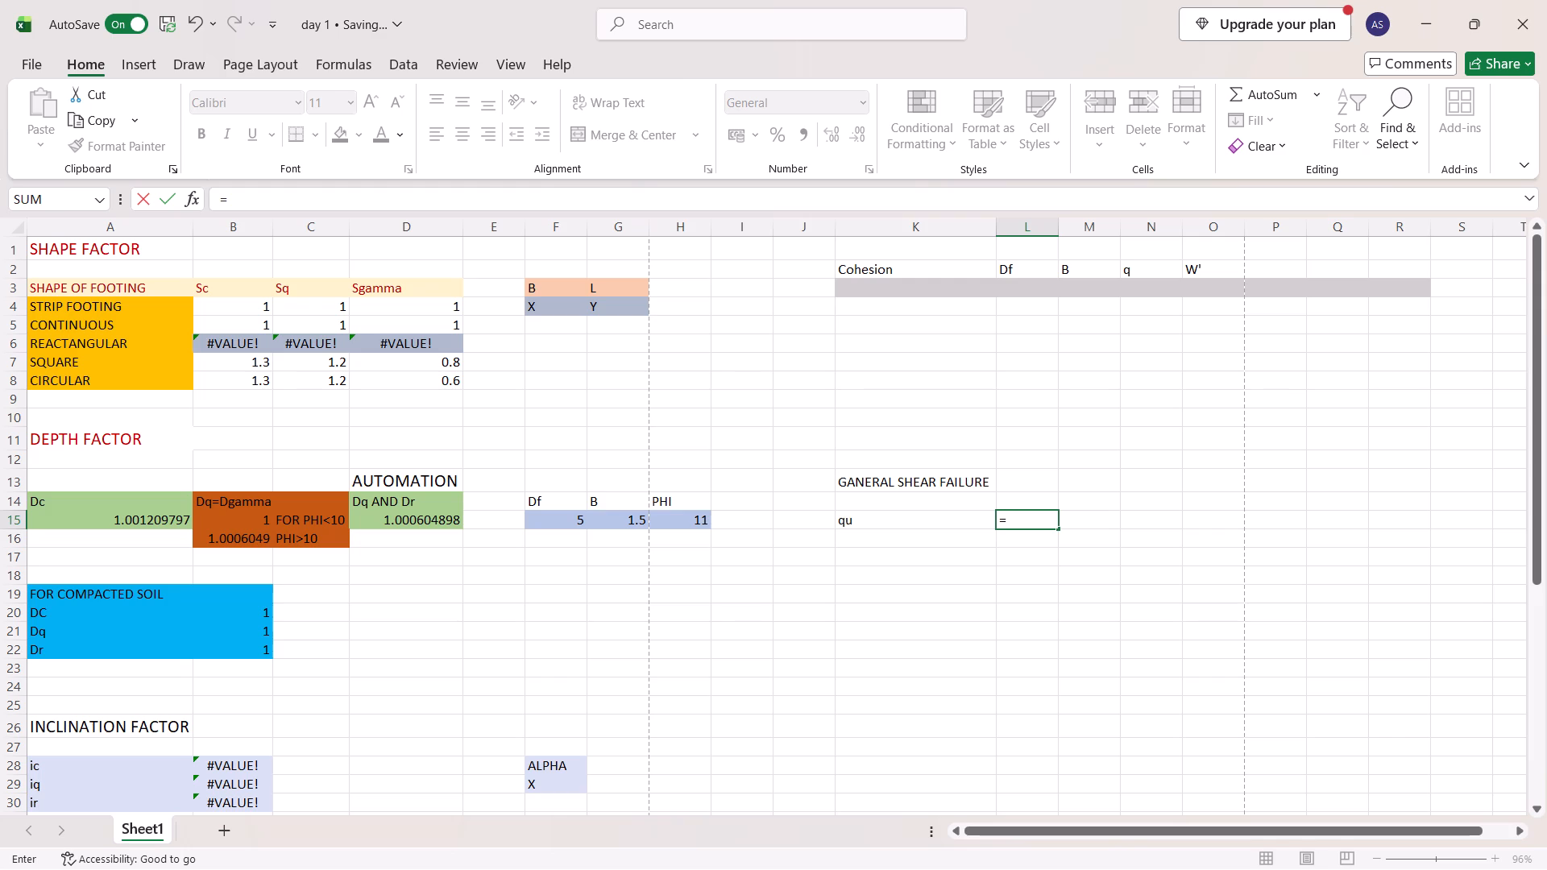
{"action": "left_click", "coordinate": [884, 269]}
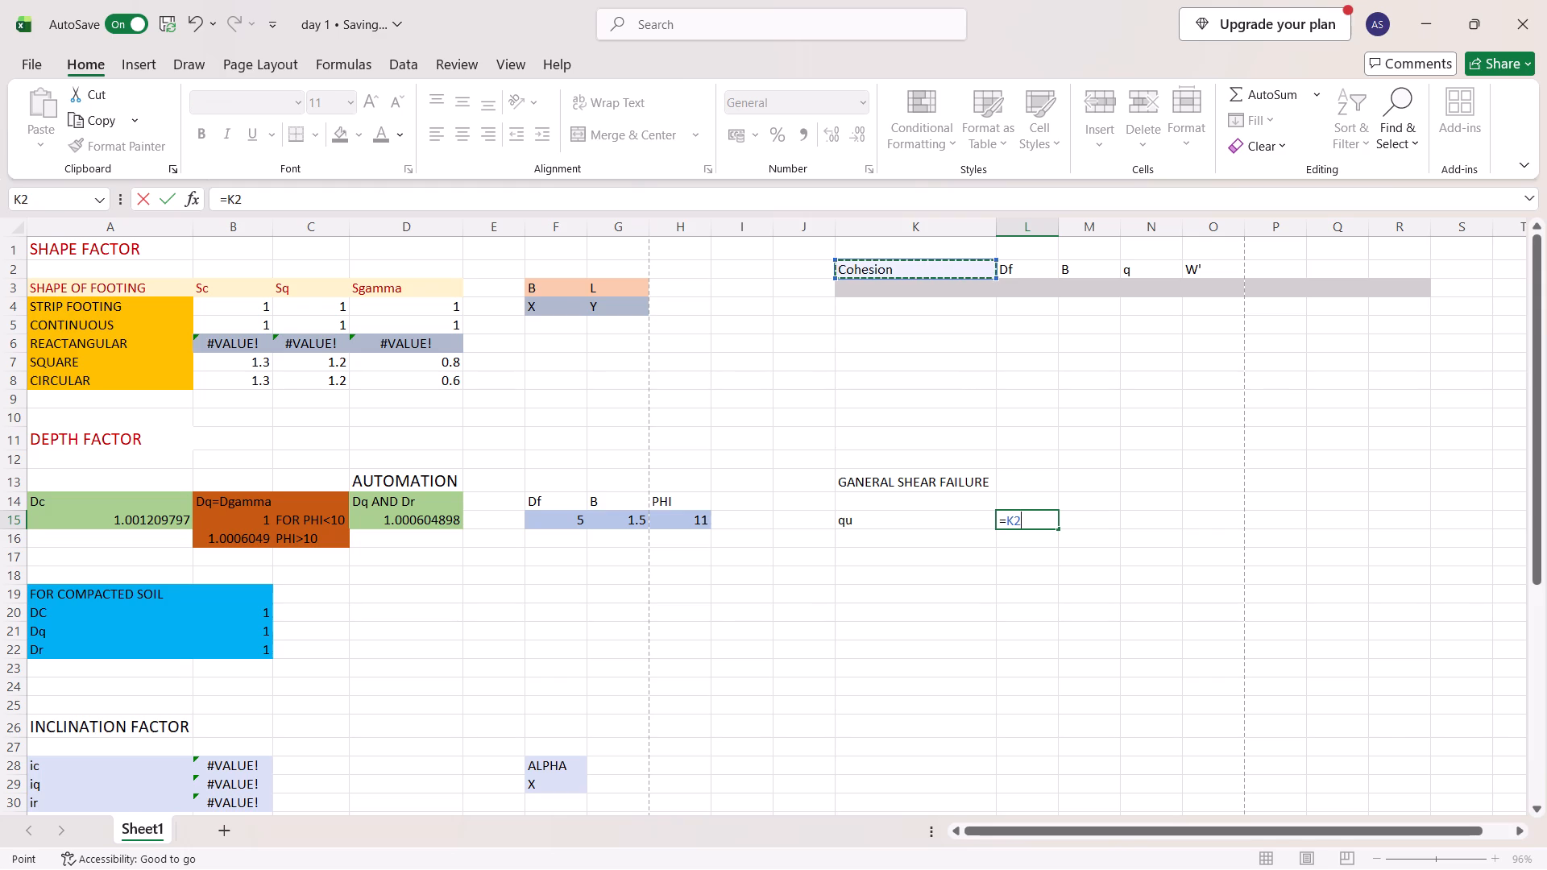
{"action": "scroll", "coordinate": [844, 576], "scroll_direction": "down", "scroll_amount": 4}
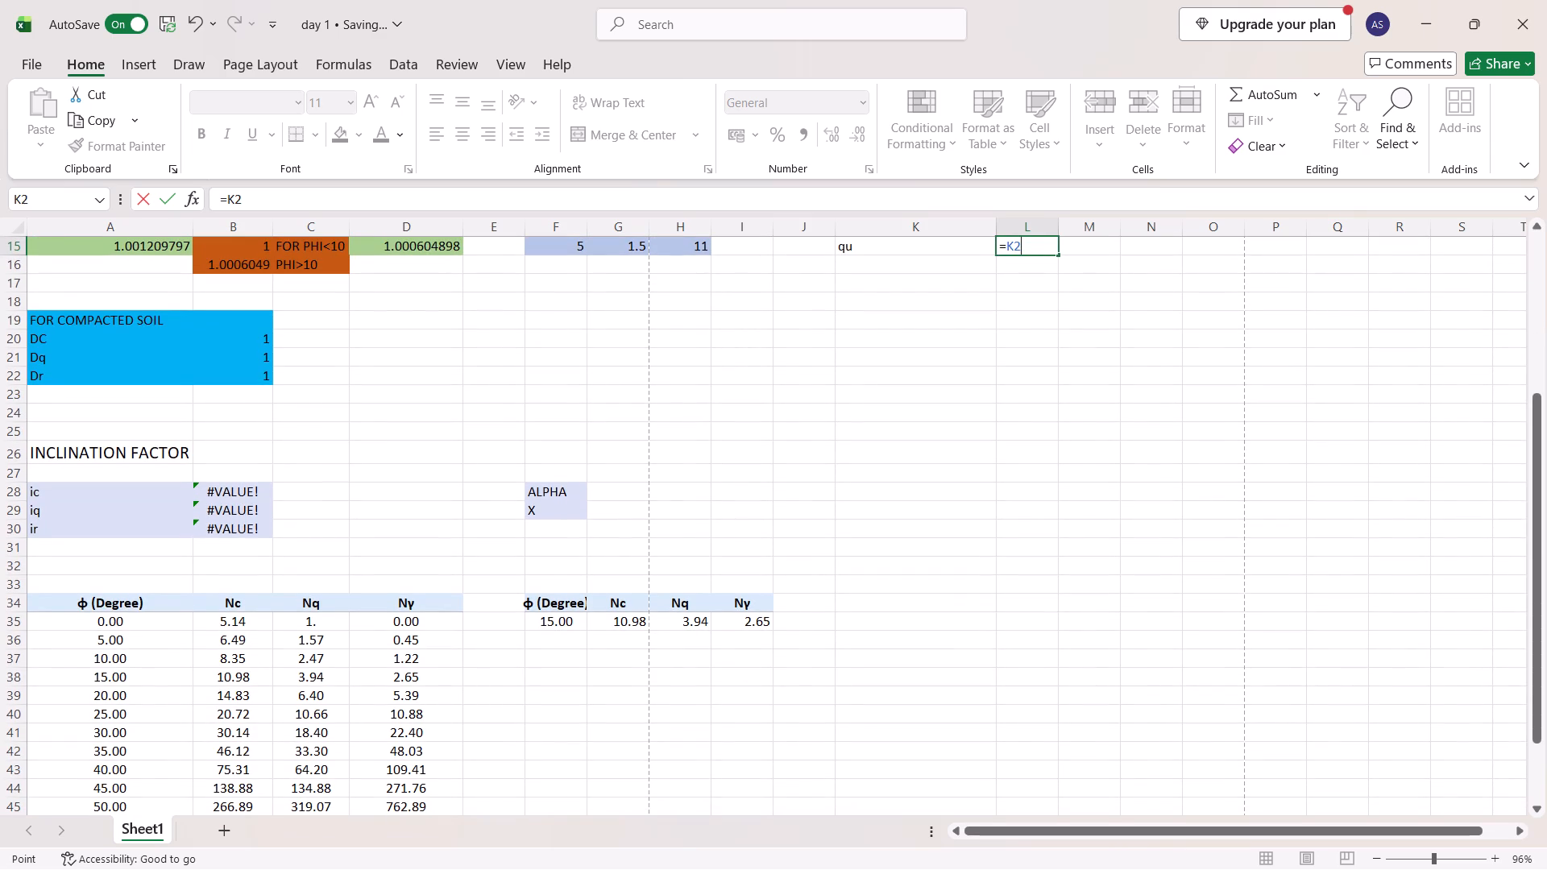
{"action": "left_click", "coordinate": [625, 628]}
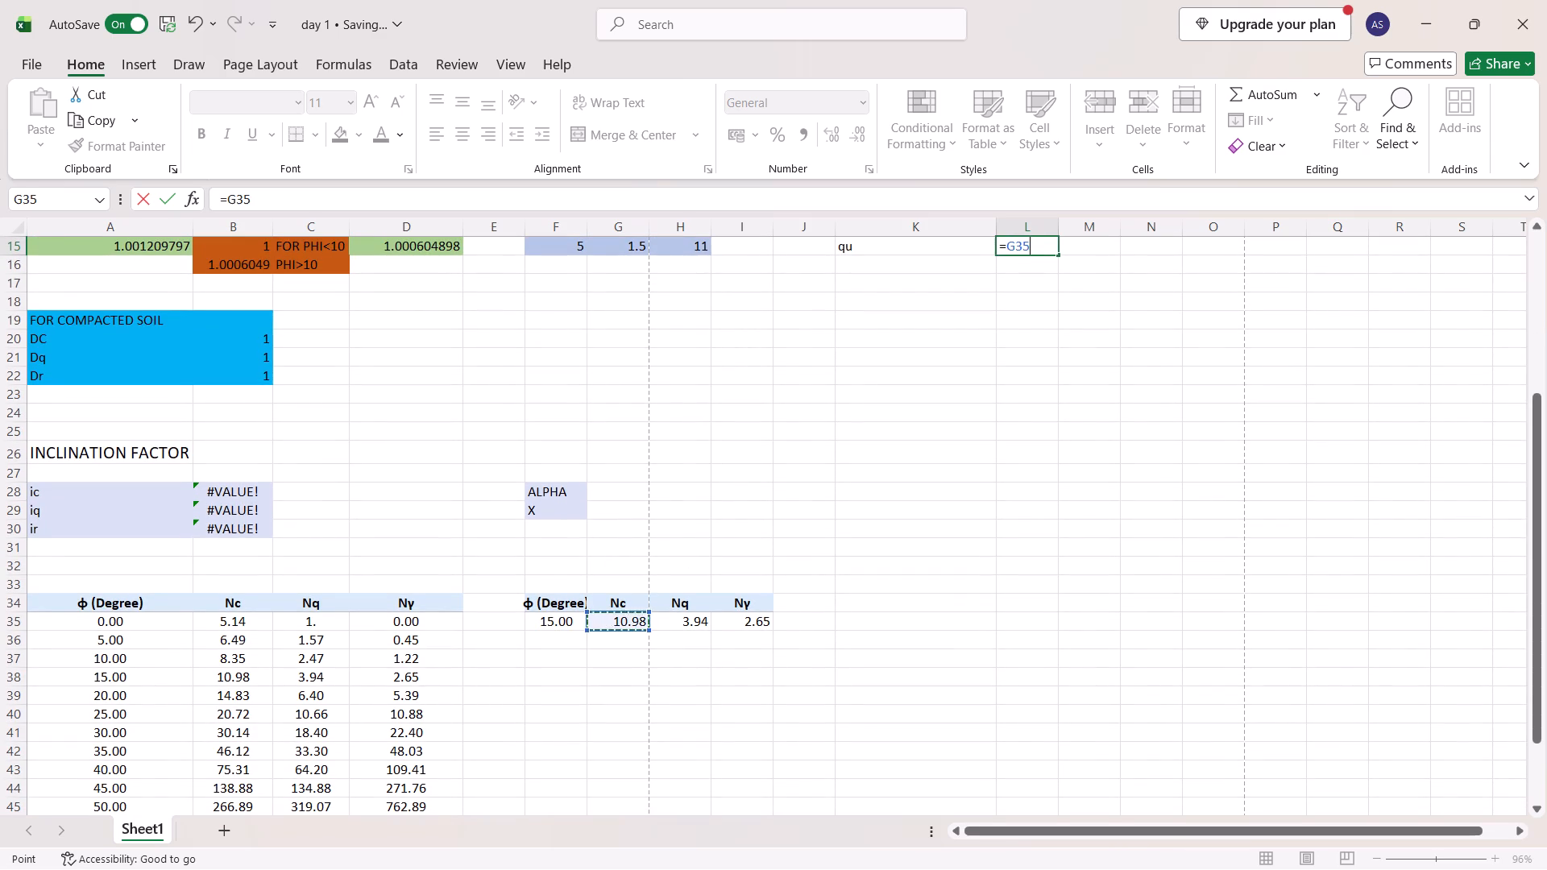
{"action": "scroll", "coordinate": [679, 568], "scroll_direction": "up", "scroll_amount": 3}
{"action": "left_click", "coordinate": [939, 284]}
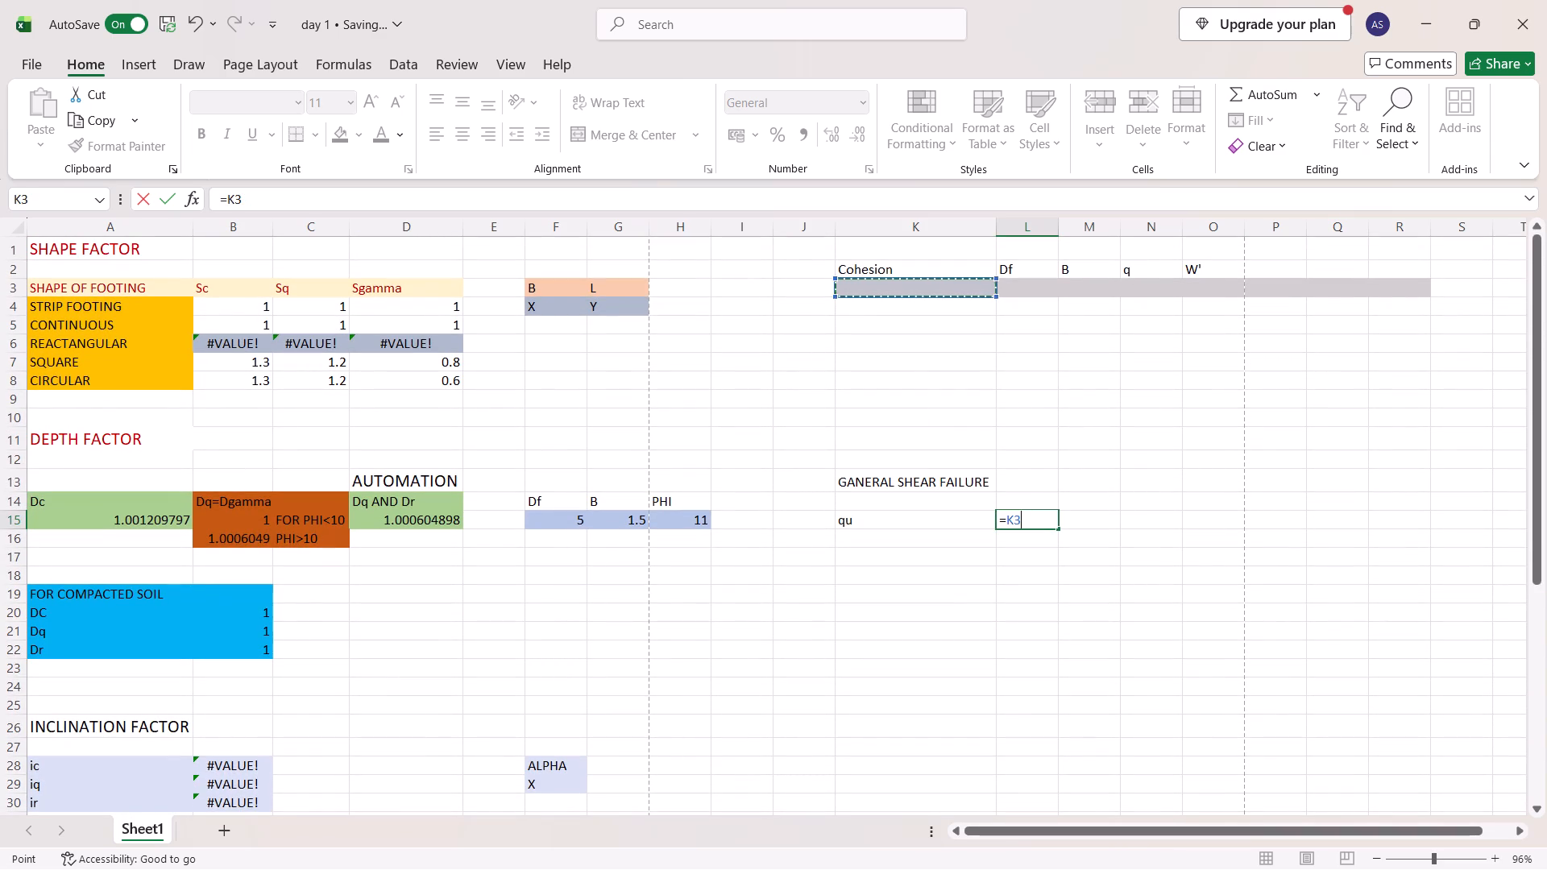
{"action": "scroll", "coordinate": [773, 431], "scroll_direction": "down", "scroll_amount": 1}
{"action": "key", "text": "asterisk"}
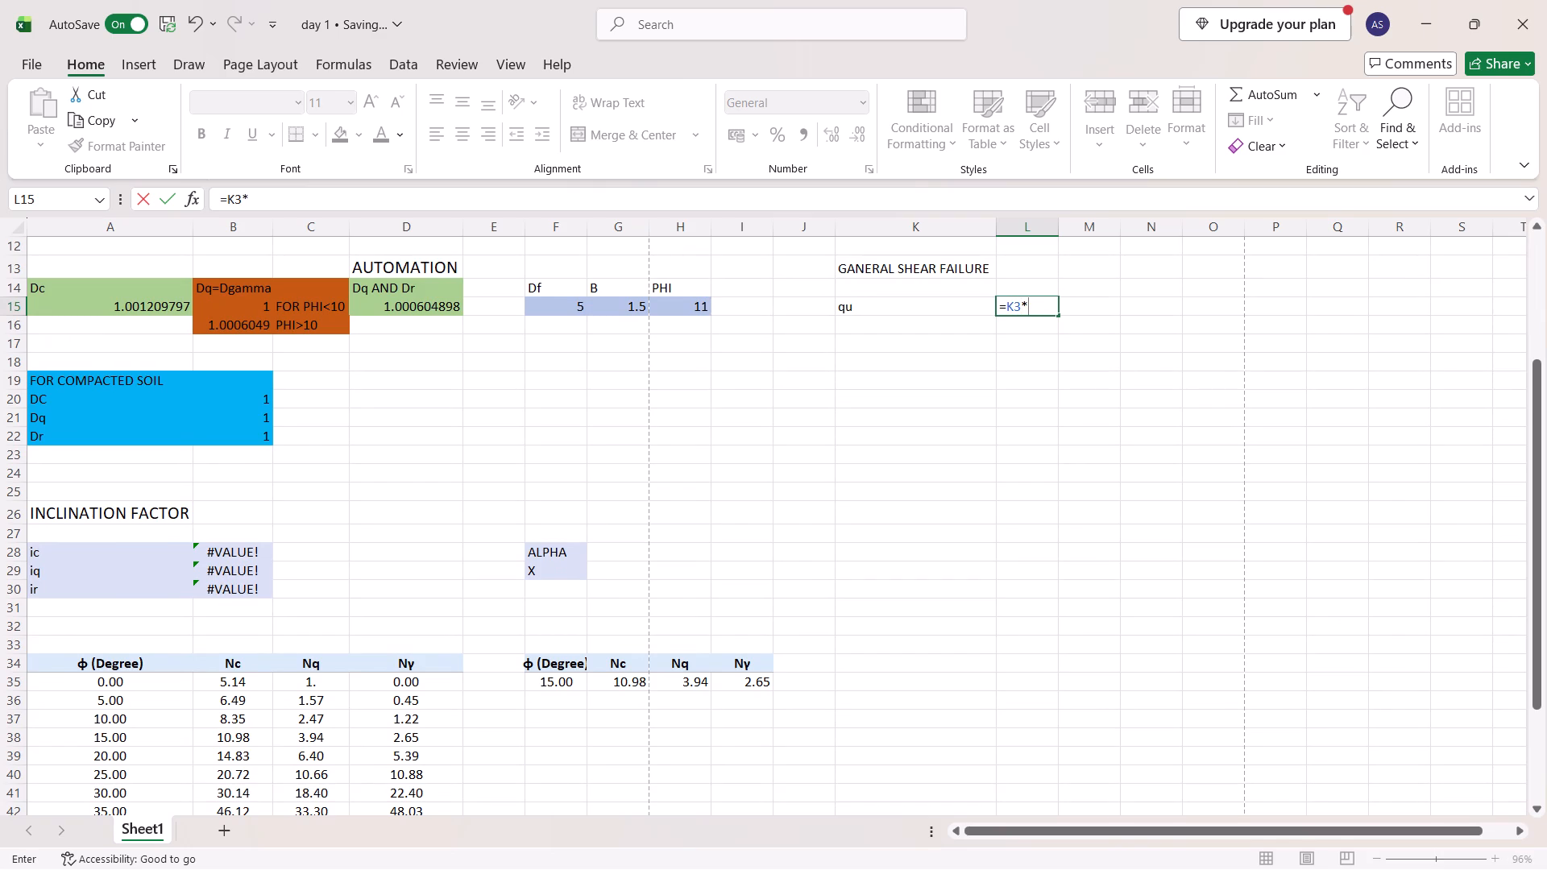
{"action": "left_click", "coordinate": [620, 688]}
{"action": "scroll", "coordinate": [620, 688], "scroll_direction": "up", "scroll_amount": 1}
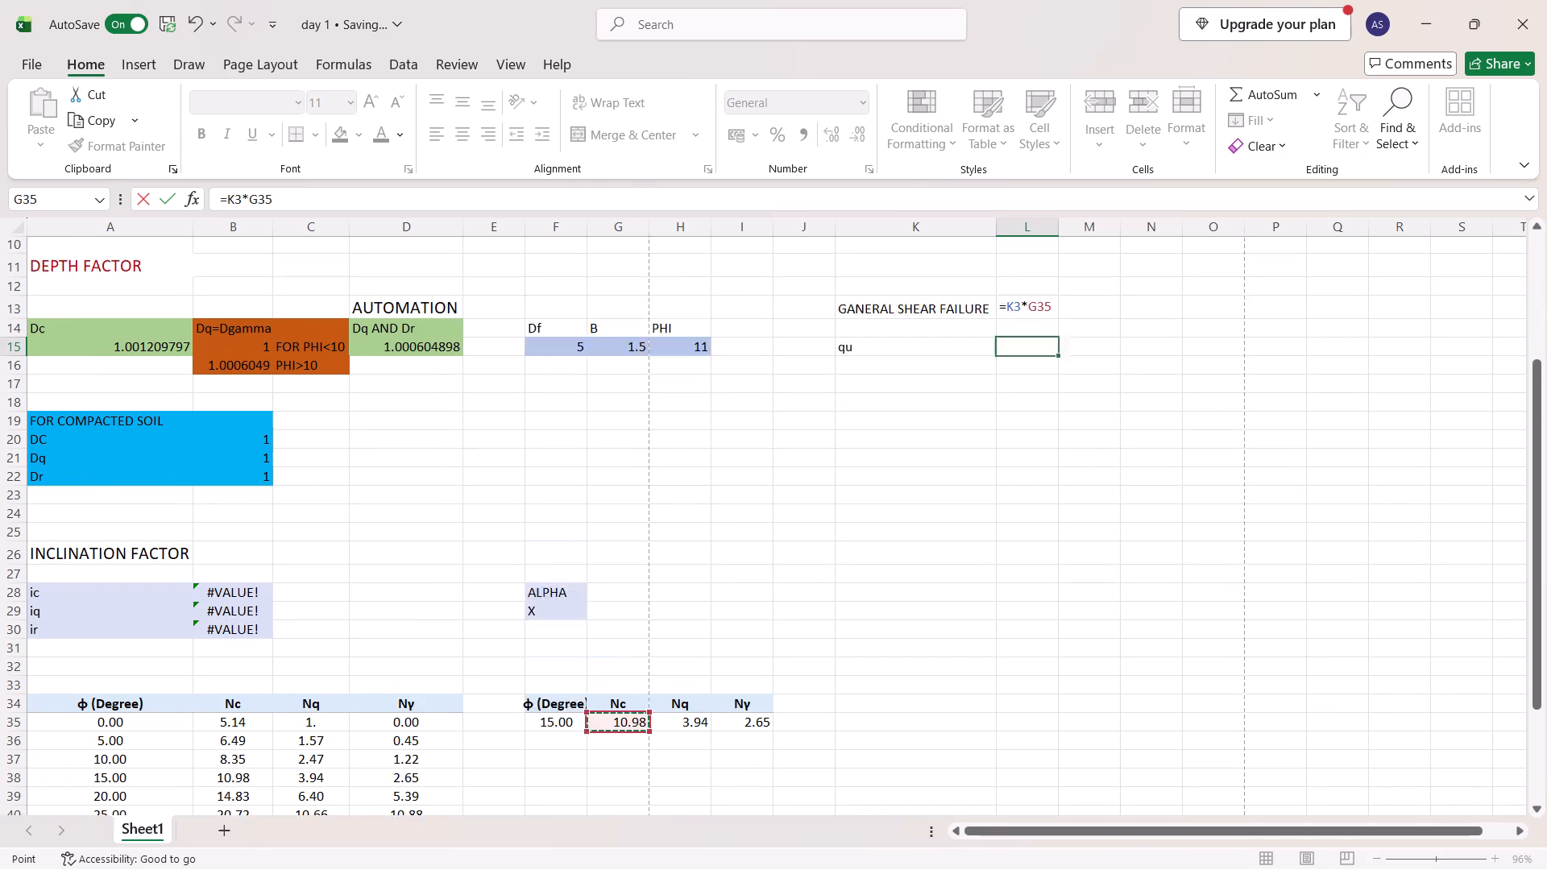
{"action": "scroll", "coordinate": [620, 688], "scroll_direction": "up", "scroll_amount": 2}
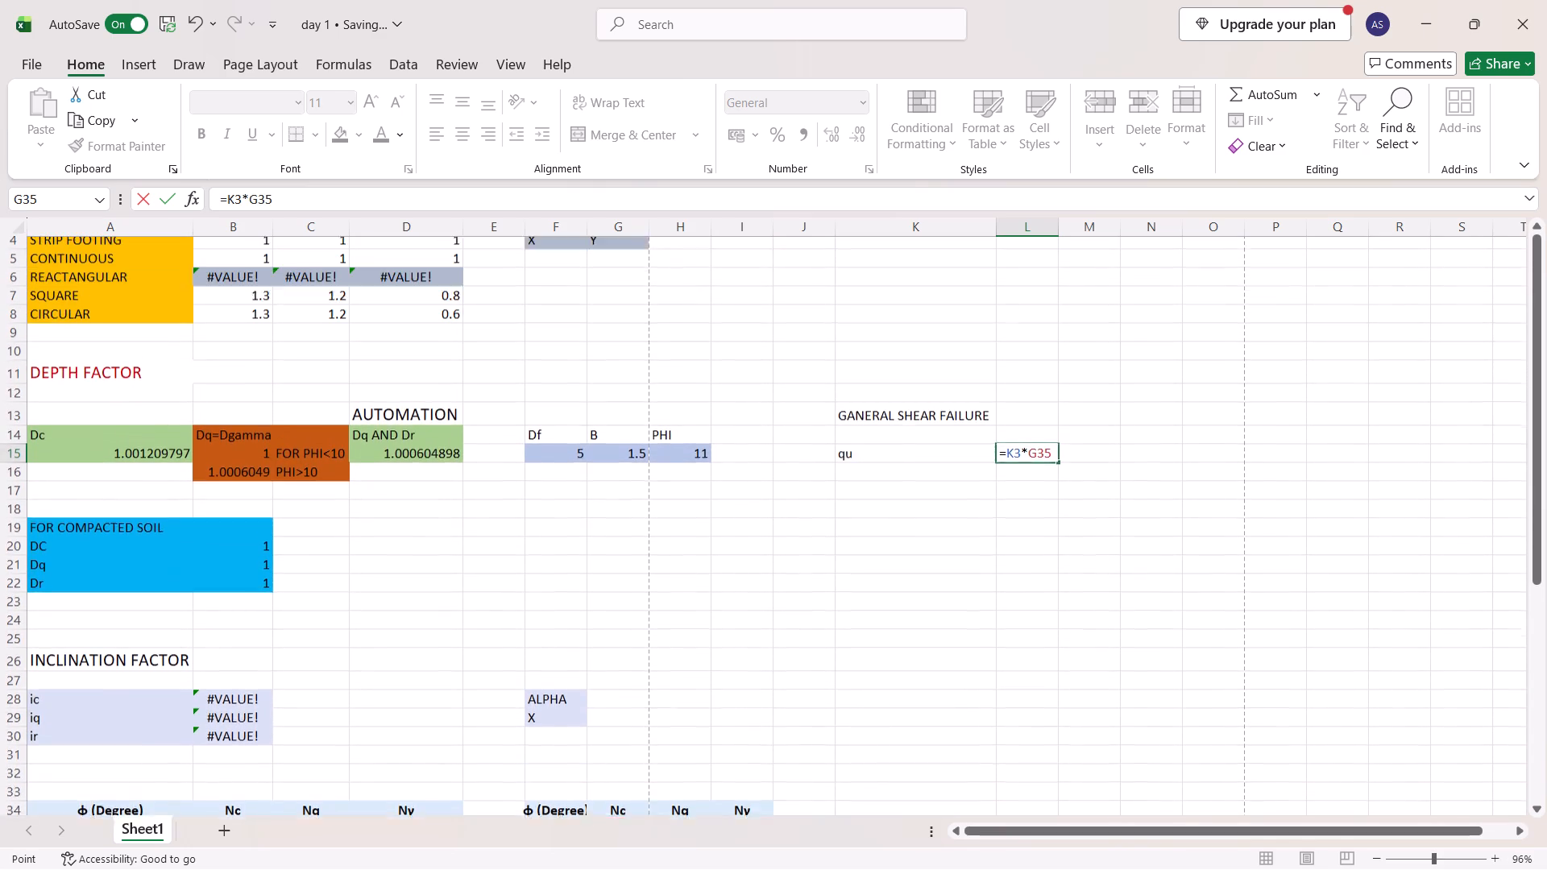
{"action": "scroll", "coordinate": [613, 572], "scroll_direction": "up", "scroll_amount": 1}
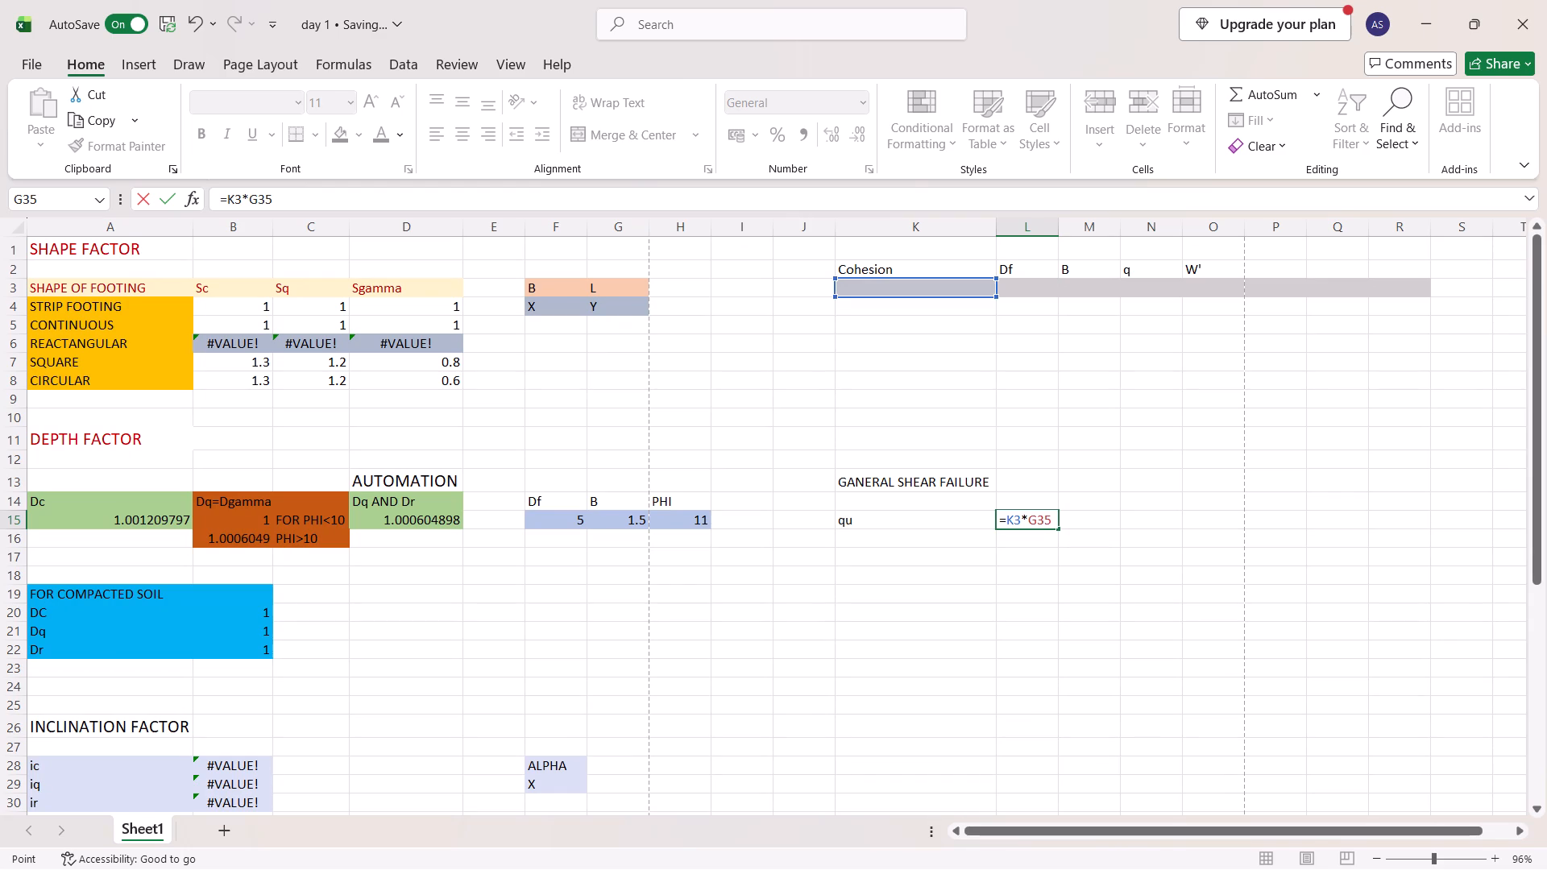